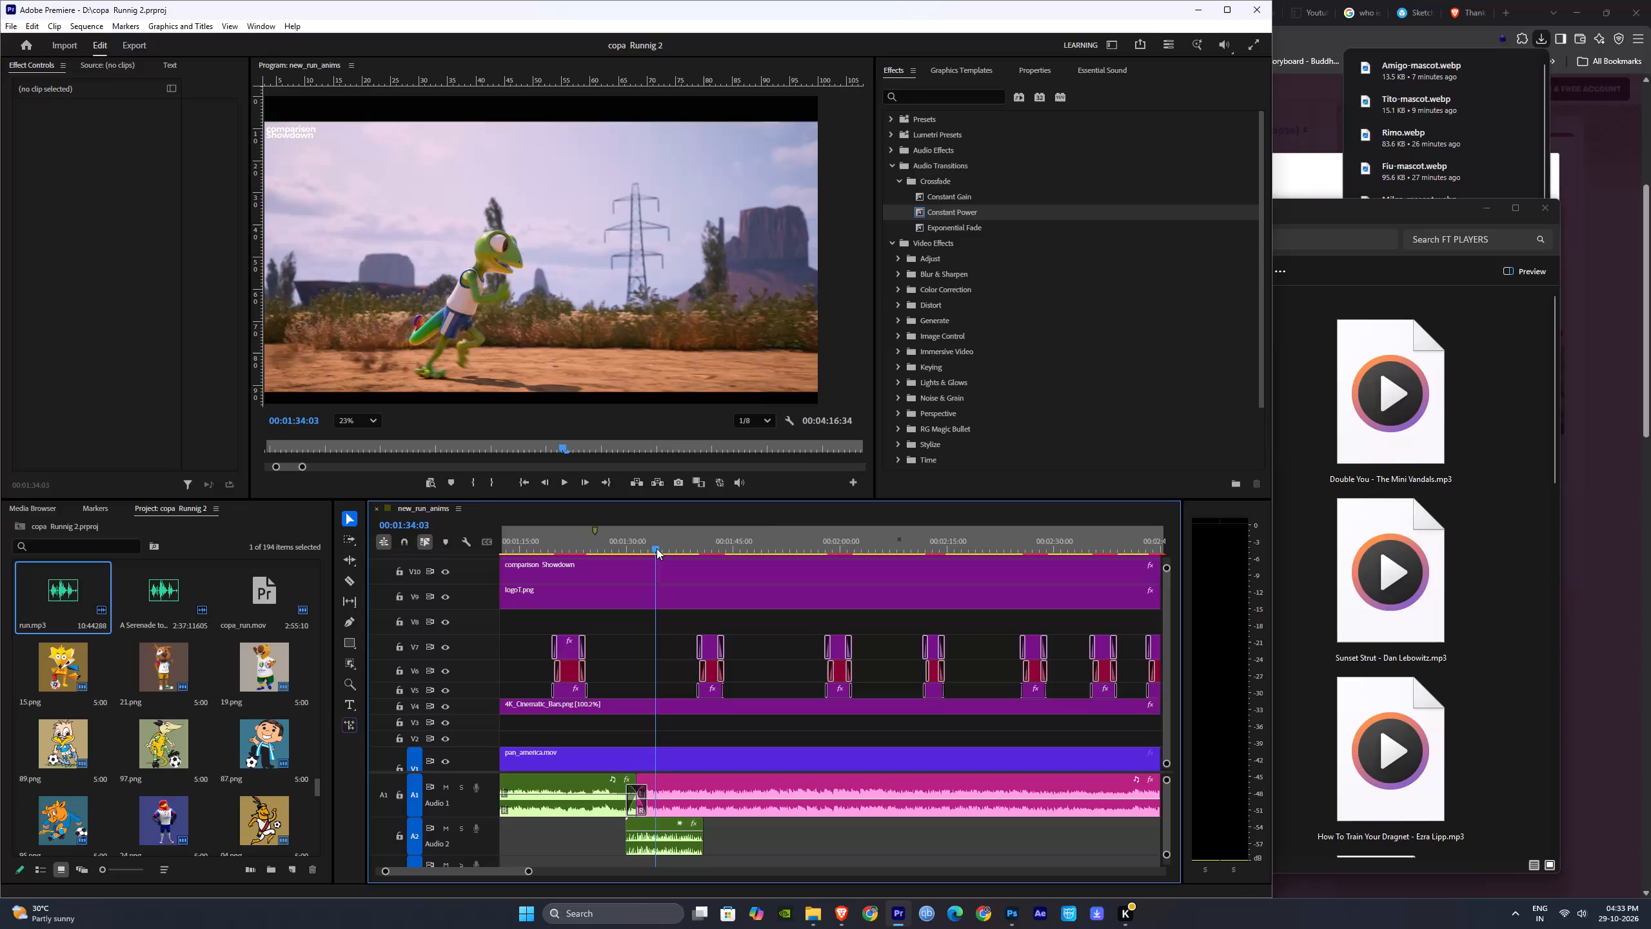
Save the project.
{"action": "key", "text": "ctrl+s"}
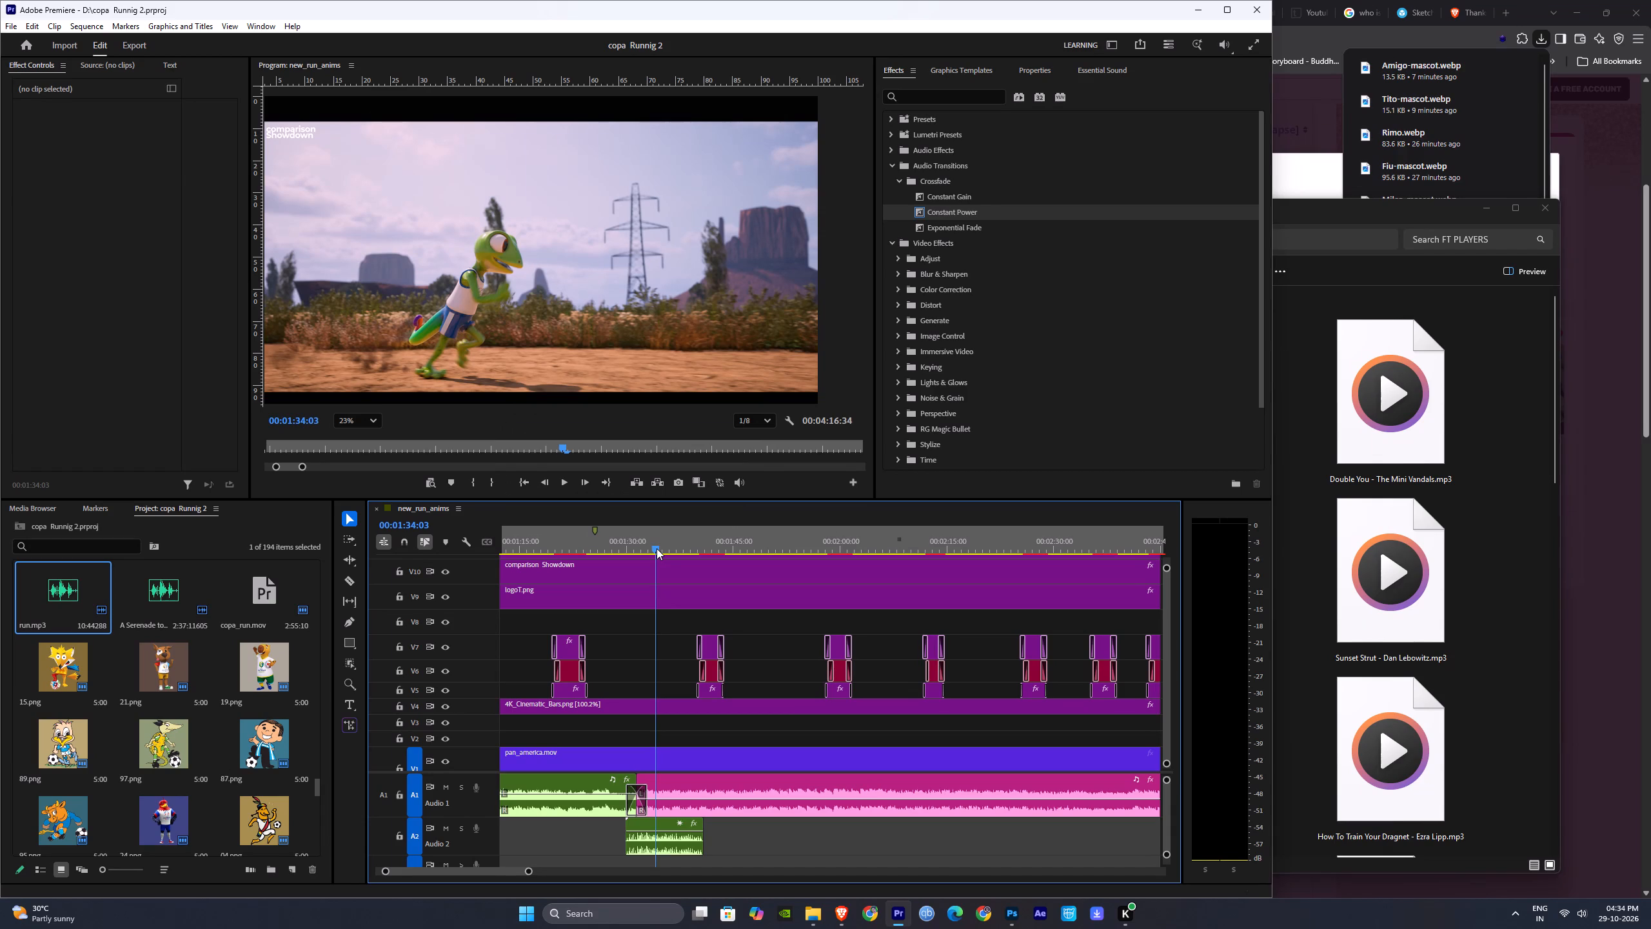
Duplicate the run.mp3 clip on Audio 2, placing the copy after the original at about 01:44.
{"action": "left_click_drag", "start_coordinate": [681, 539], "coordinate": [697, 535]}
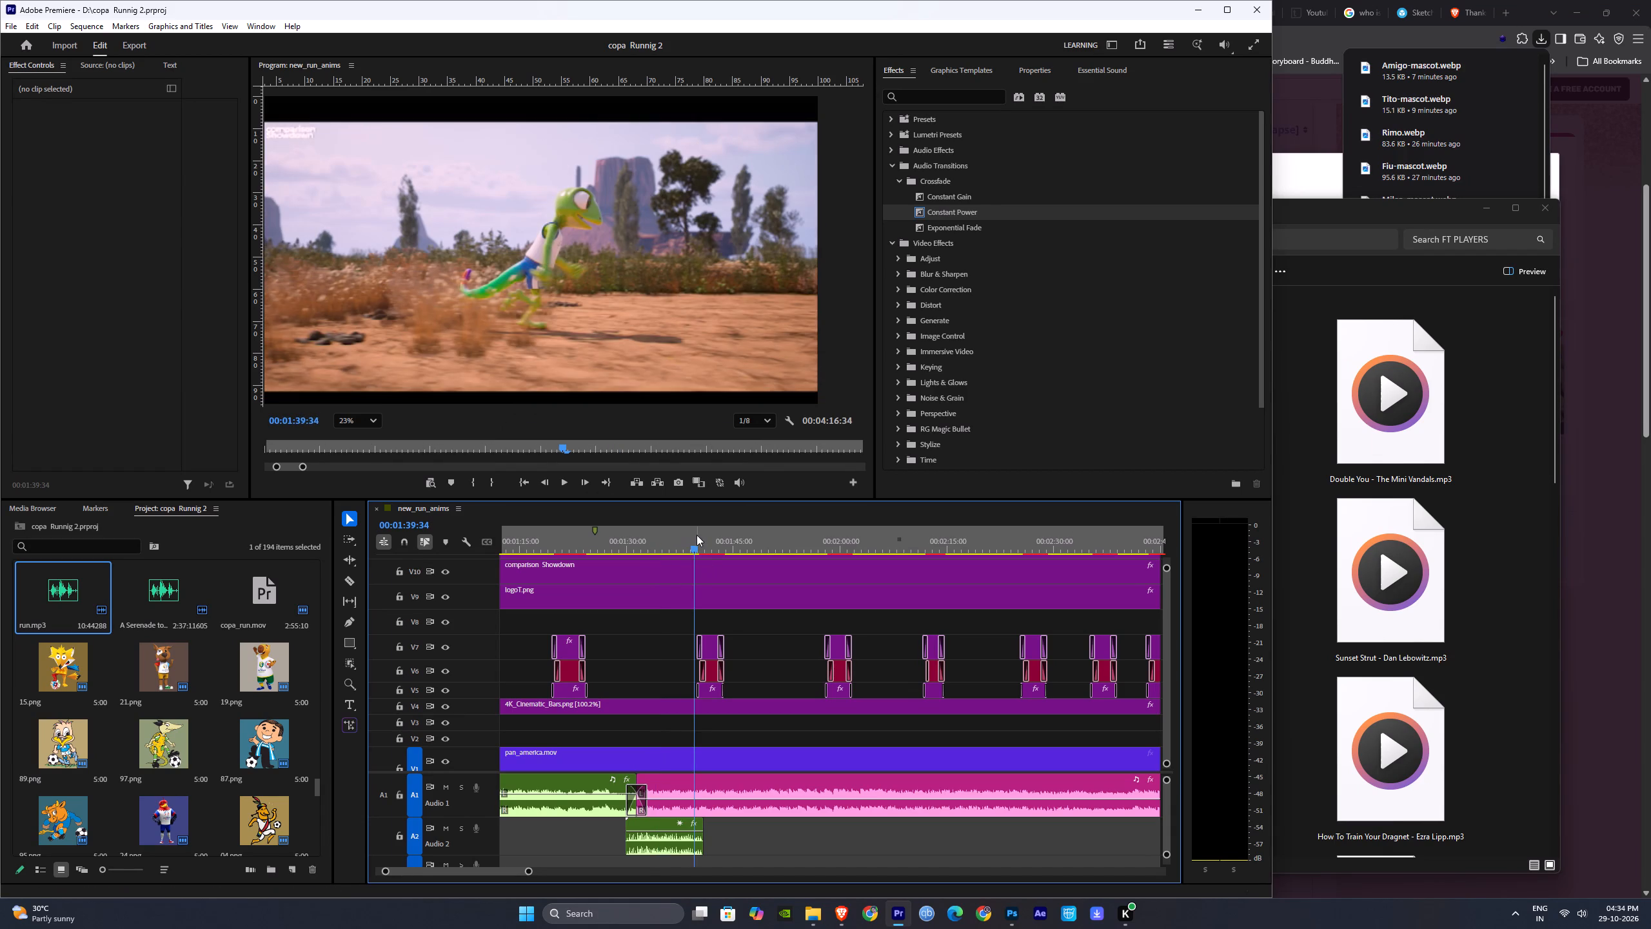
{"action": "scroll", "coordinate": [730, 839], "scroll_direction": "up", "scroll_amount": 4, "text": "alt"}
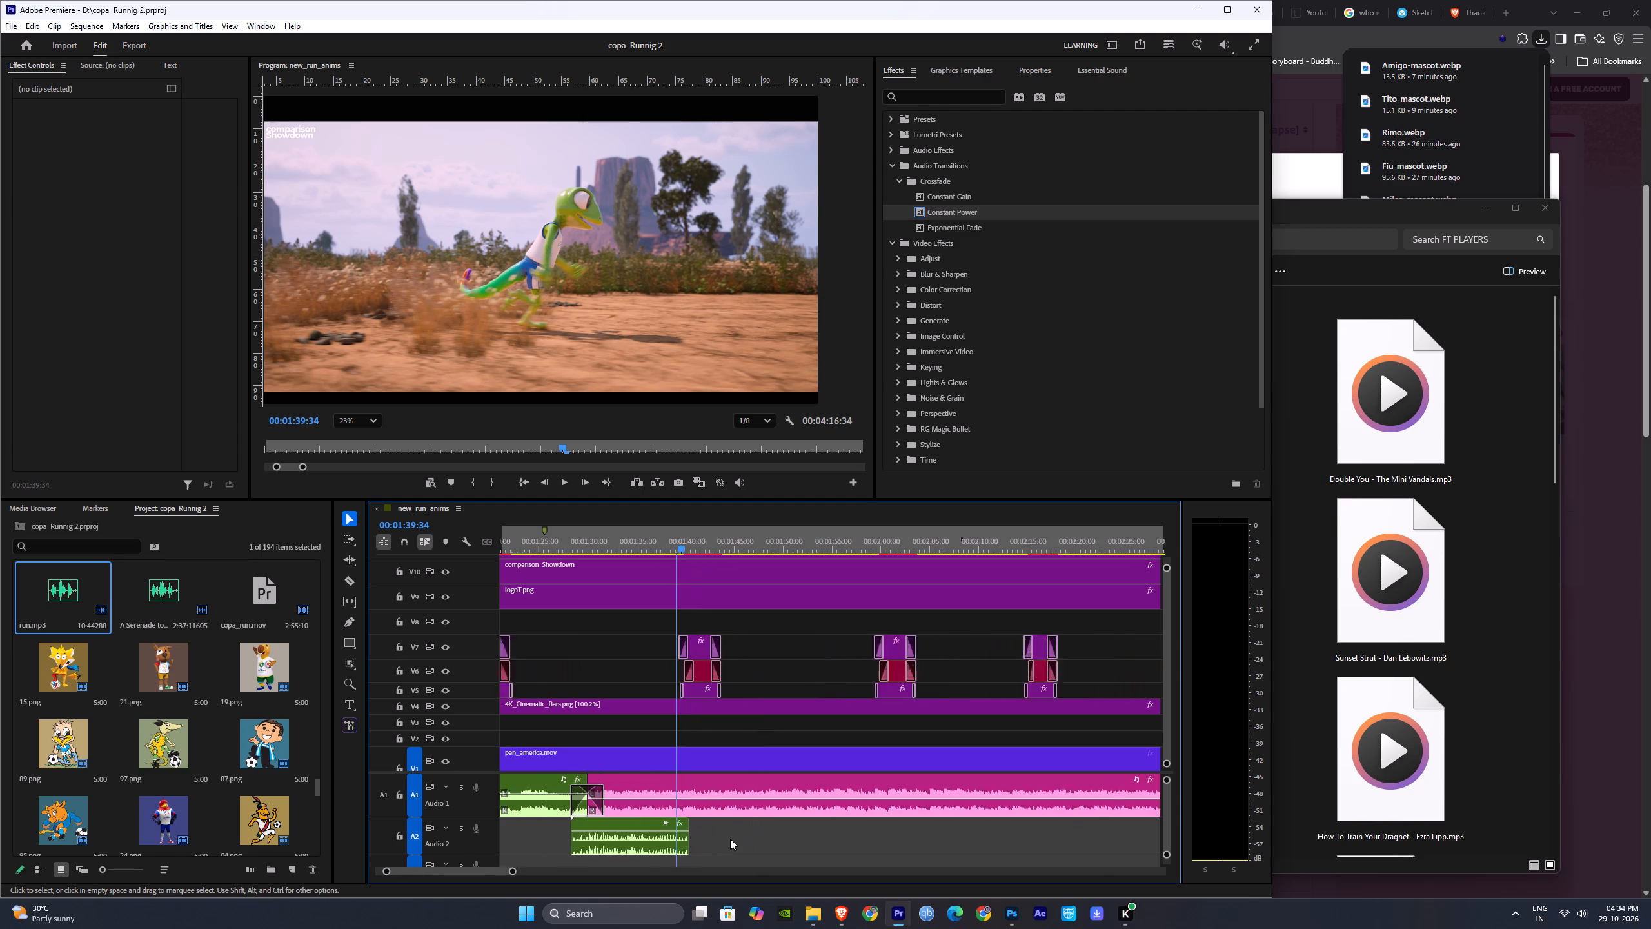
{"action": "scroll", "coordinate": [730, 839], "scroll_direction": "up", "scroll_amount": 4, "text": "alt"}
{"action": "left_click_drag", "start_coordinate": [555, 839], "coordinate": [786, 835], "text": "alt"}
Shift the copied run.mp3 clip earlier to start at about 01:42:20 during the RIMO graphic, and play it back.
{"action": "left_click_drag", "start_coordinate": [704, 539], "coordinate": [710, 539]}
{"action": "key", "text": "space"}
{"action": "left_click_drag", "start_coordinate": [710, 539], "coordinate": [700, 539]}
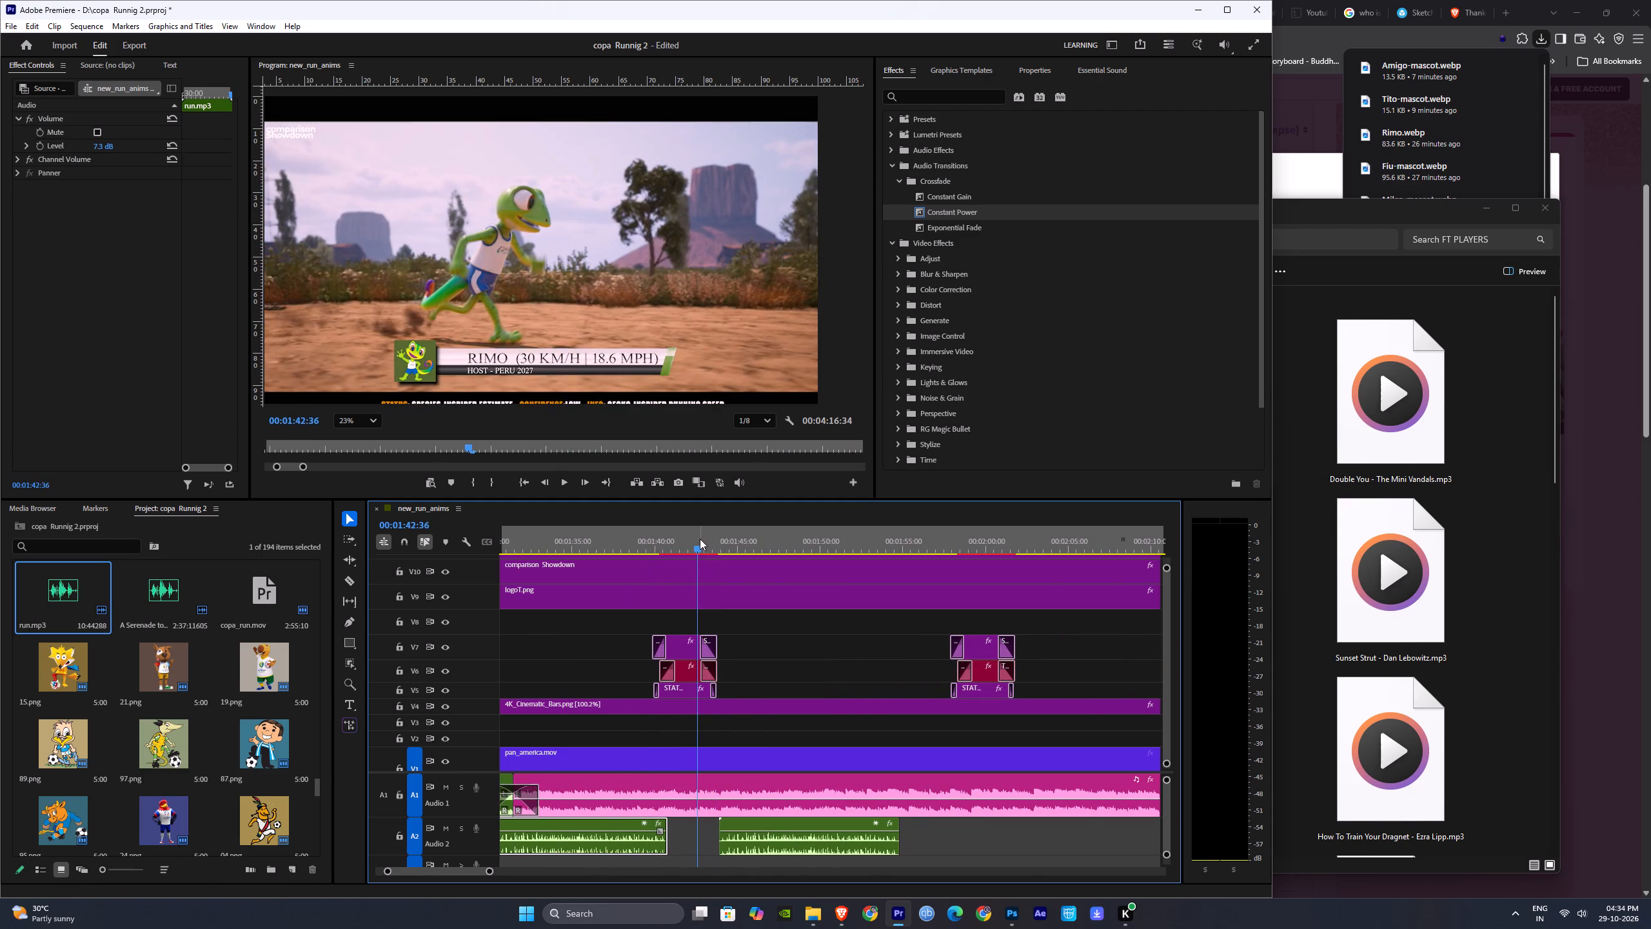
{"action": "left_click_drag", "start_coordinate": [699, 539], "coordinate": [691, 539]}
{"action": "key", "text": "space"}
{"action": "key", "text": "space"}
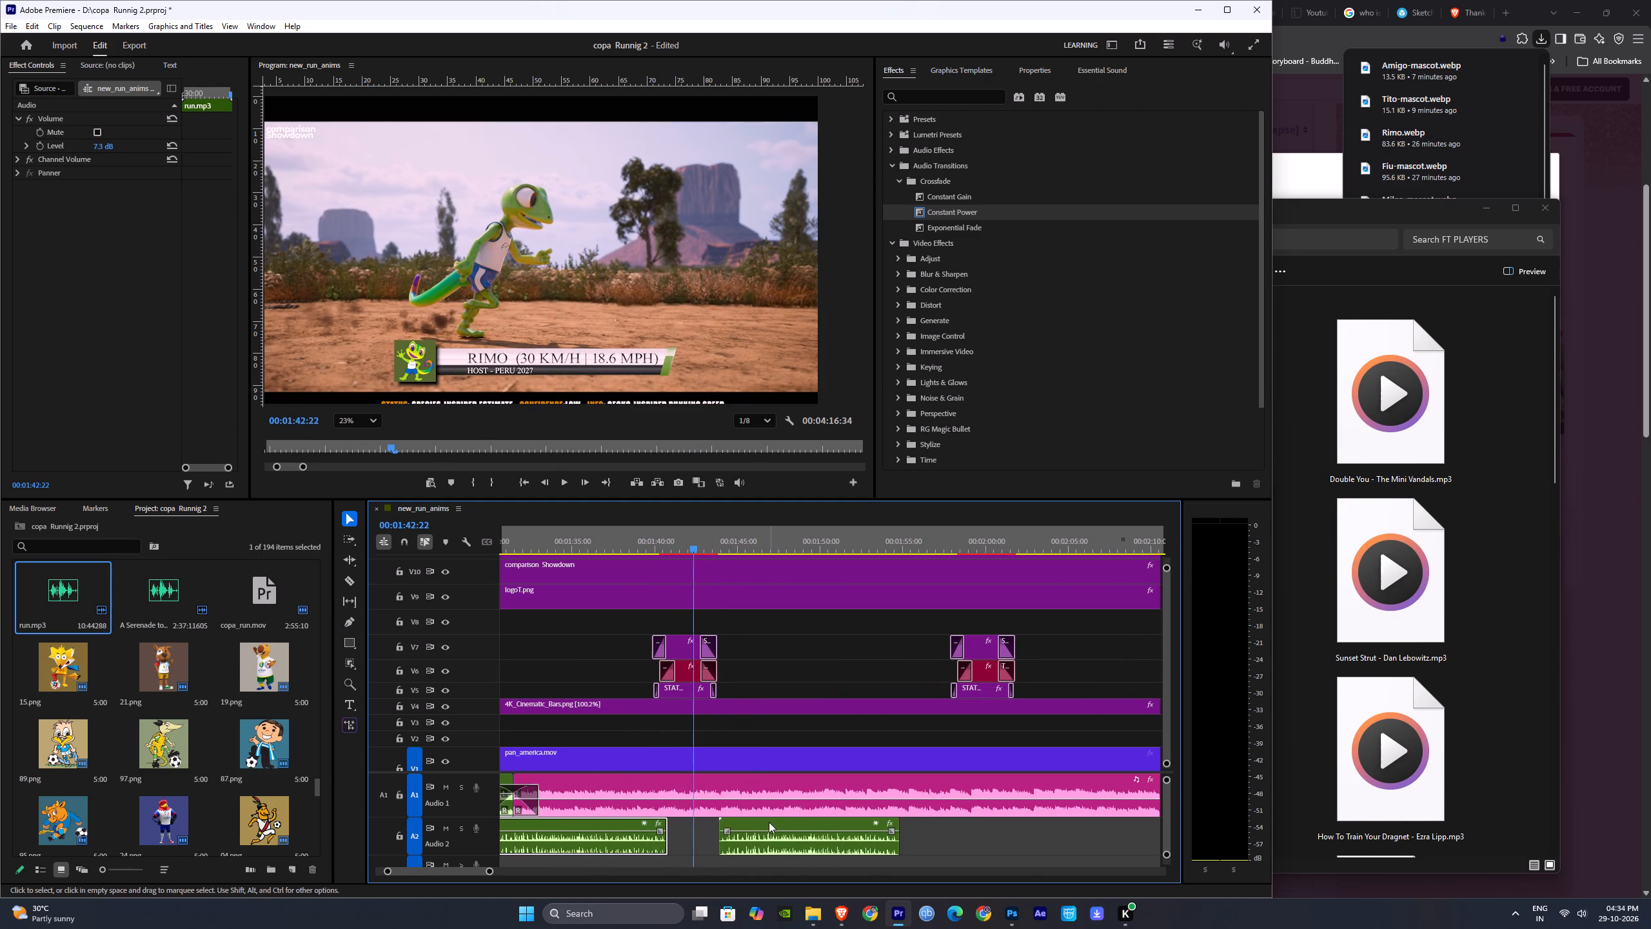
{"action": "left_click_drag", "start_coordinate": [769, 823], "coordinate": [742, 822]}
{"action": "left_click", "coordinate": [664, 547]}
{"action": "key", "text": "space"}
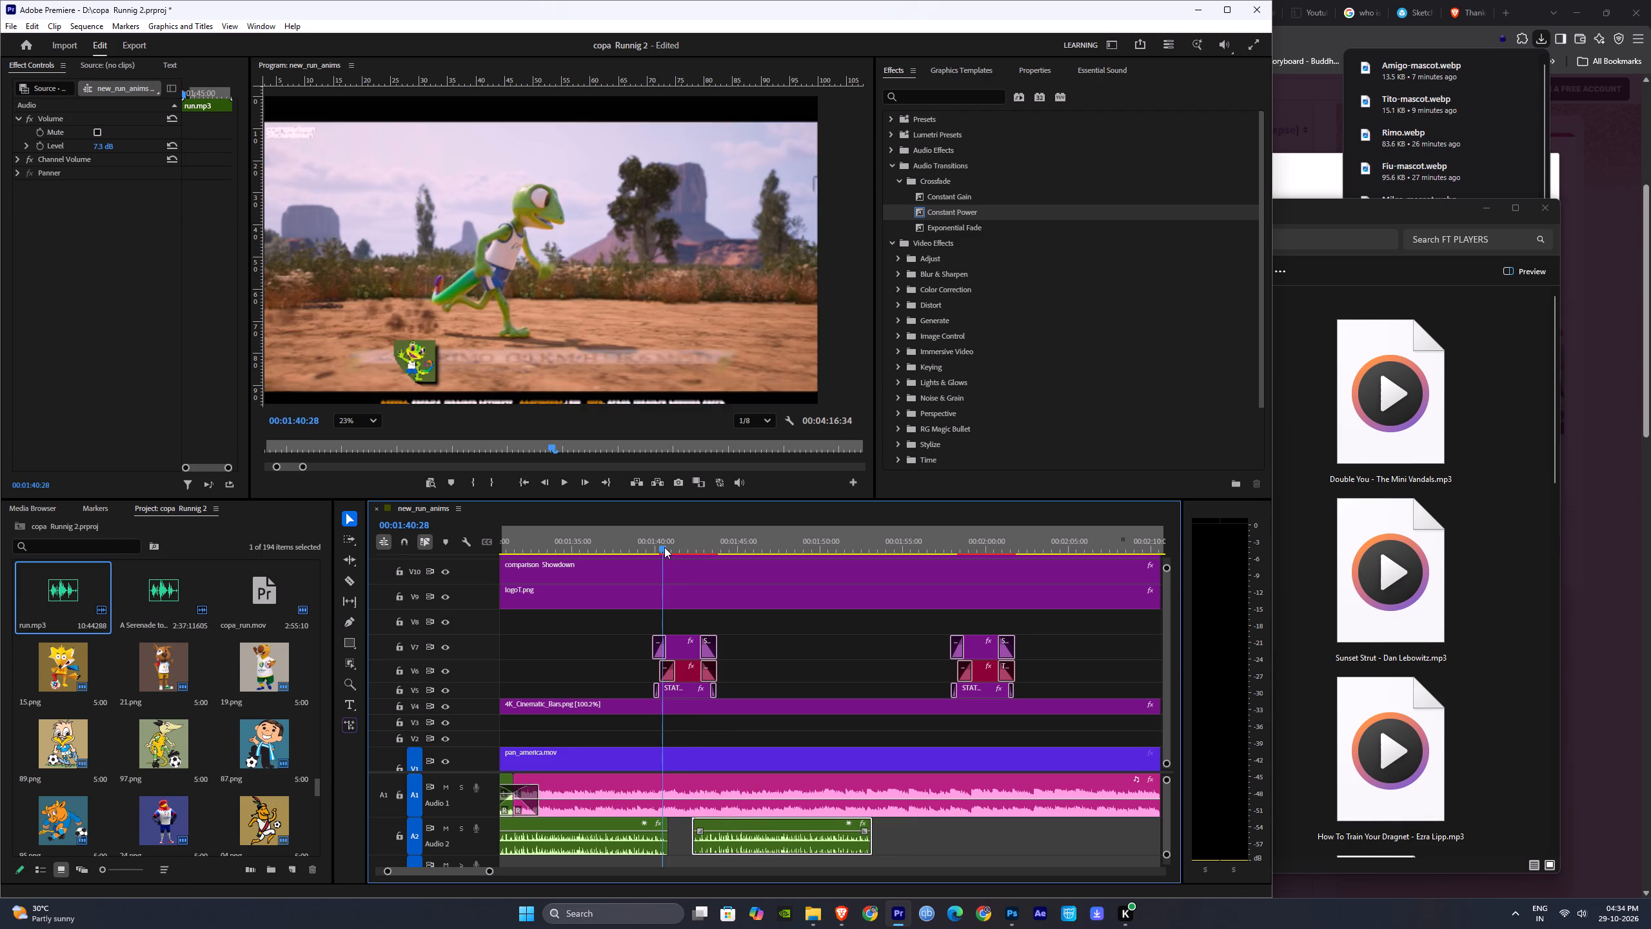
{"action": "left_click_drag", "start_coordinate": [664, 547], "coordinate": [646, 548]}
{"action": "key", "text": "space"}
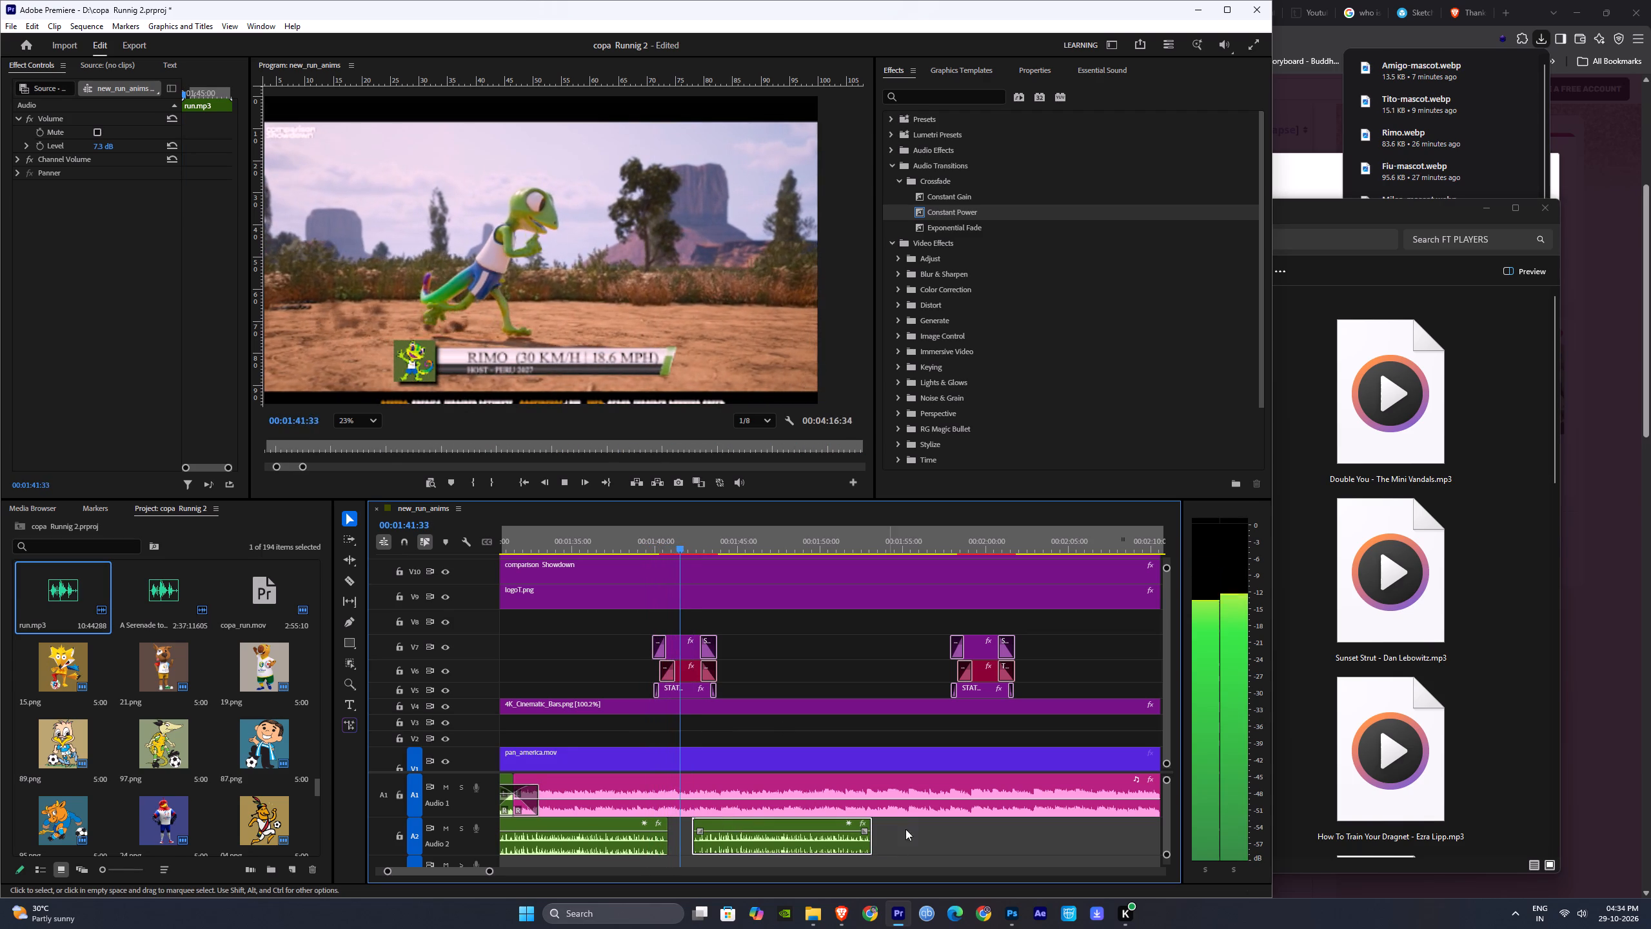
{"action": "key", "text": "space"}
Change the label colour of both green run.mp3 clips on Audio 2 to blue-violet.
{"action": "scroll", "coordinate": [918, 832], "scroll_direction": "down", "scroll_amount": 4, "text": "alt"}
{"action": "left_click_drag", "start_coordinate": [942, 837], "coordinate": [726, 851]}
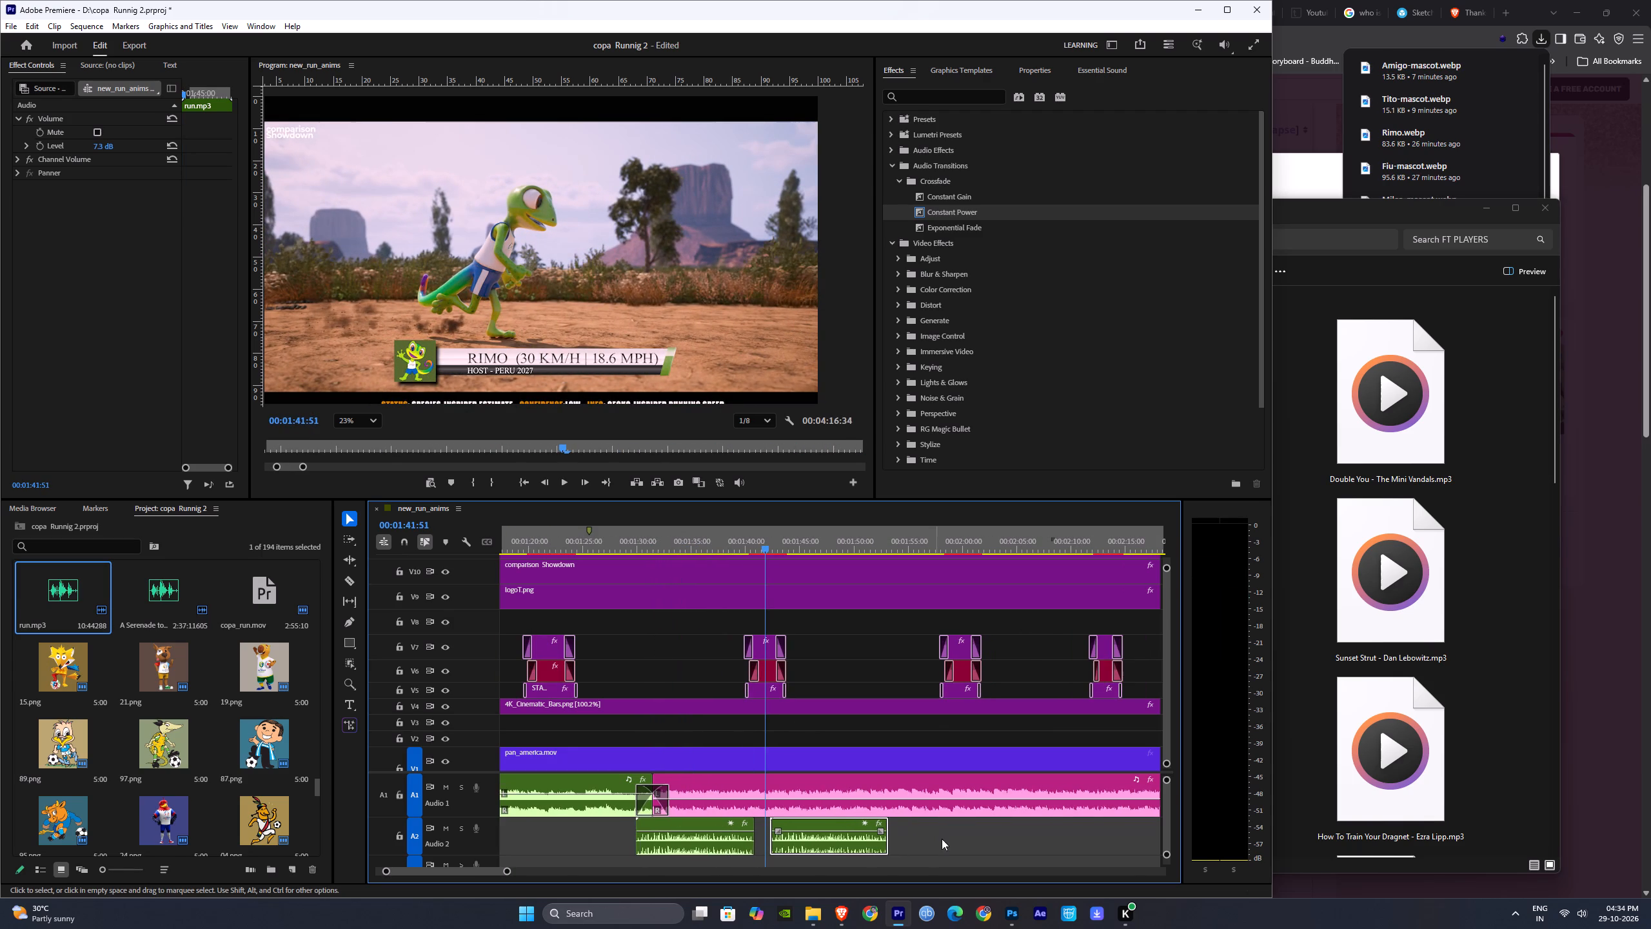
{"action": "left_click_drag", "start_coordinate": [943, 838], "coordinate": [692, 848]}
{"action": "right_click", "coordinate": [695, 845]}
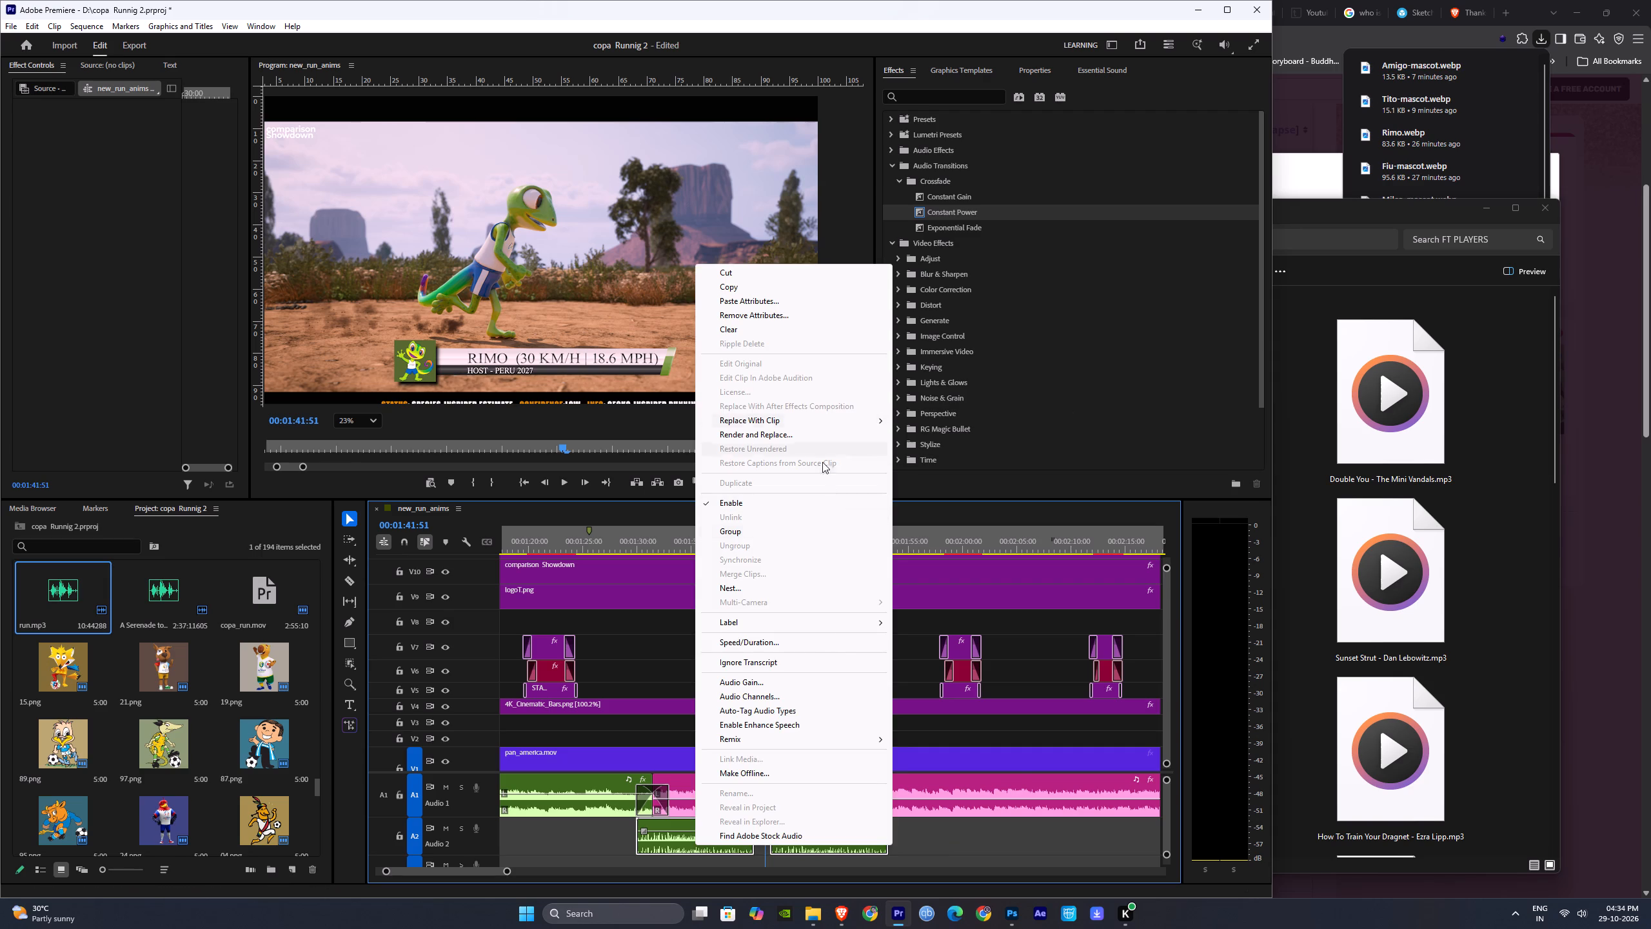
{"action": "left_click", "coordinate": [923, 641]}
{"action": "left_click", "coordinate": [944, 839]}
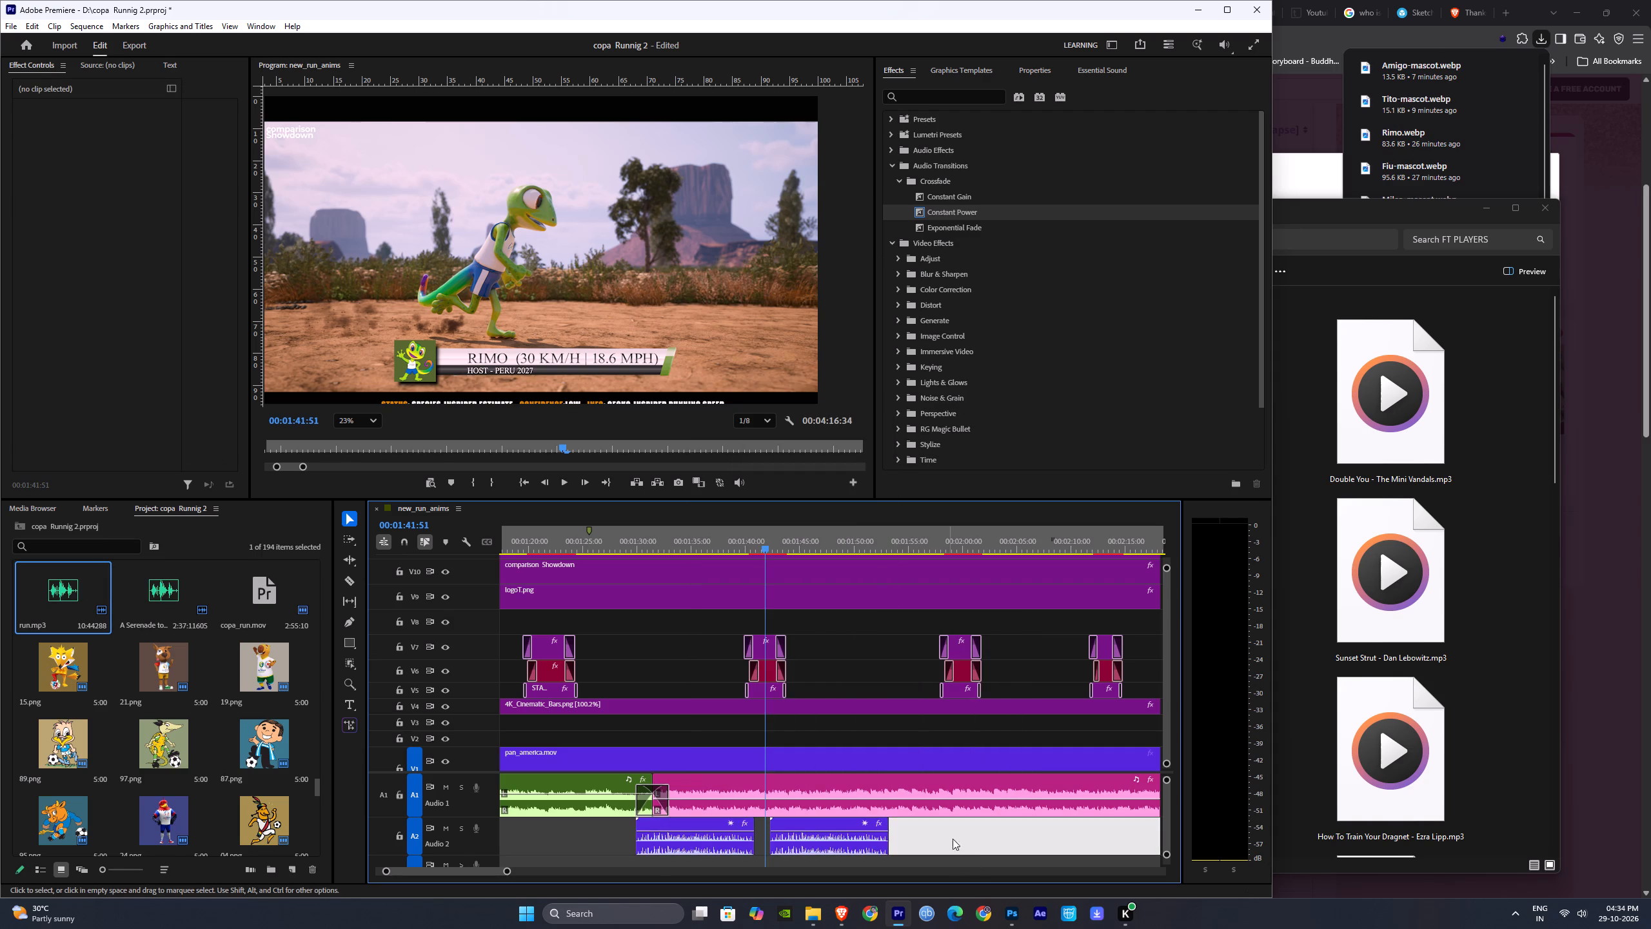
Duplicate both run.mp3 clips further along Audio 2, with the copies starting at about 01:56.
{"action": "left_click_drag", "start_coordinate": [978, 846], "coordinate": [728, 851]}
{"action": "left_click_drag", "start_coordinate": [719, 846], "coordinate": [1002, 844], "text": "alt"}
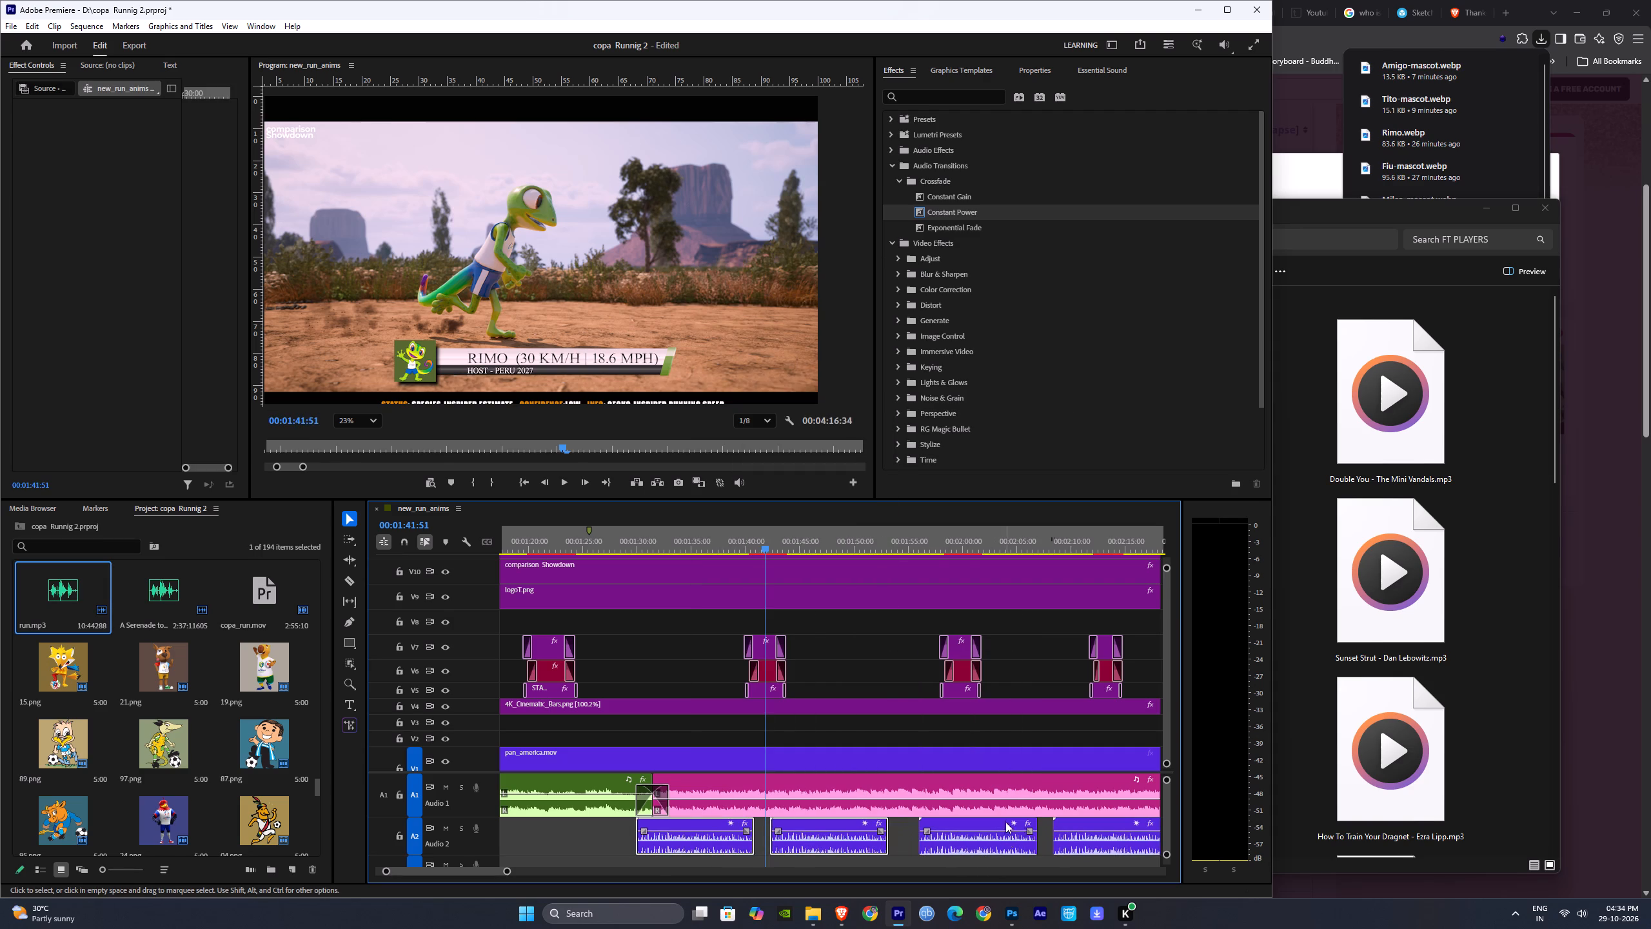
Move the third run.mp3 clip back to butt against the end of the second one, and play across the join.
{"action": "left_click", "coordinate": [919, 544]}
{"action": "left_click_drag", "start_coordinate": [509, 873], "coordinate": [527, 874]}
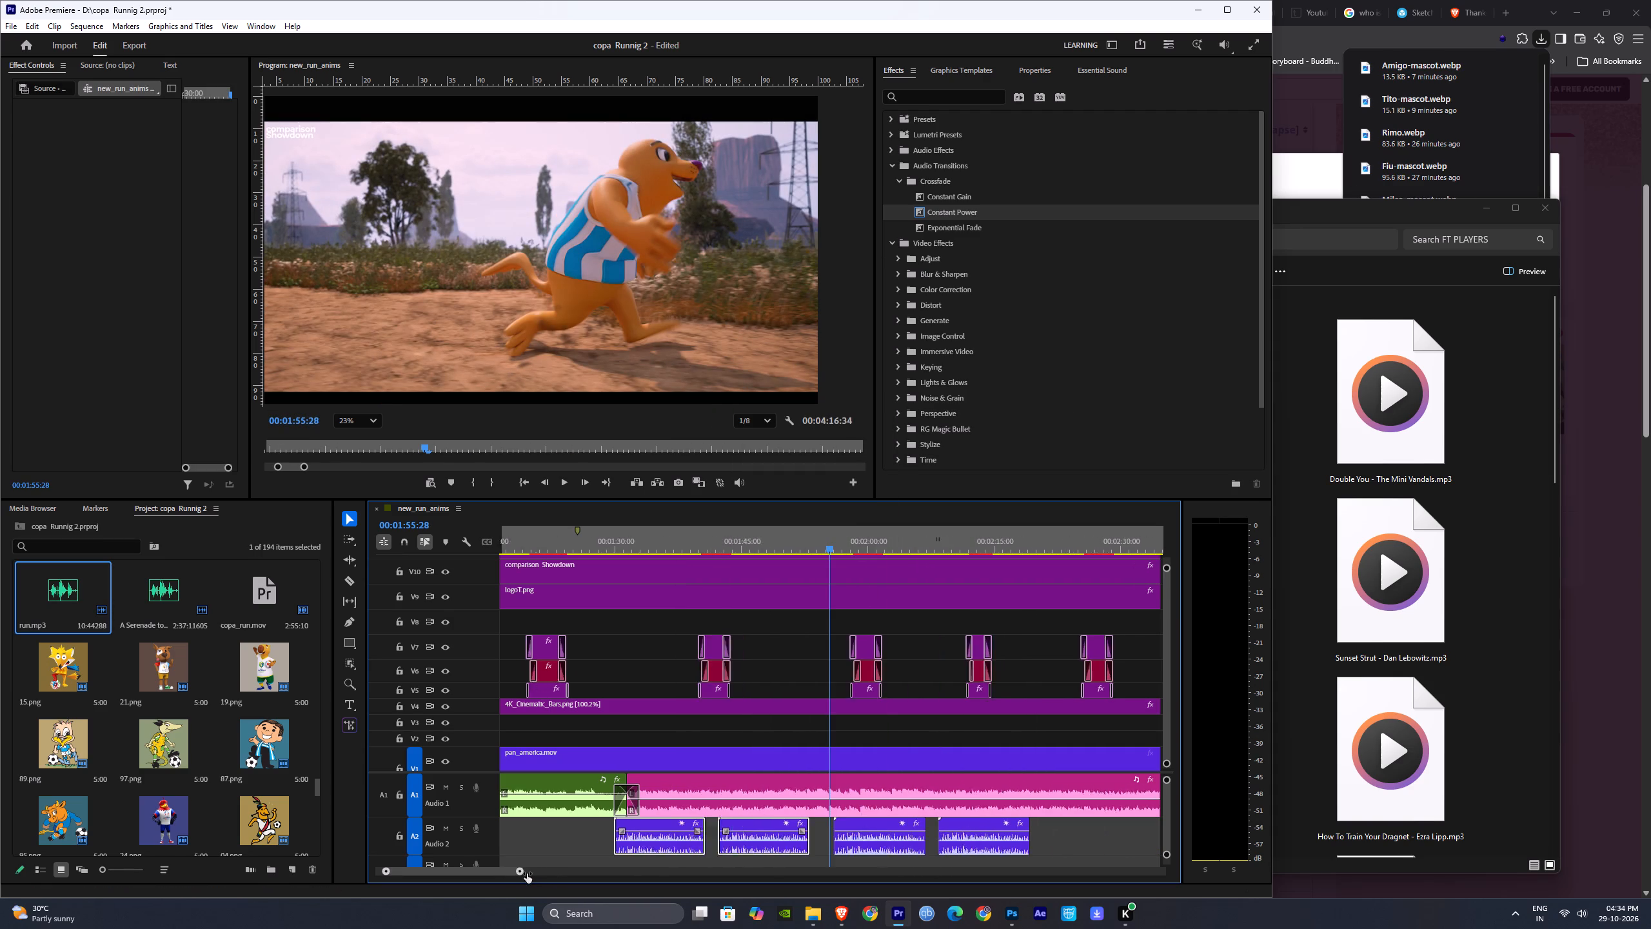
{"action": "left_click_drag", "start_coordinate": [527, 874], "coordinate": [536, 875]}
{"action": "scroll", "coordinate": [893, 821], "scroll_direction": "up", "scroll_amount": 7, "text": "alt"}
{"action": "left_click_drag", "start_coordinate": [850, 849], "coordinate": [813, 844]}
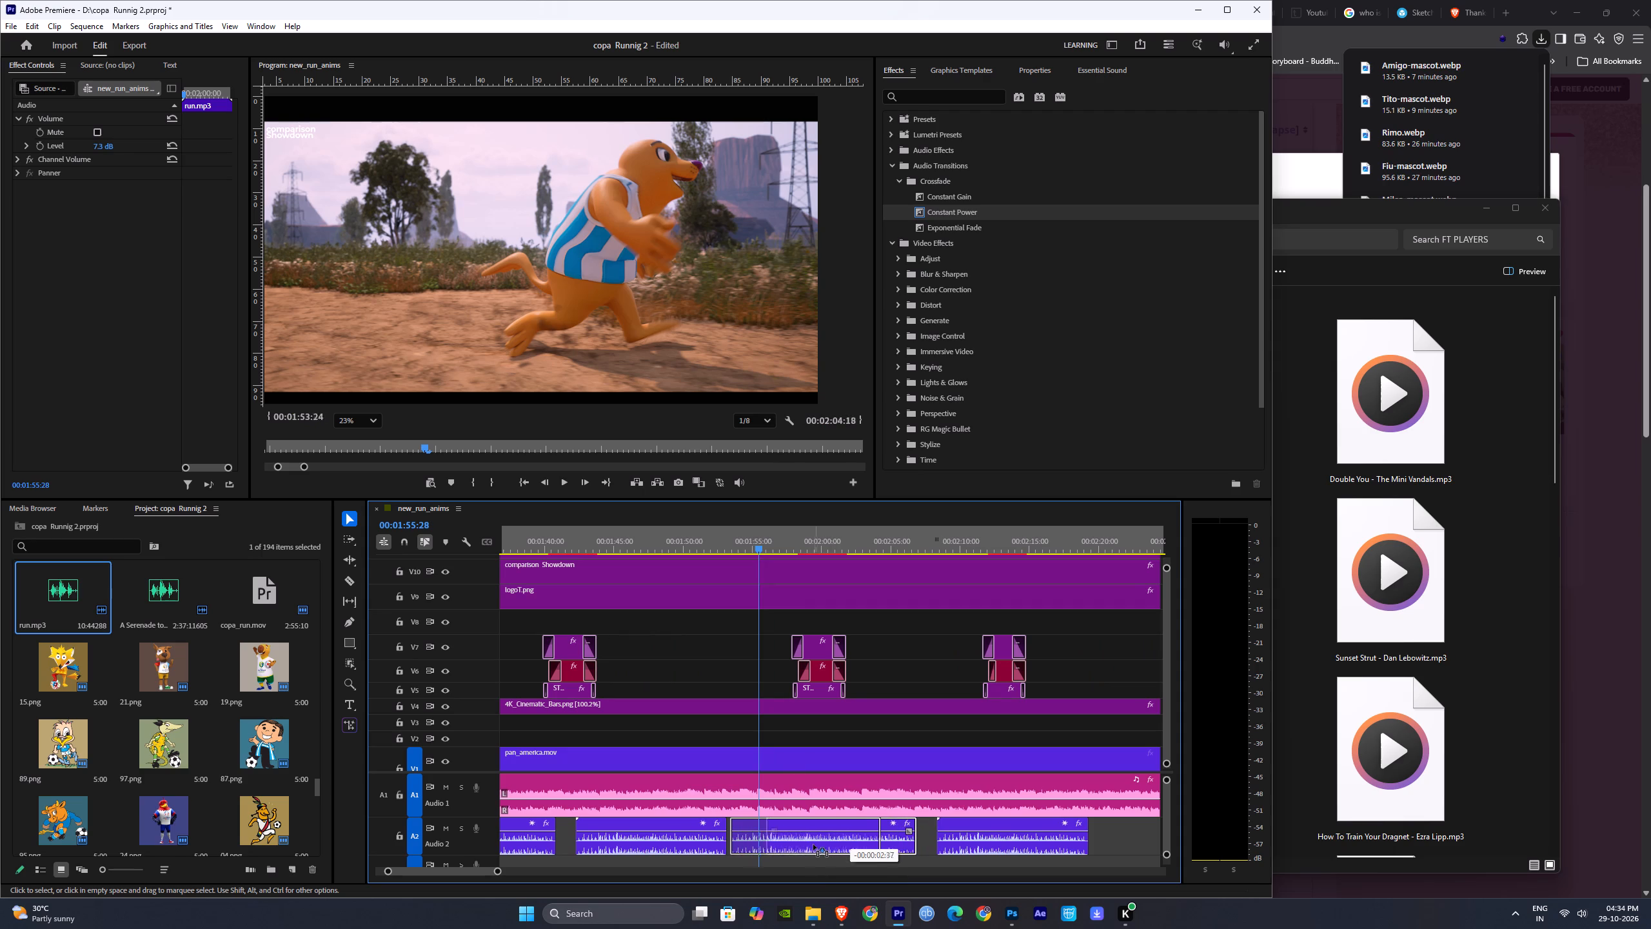
{"action": "left_click_drag", "start_coordinate": [813, 844], "coordinate": [806, 842]}
{"action": "left_click", "coordinate": [717, 537]}
{"action": "key", "text": "space"}
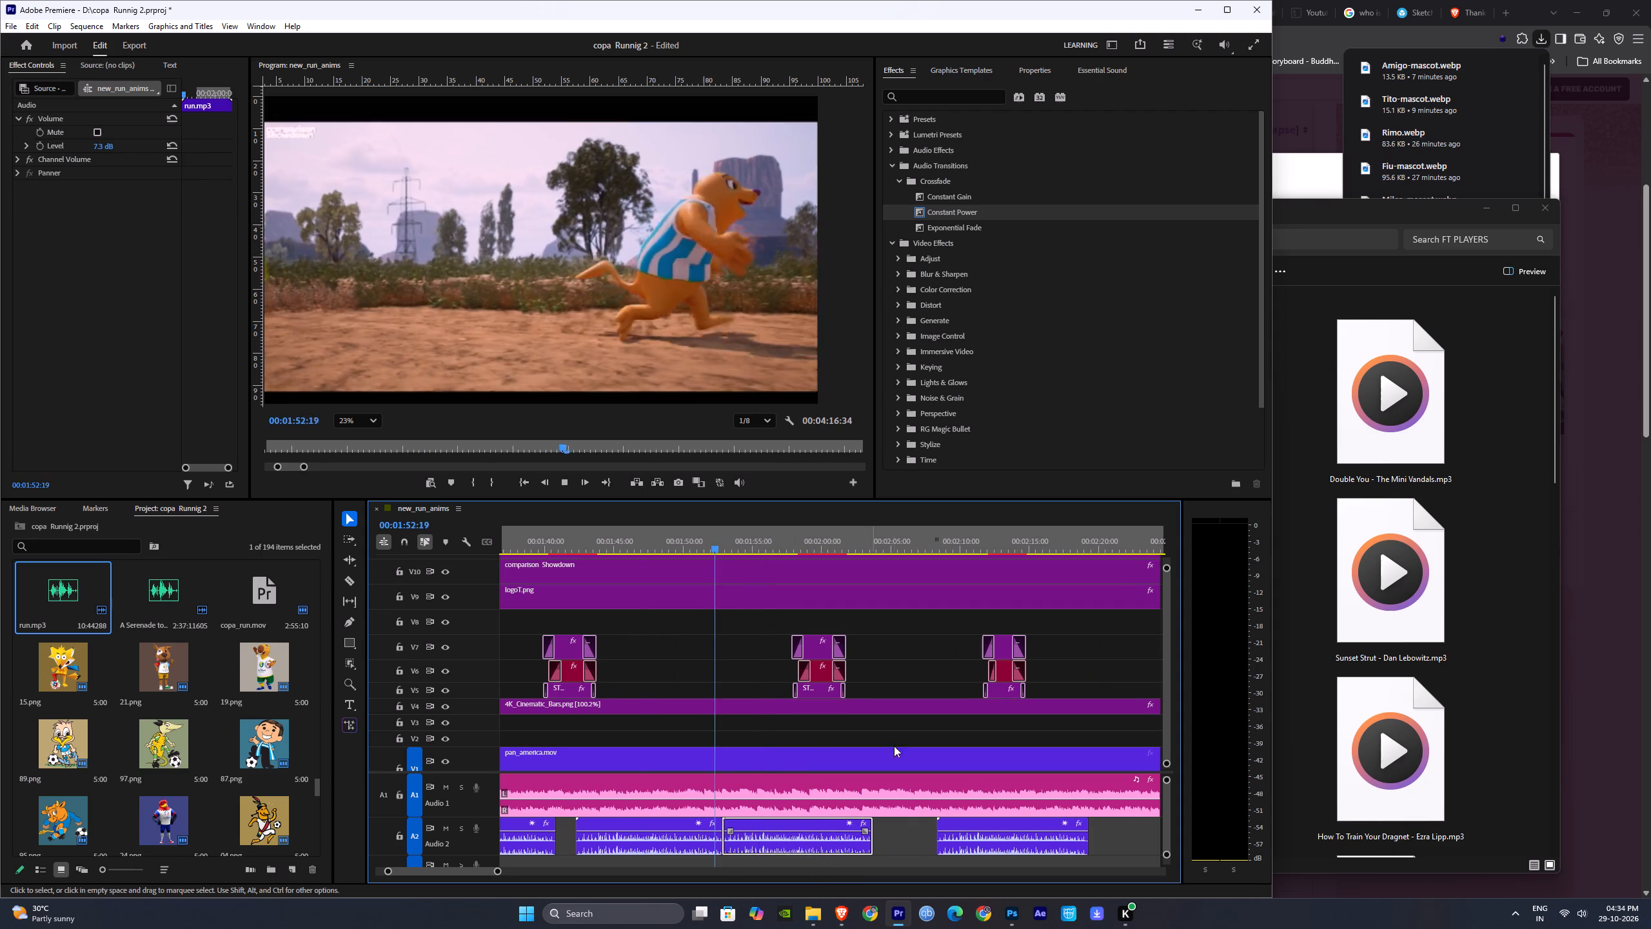
{"action": "scroll", "coordinate": [939, 812], "scroll_direction": "up", "scroll_amount": 3, "text": "alt"}
{"action": "key", "text": "space"}
Trim the end of the third run.mp3 clip back to about 01:59:40 and play that section.
{"action": "left_click_drag", "start_coordinate": [851, 830], "coordinate": [774, 830]}
{"action": "left_click", "coordinate": [746, 543]}
{"action": "key", "text": "space"}
{"action": "scroll", "coordinate": [840, 779], "scroll_direction": "up", "scroll_amount": 3, "text": "alt"}
{"action": "key", "text": "space"}
Move the fourth run.mp3 clip earlier on Audio 2 to start at about 02:01.
{"action": "left_click_drag", "start_coordinate": [1018, 849], "coordinate": [893, 842]}
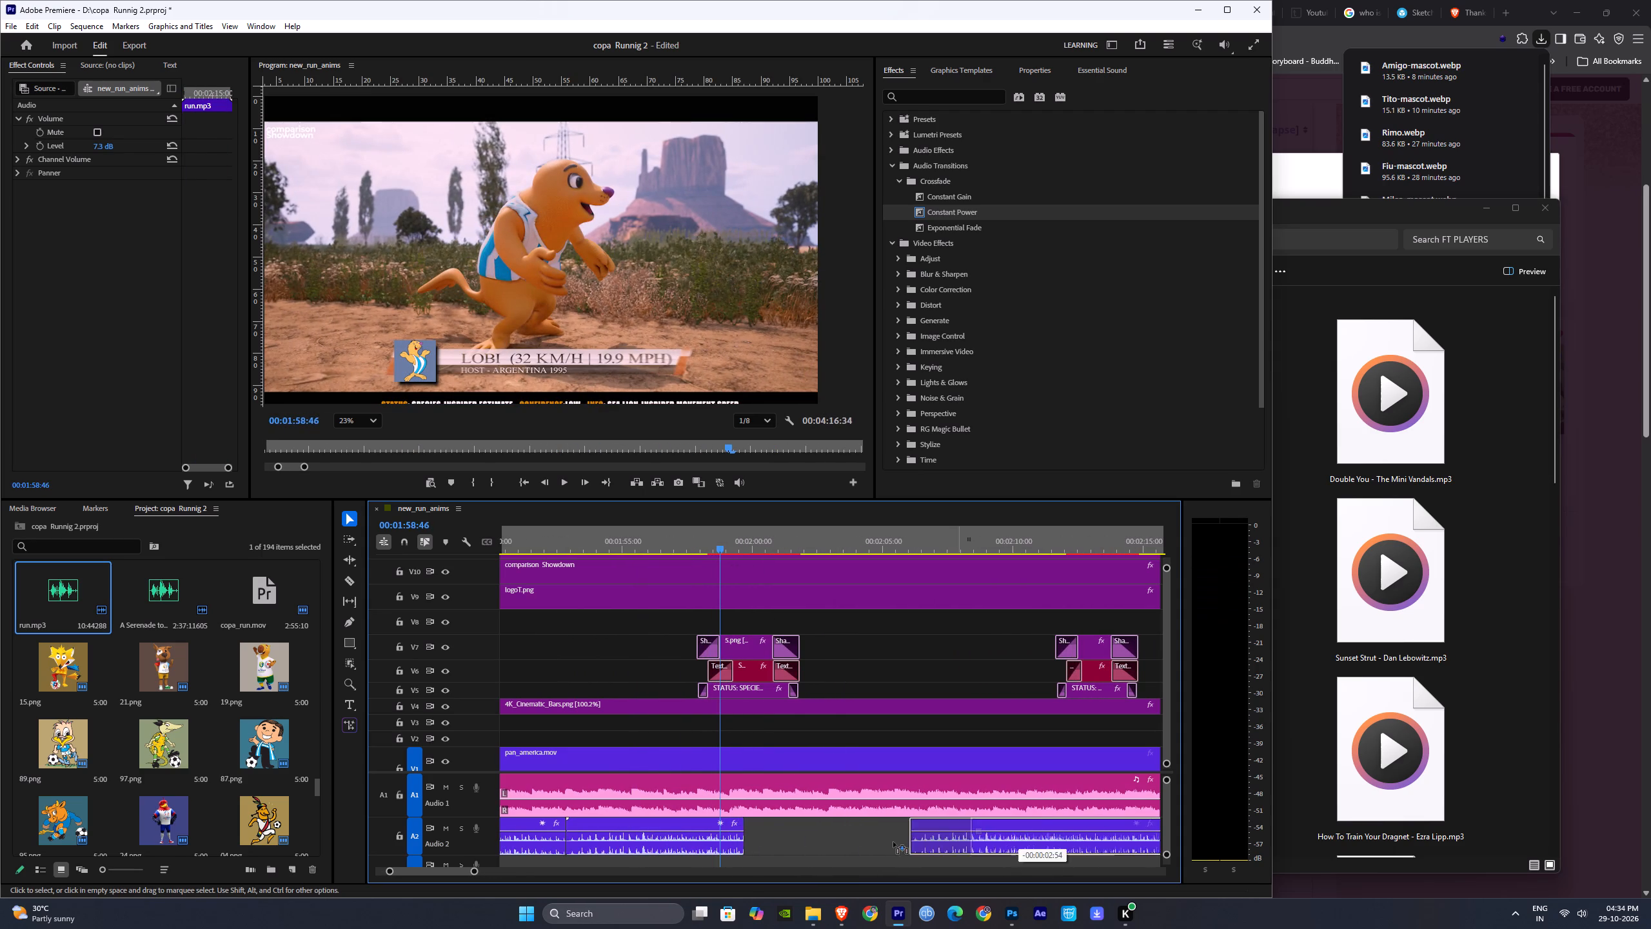
{"action": "left_click_drag", "start_coordinate": [893, 842], "coordinate": [825, 835]}
Trim the end of the third run.mp3 clip to 01:58:12, where the LOBI graphic begins, and play it back.
{"action": "left_click", "coordinate": [688, 530]}
{"action": "key", "text": "space"}
{"action": "key", "text": "space"}
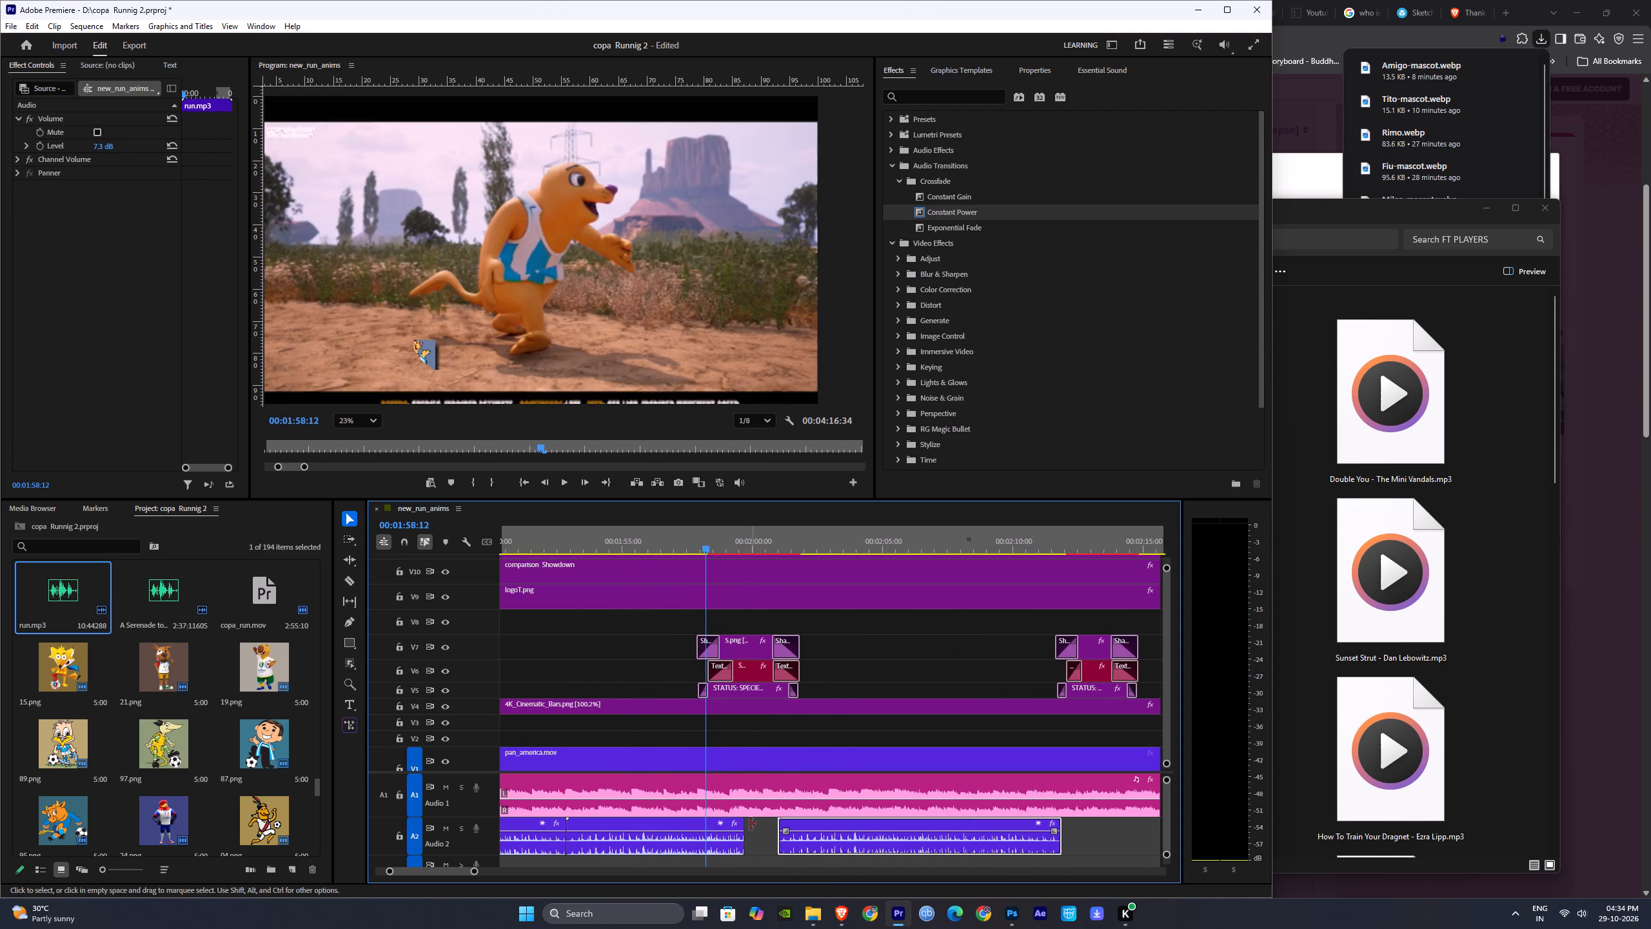
{"action": "left_click_drag", "start_coordinate": [748, 828], "coordinate": [711, 821]}
{"action": "key", "text": "space"}
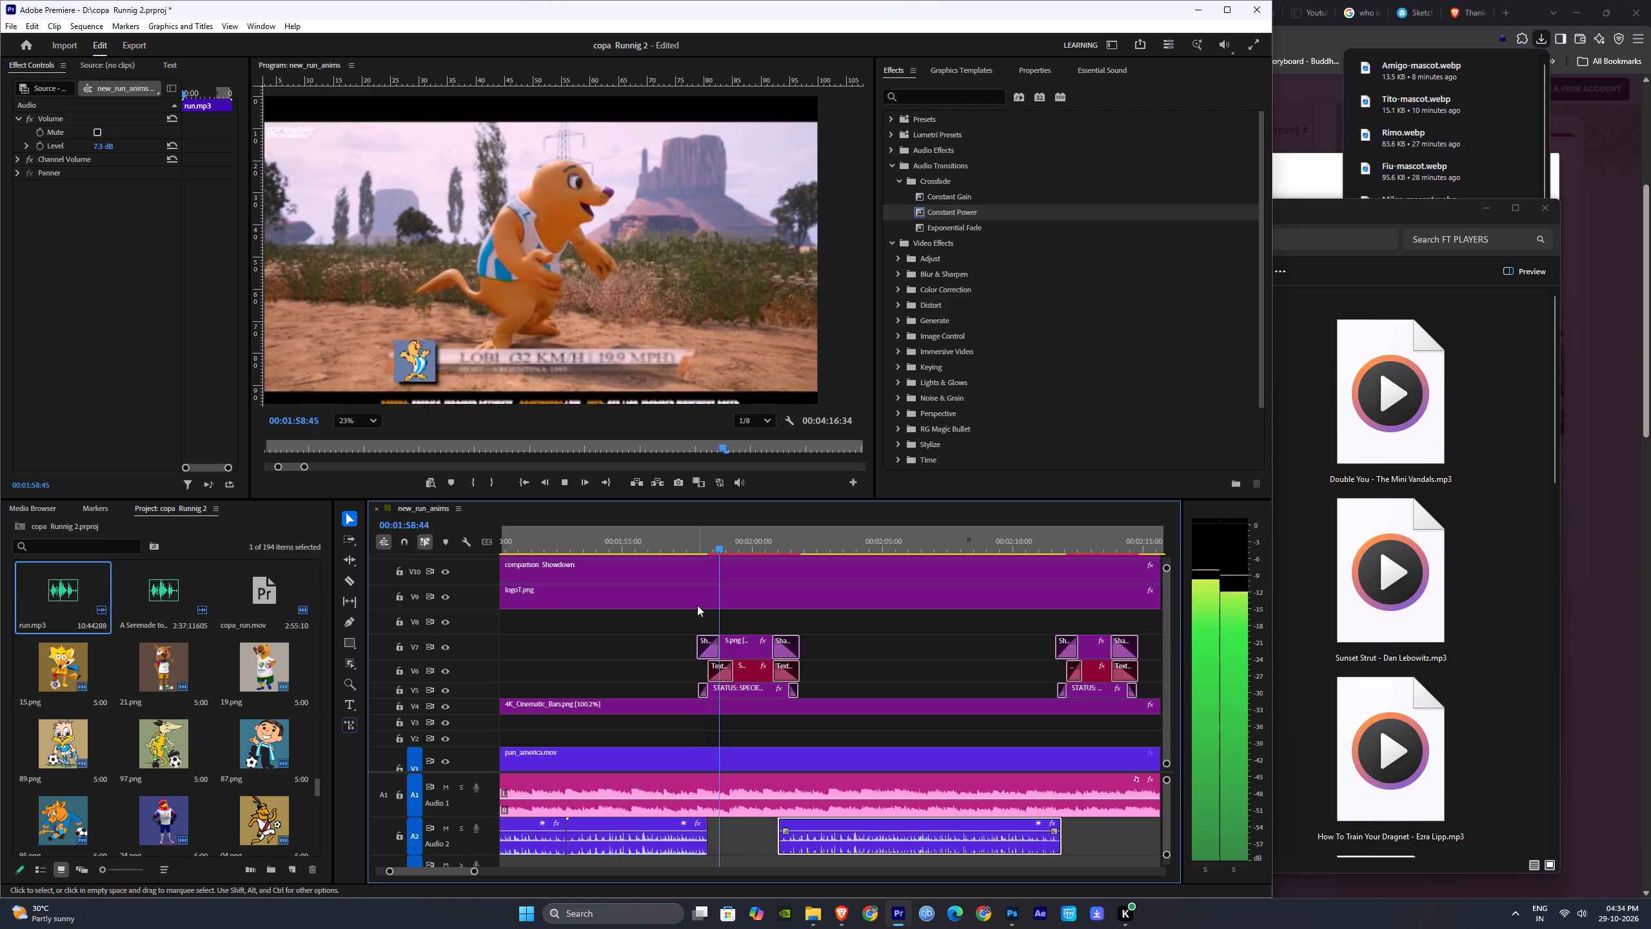
{"action": "left_click", "coordinate": [691, 537]}
{"action": "key", "text": "space"}
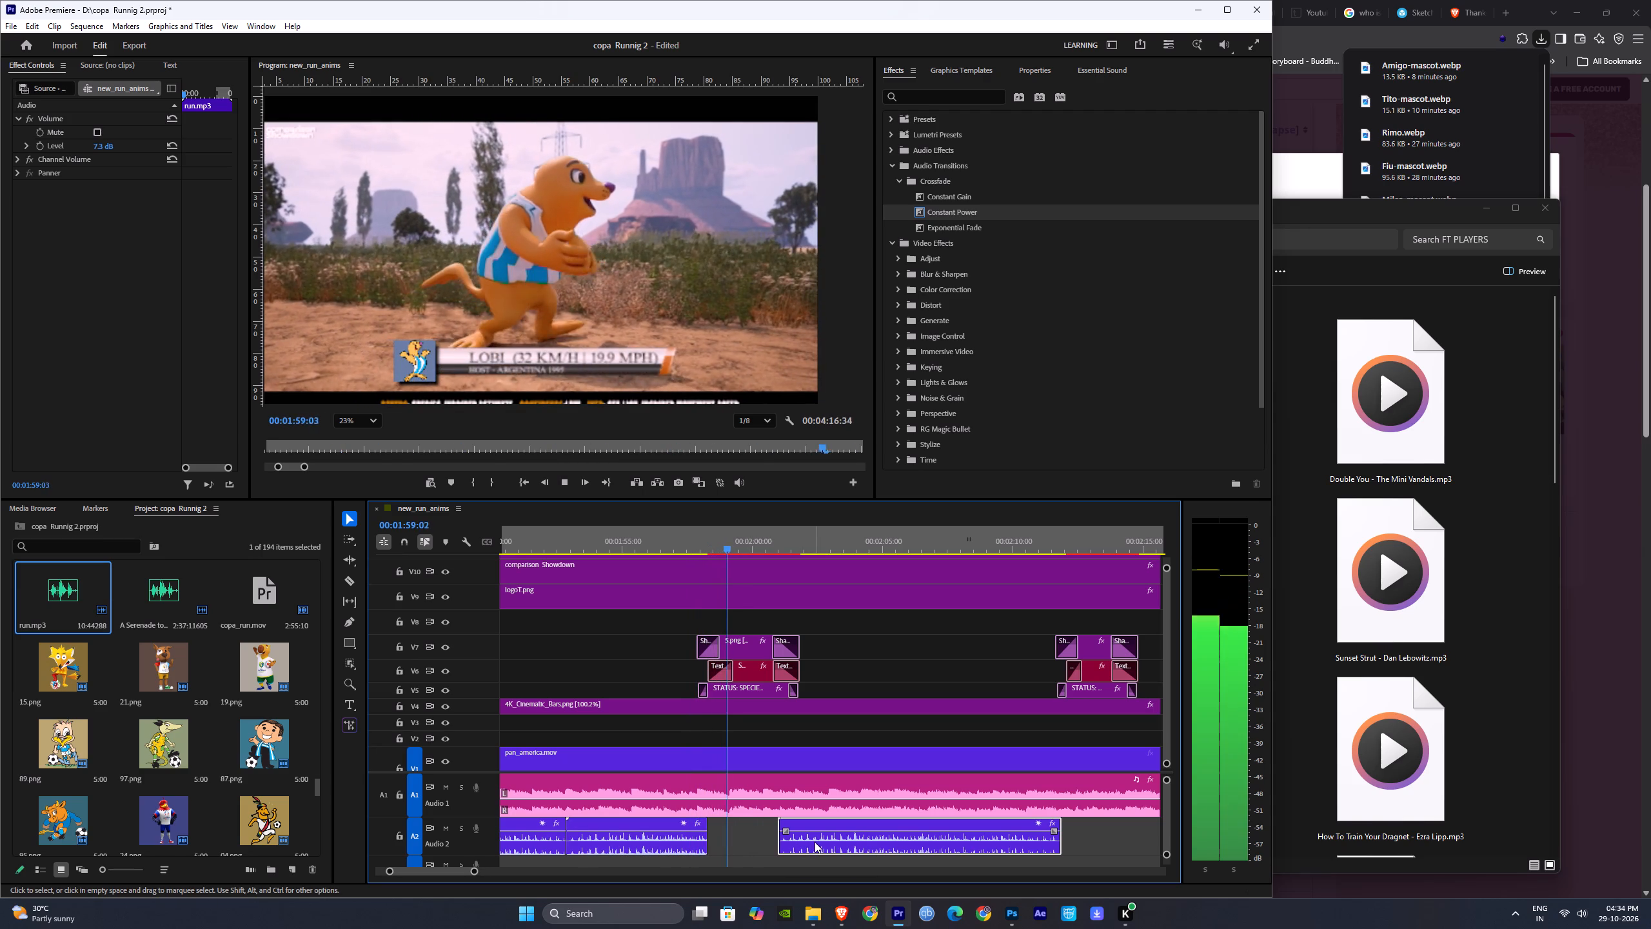
Nudge the fourth run.mp3 clip earlier to start at about 02:00, checking its timing by playback.
{"action": "left_click_drag", "start_coordinate": [829, 844], "coordinate": [814, 844]}
{"action": "key", "text": "space"}
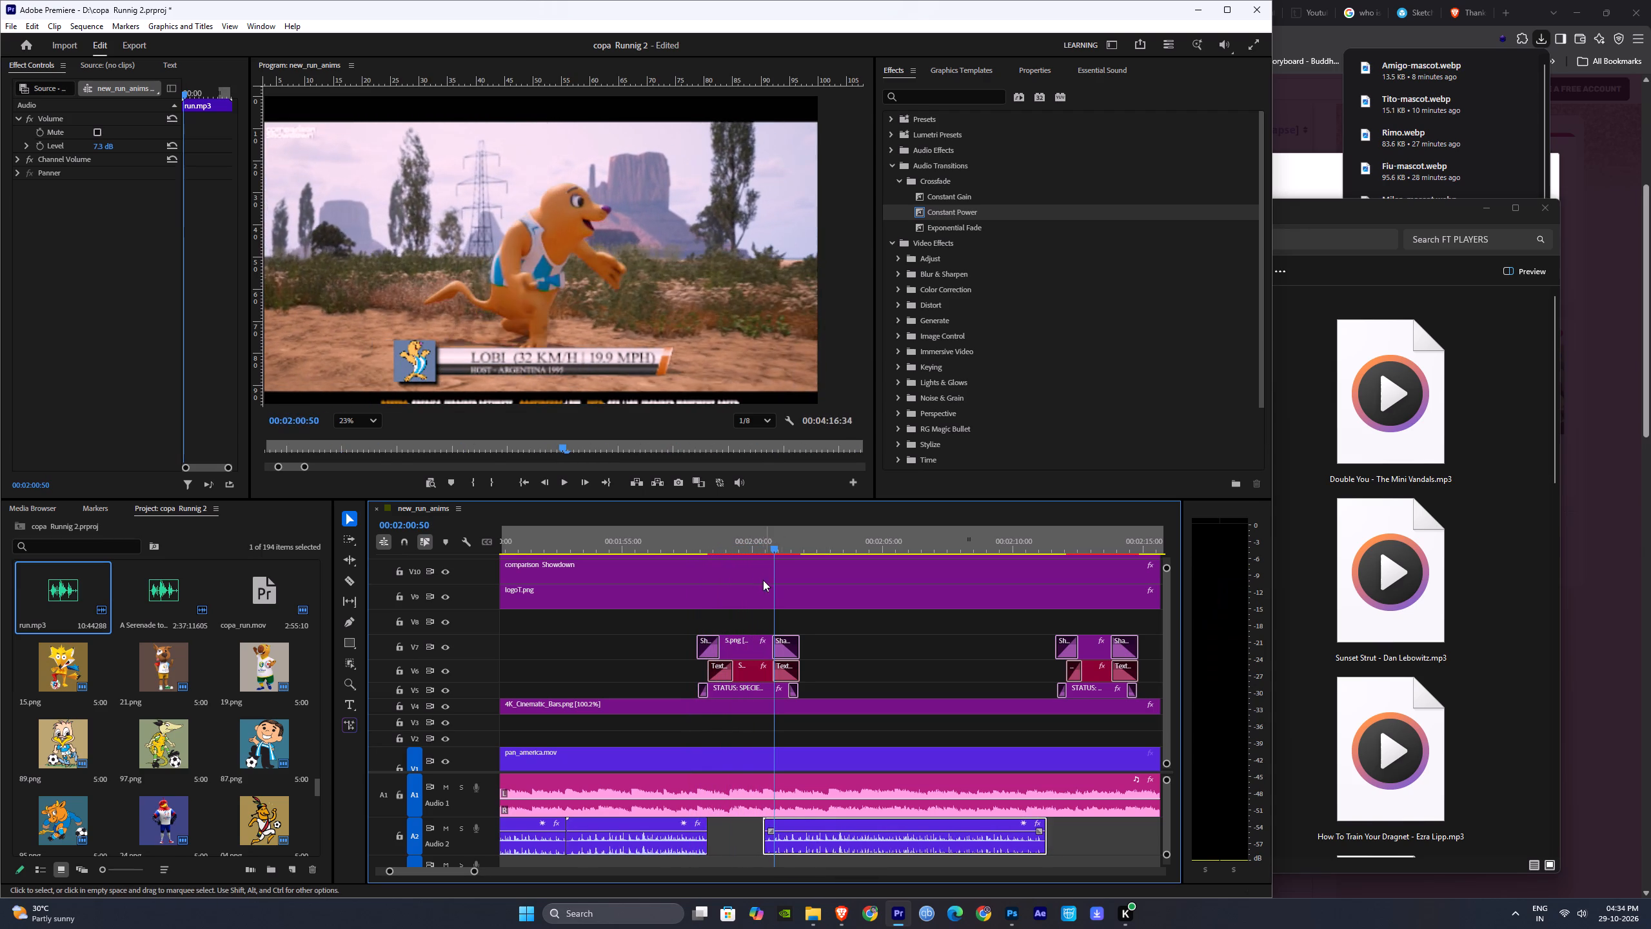
{"action": "left_click", "coordinate": [751, 544]}
{"action": "left_click_drag", "start_coordinate": [856, 841], "coordinate": [846, 843]}
{"action": "key", "text": "space"}
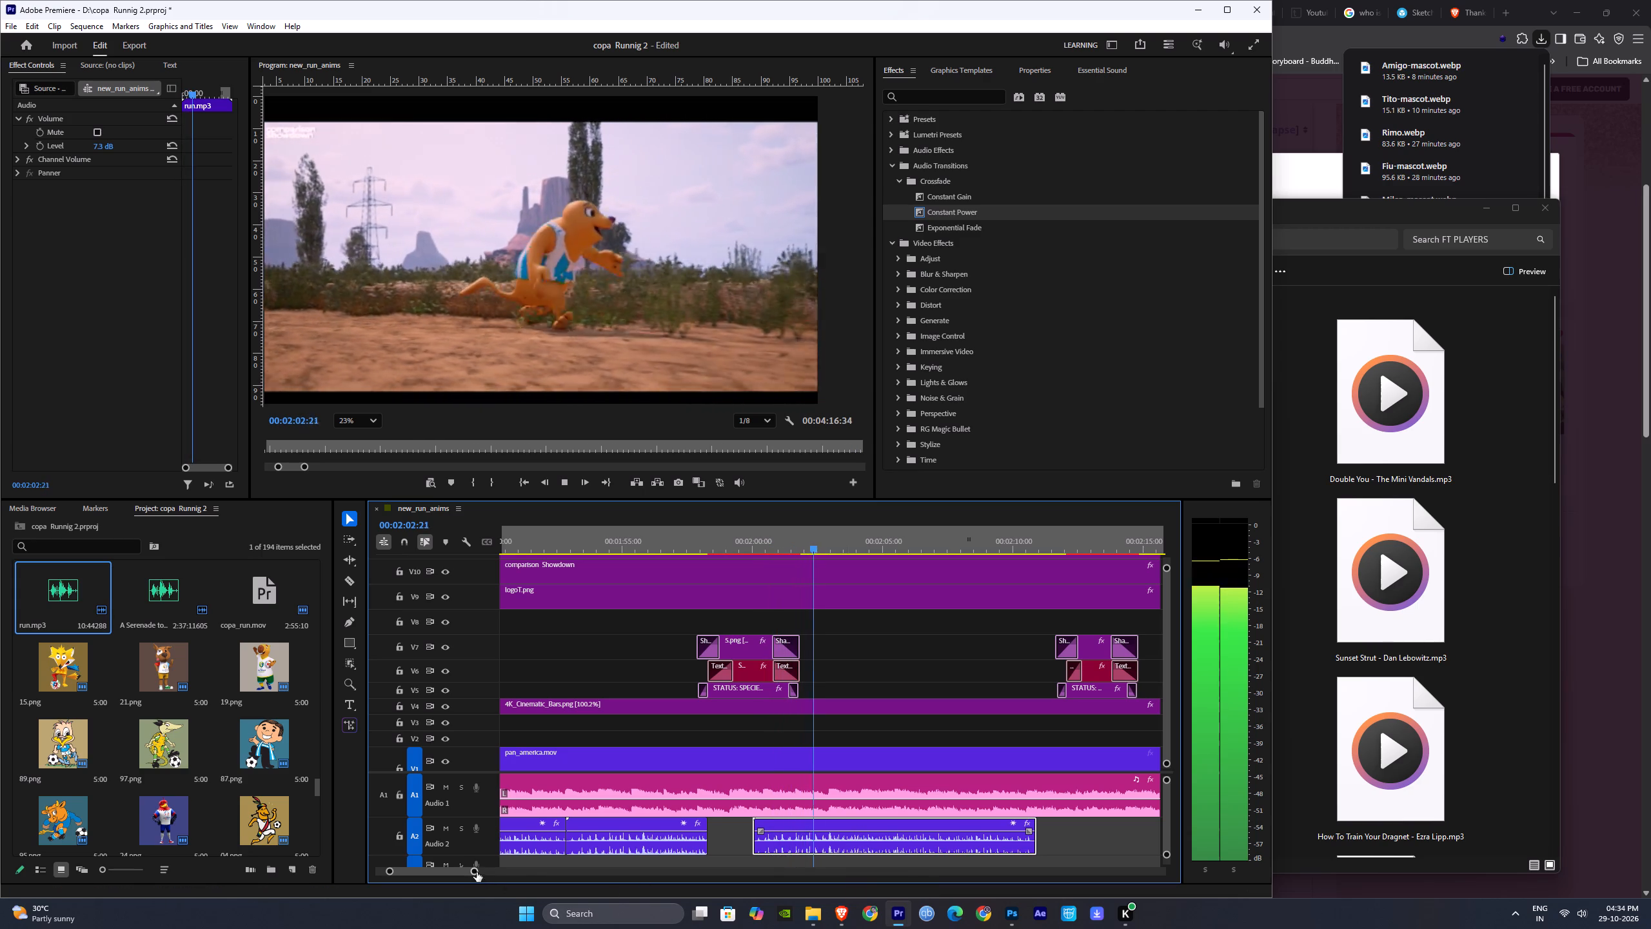
Duplicate the last three run.mp3 clips on Audio 2, placing the copies after them from about 02:13.
{"action": "left_click_drag", "start_coordinate": [477, 872], "coordinate": [615, 870]}
{"action": "scroll", "coordinate": [979, 806], "scroll_direction": "up", "scroll_amount": 8, "text": "alt"}
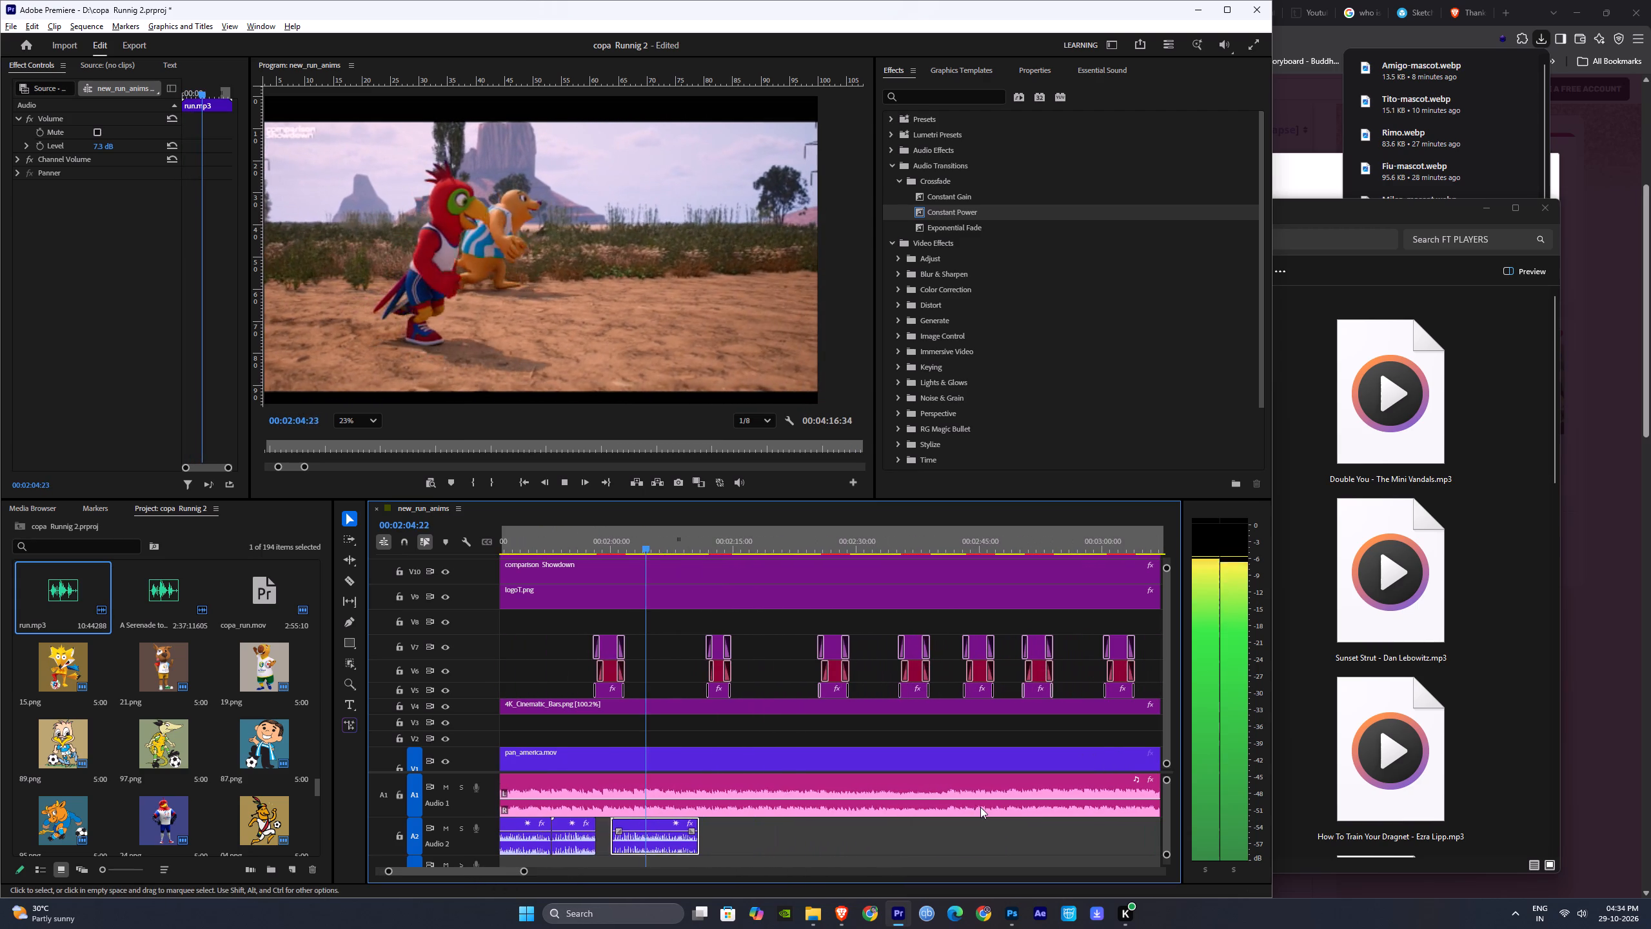
{"action": "left_click", "coordinate": [762, 675]}
{"action": "left_click", "coordinate": [775, 675]}
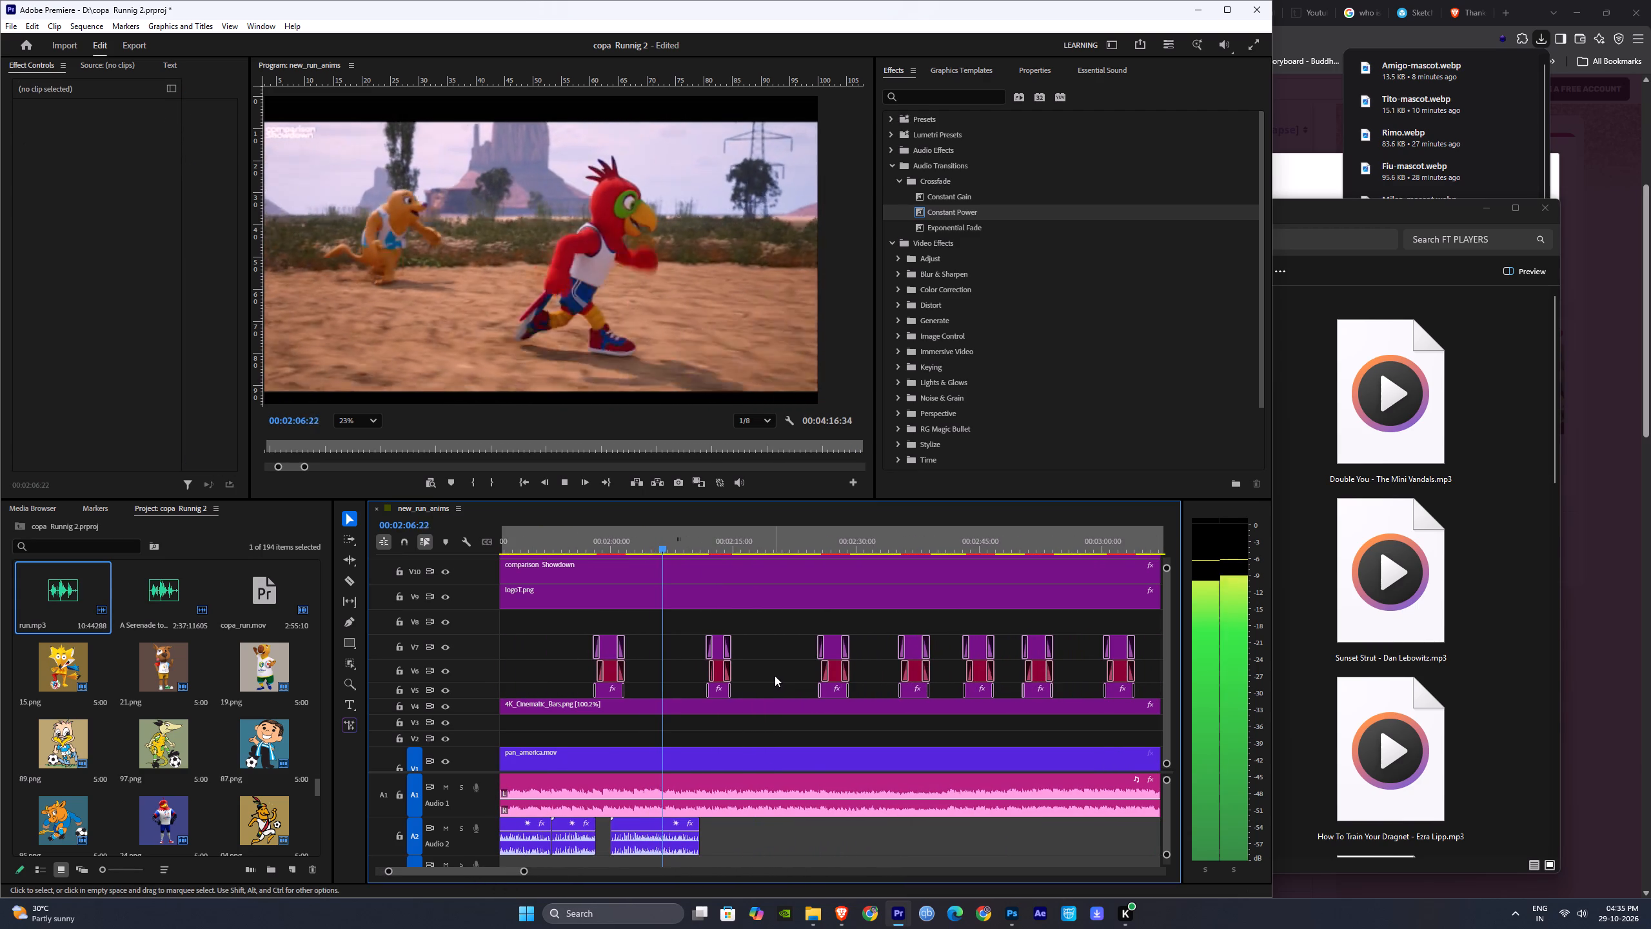
{"action": "left_click_drag", "start_coordinate": [741, 839], "coordinate": [535, 841]}
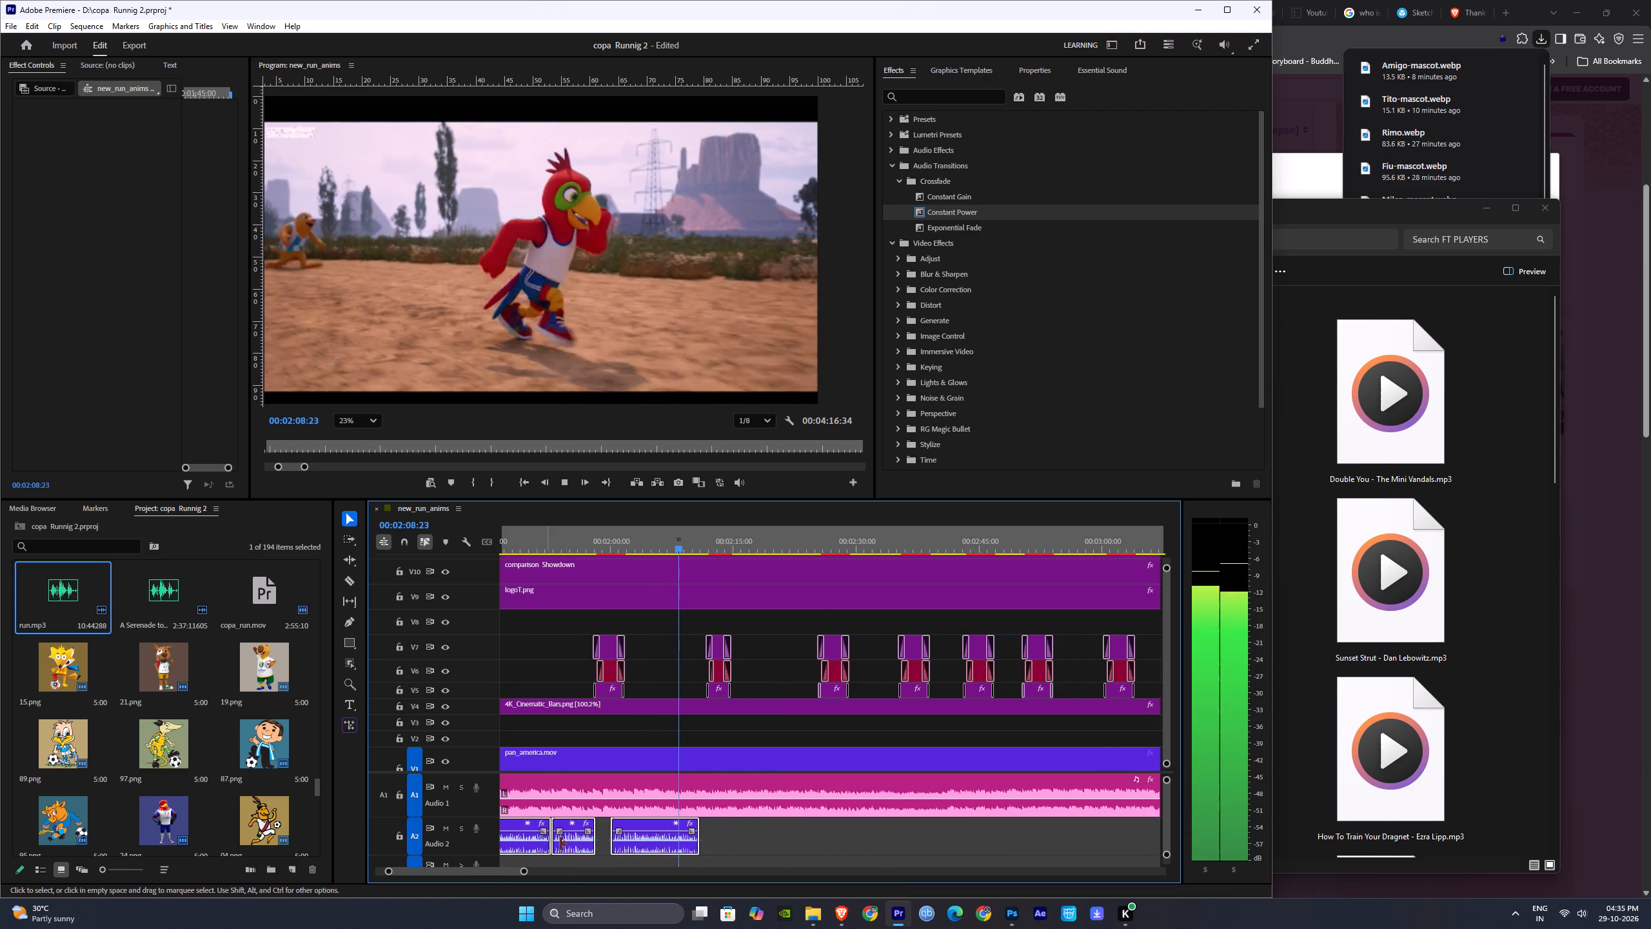
{"action": "key", "text": "space"}
{"action": "left_click_drag", "start_coordinate": [566, 841], "coordinate": [817, 837], "text": "alt"}
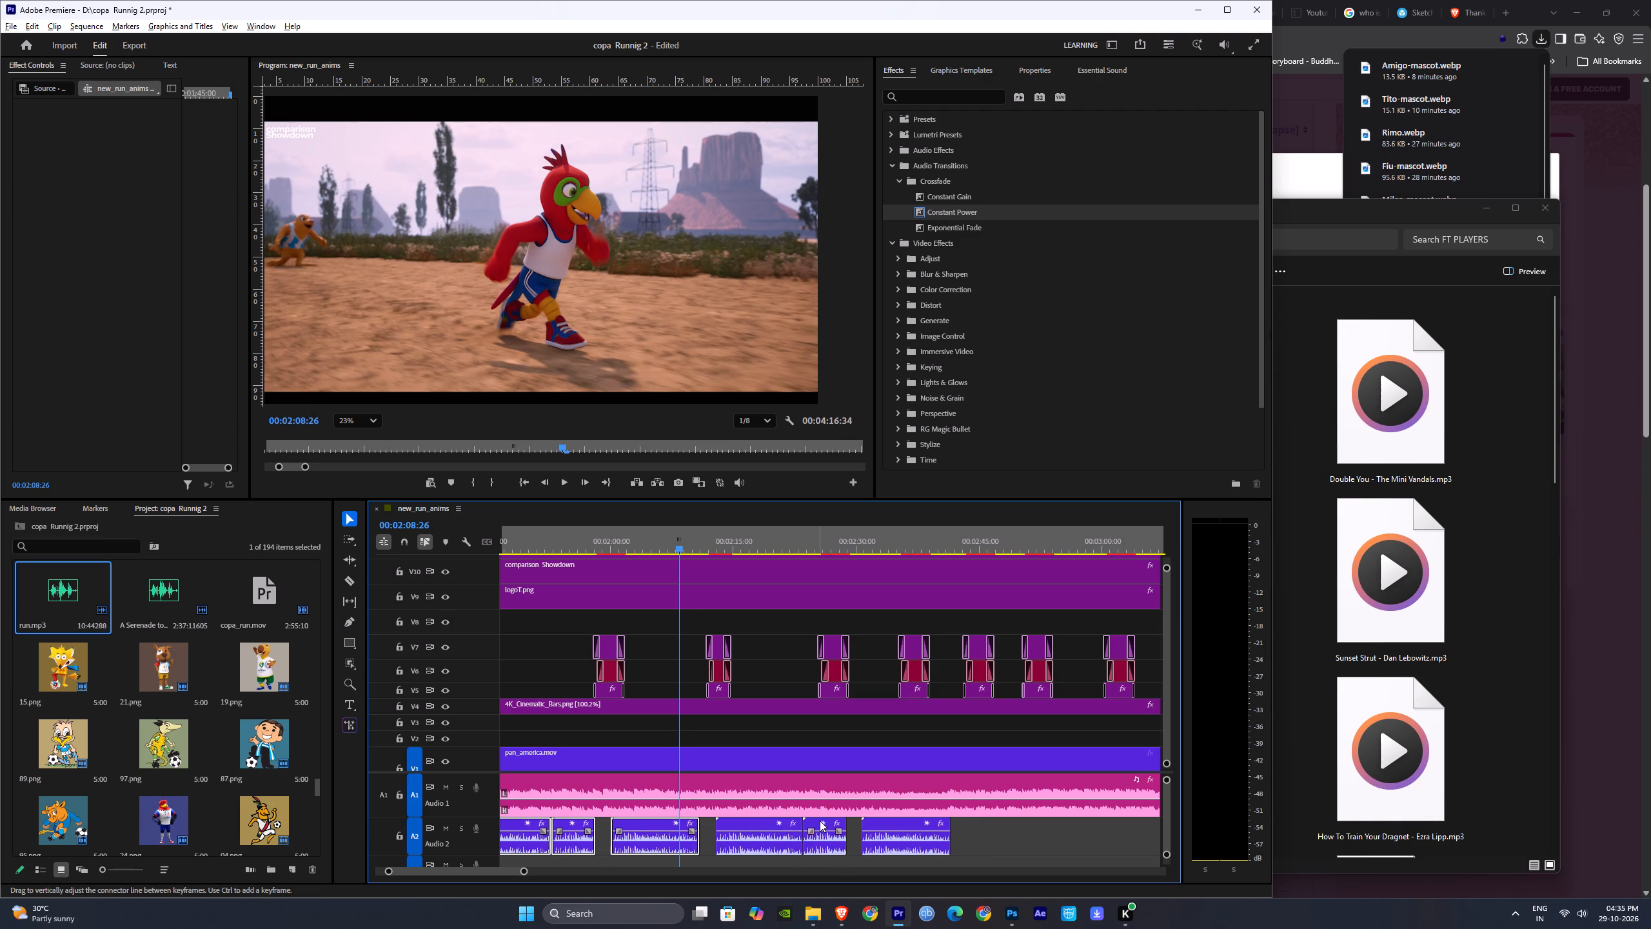
Move the first new run.mp3 copy back to butt against the preceding clip near 02:11, and play it back.
{"action": "left_click", "coordinate": [700, 547]}
{"action": "key", "text": "space"}
{"action": "scroll", "coordinate": [784, 770], "scroll_direction": "up", "scroll_amount": 6, "text": "alt"}
{"action": "key", "text": "space"}
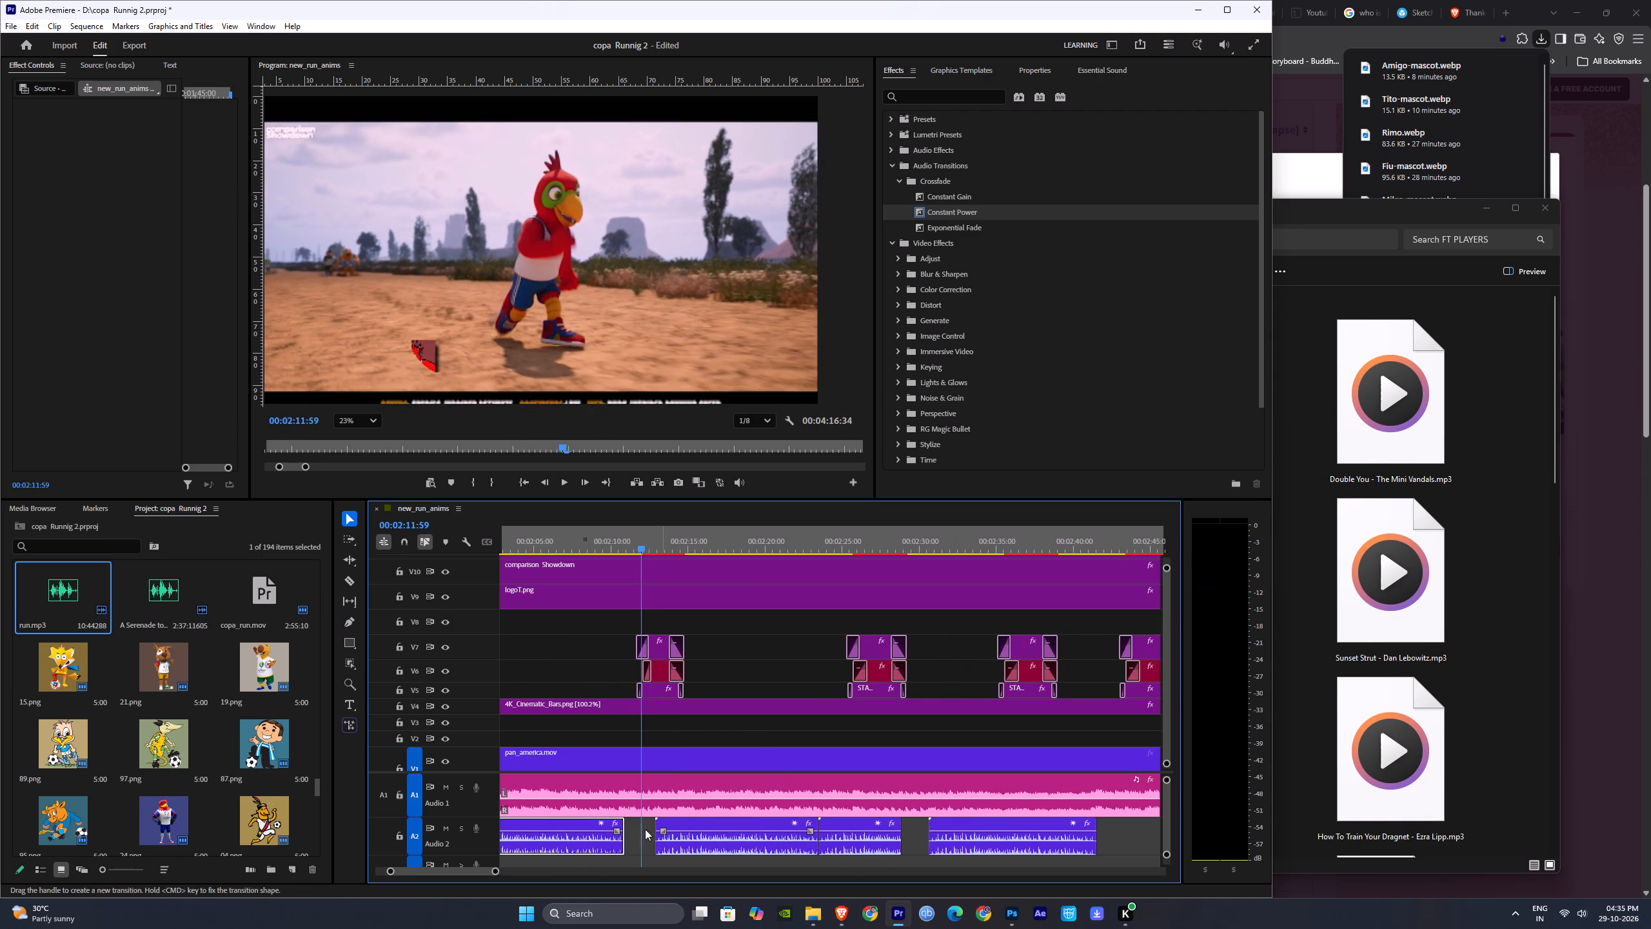
{"action": "left_click_drag", "start_coordinate": [627, 831], "coordinate": [654, 831]}
{"action": "left_click_drag", "start_coordinate": [752, 843], "coordinate": [722, 838]}
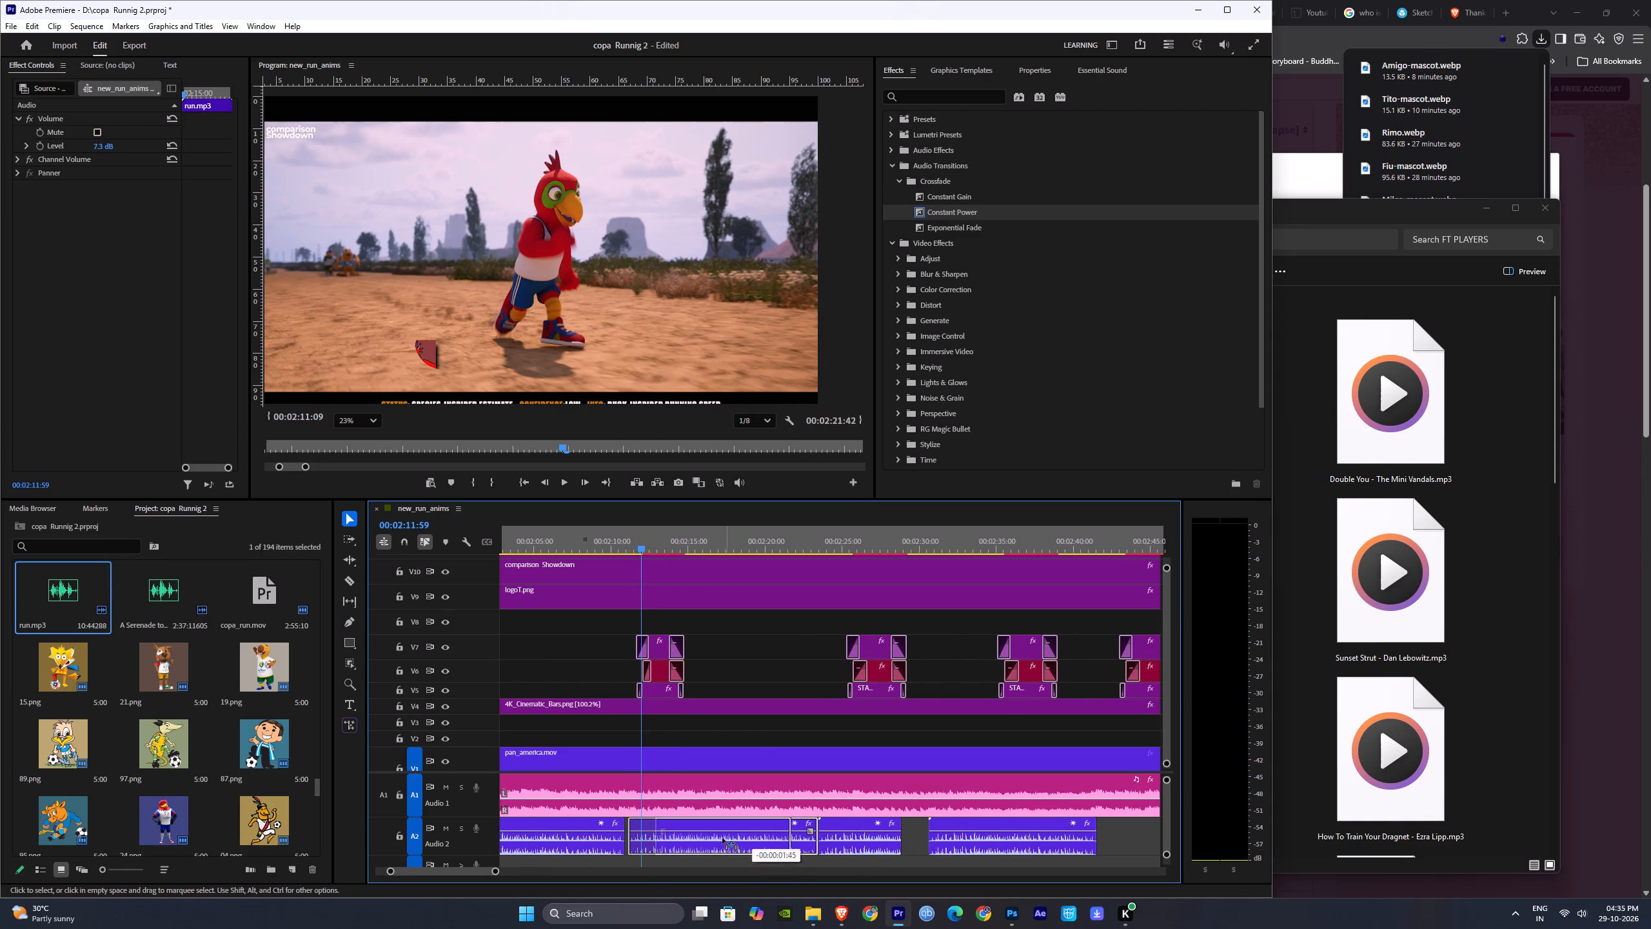
{"action": "left_click_drag", "start_coordinate": [722, 838], "coordinate": [721, 837]}
{"action": "key", "text": "space"}
{"action": "key", "text": "space"}
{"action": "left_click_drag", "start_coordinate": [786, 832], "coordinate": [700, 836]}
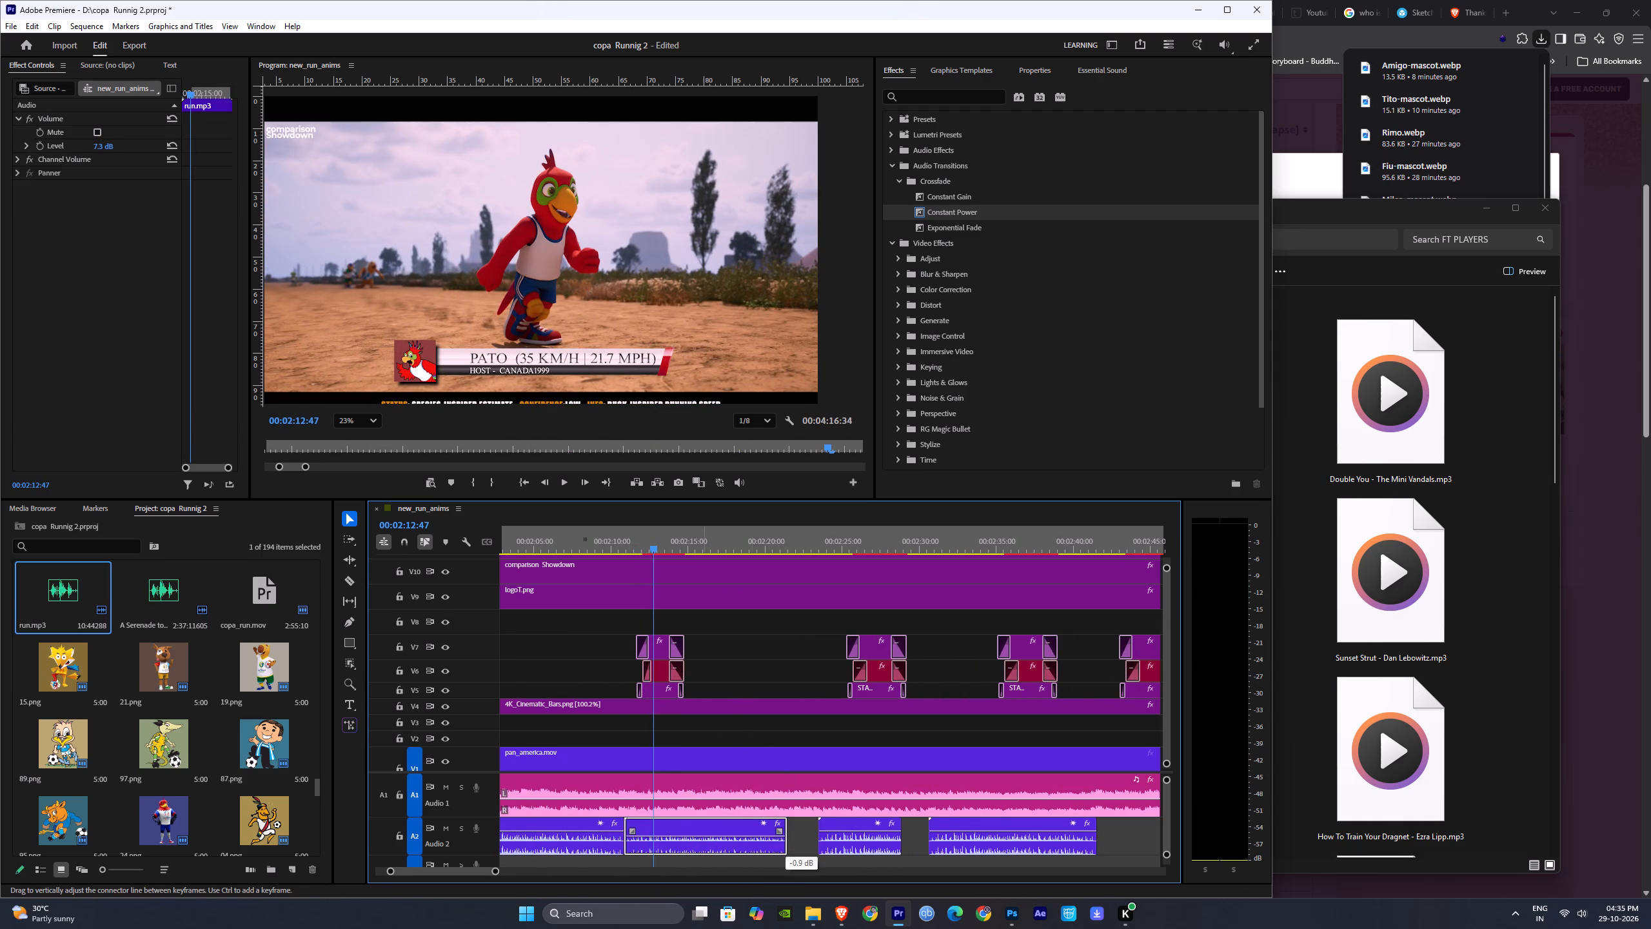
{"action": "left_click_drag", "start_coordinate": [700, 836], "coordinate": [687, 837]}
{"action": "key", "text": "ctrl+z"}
Trim the end of that run.mp3 copy to about 02:12:20, as the PATO graphic appears, and play it back.
{"action": "left_click_drag", "start_coordinate": [788, 826], "coordinate": [654, 831]}
{"action": "key", "text": "space"}
{"action": "scroll", "coordinate": [653, 835], "scroll_direction": "up", "scroll_amount": 3, "text": "alt"}
{"action": "key", "text": "space"}
{"action": "left_click", "coordinate": [638, 543]}
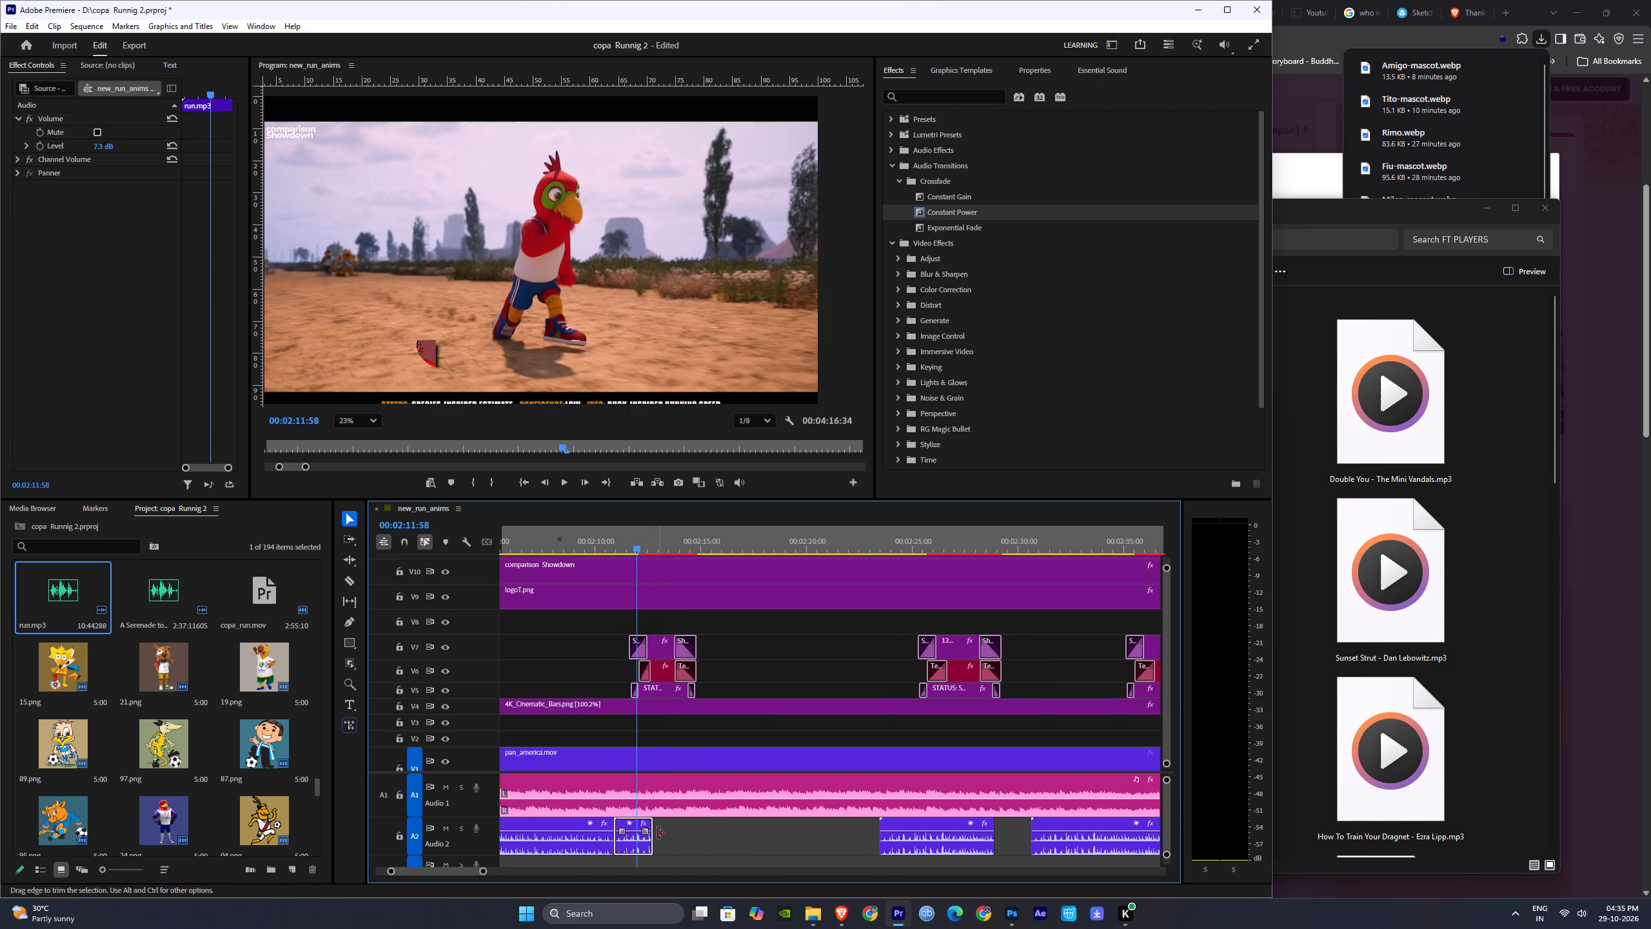
{"action": "left_click_drag", "start_coordinate": [657, 833], "coordinate": [651, 830]}
{"action": "key", "text": "space"}
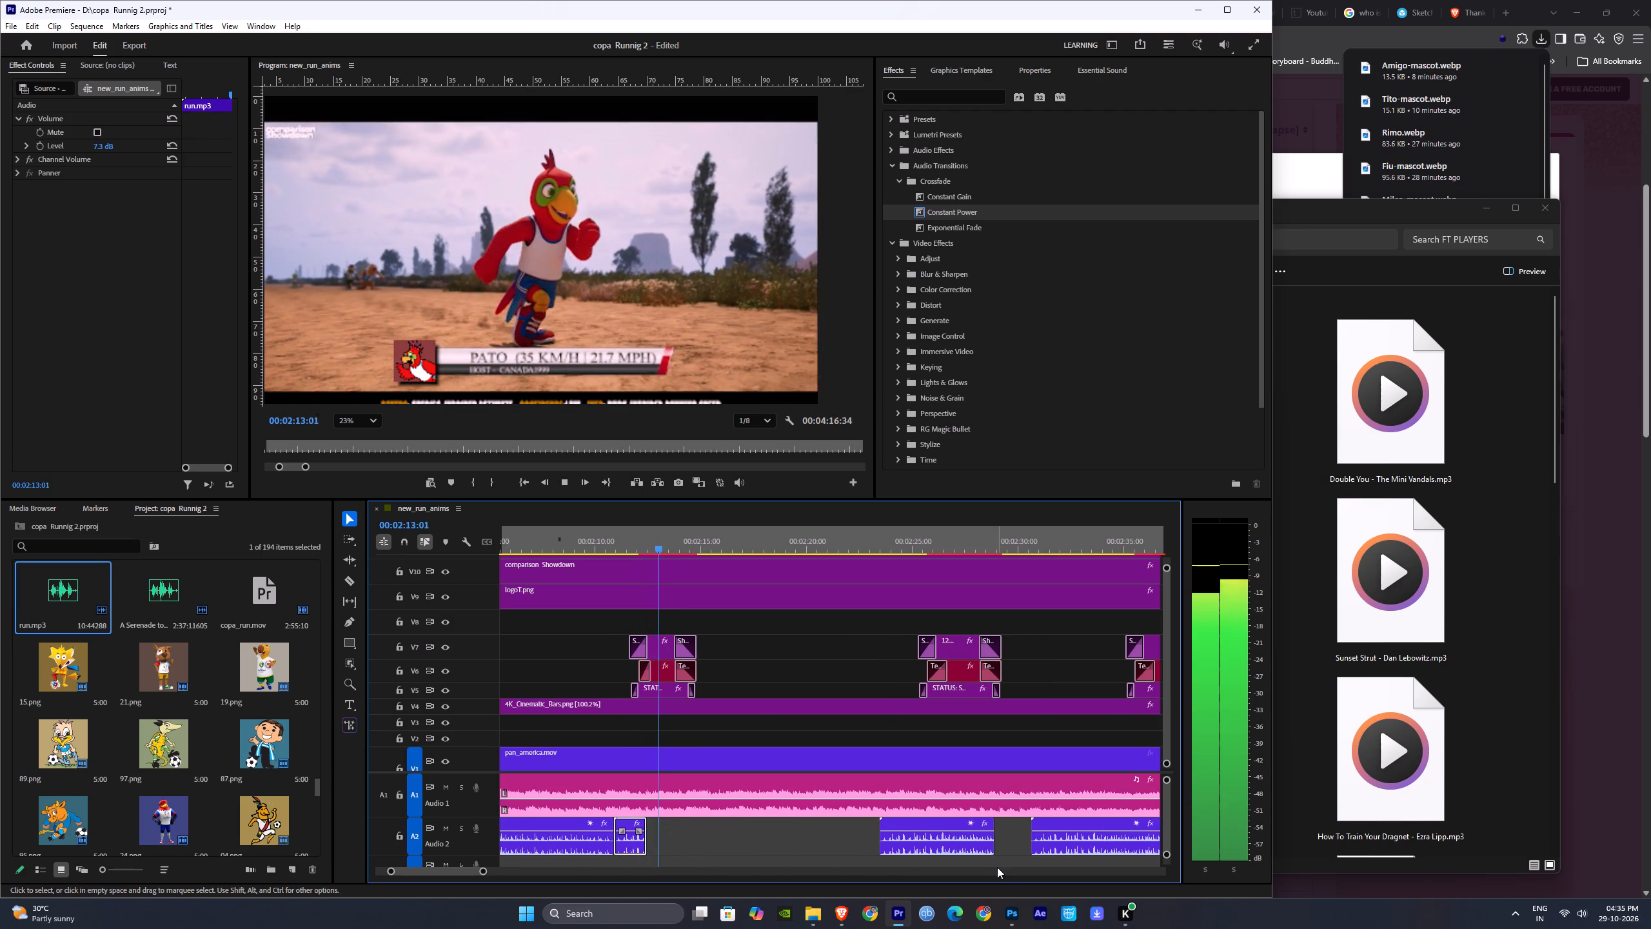
{"action": "key", "text": "space"}
Move the next short run.mp3 clip earlier to start at about 02:13:57, fine-tuning its position by playback.
{"action": "left_click_drag", "start_coordinate": [951, 850], "coordinate": [734, 846]}
{"action": "key", "text": "space"}
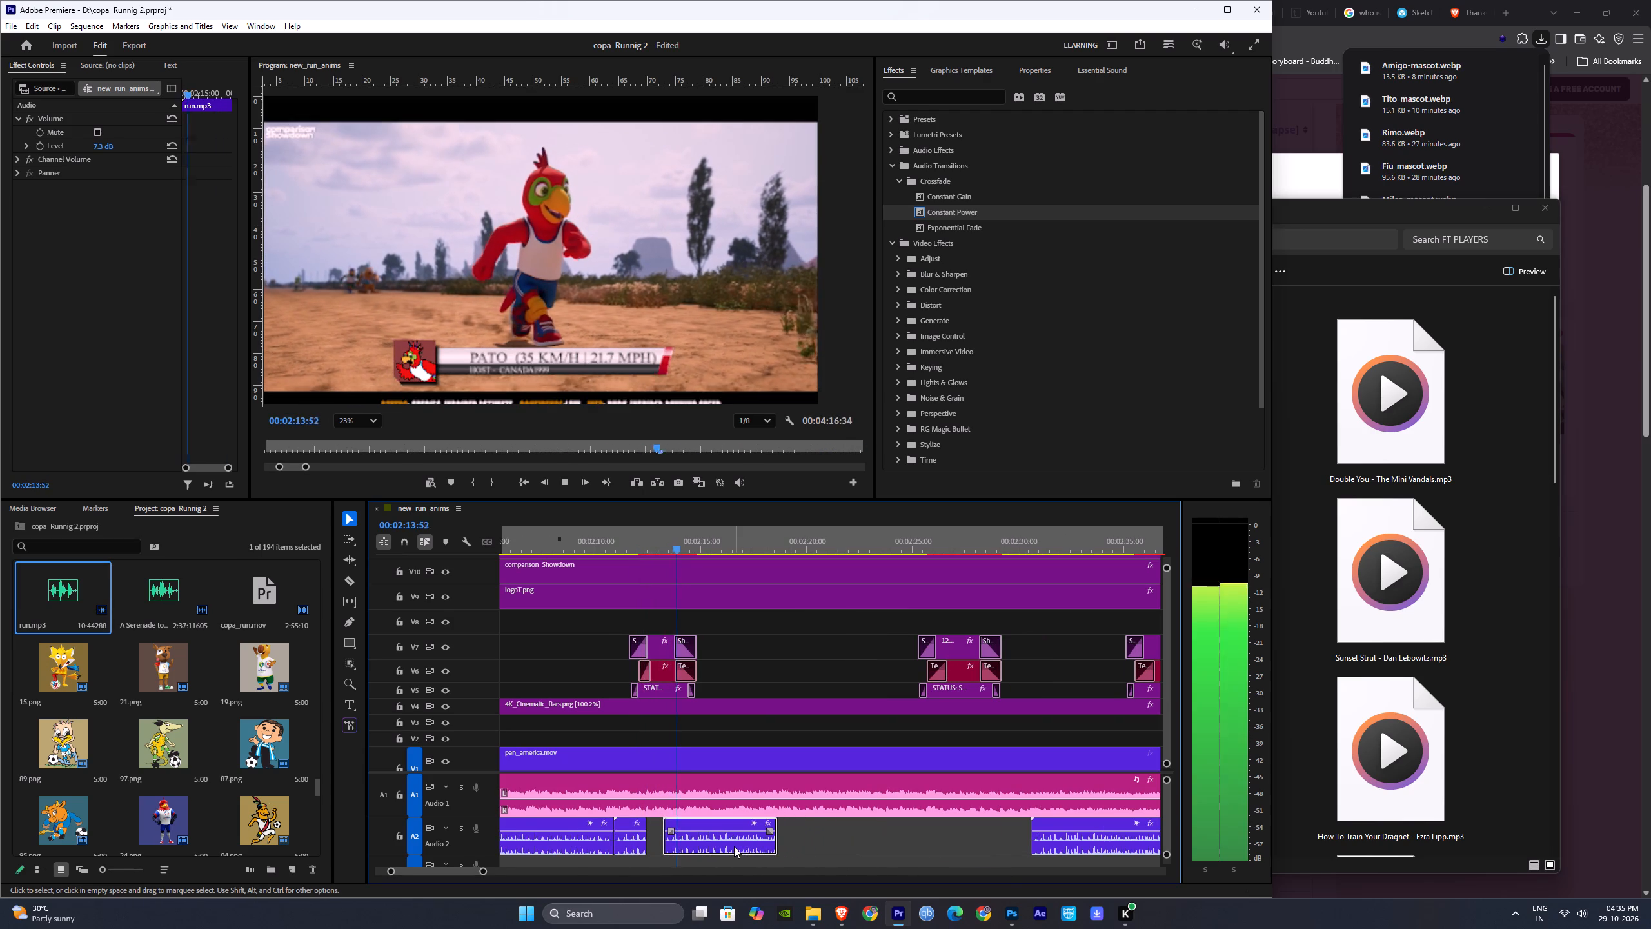
{"action": "key", "text": "space"}
{"action": "left_click_drag", "start_coordinate": [726, 844], "coordinate": [750, 846]}
{"action": "key", "text": "space"}
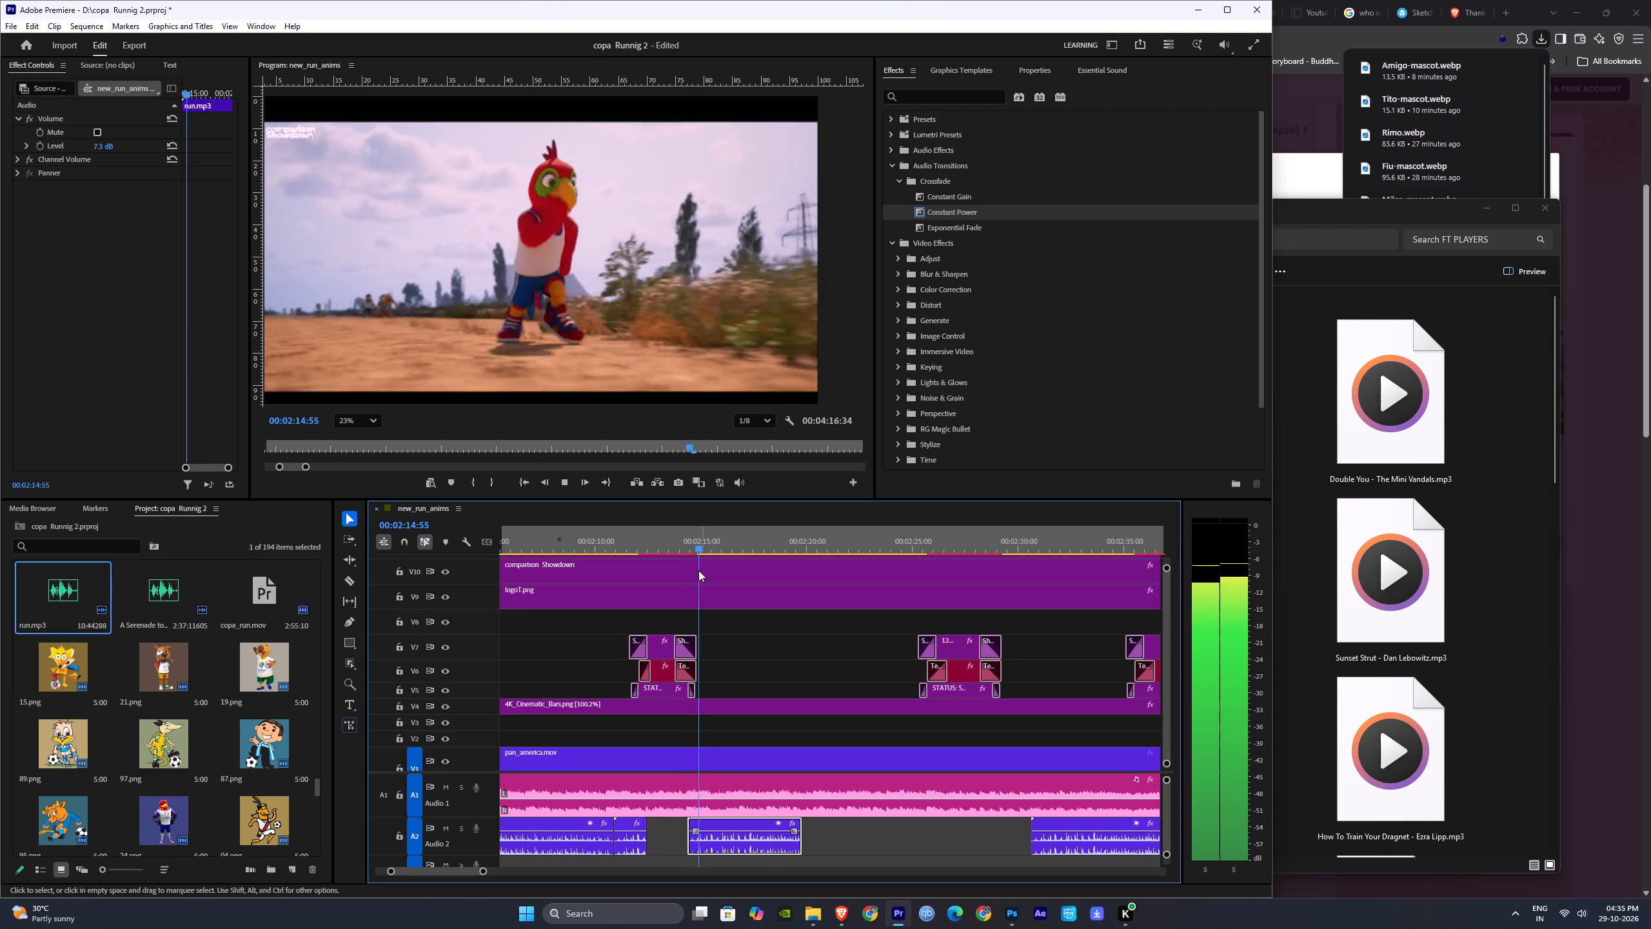
{"action": "left_click", "coordinate": [691, 533]}
{"action": "key", "text": "space"}
{"action": "left_click", "coordinate": [680, 535]}
{"action": "key", "text": "space"}
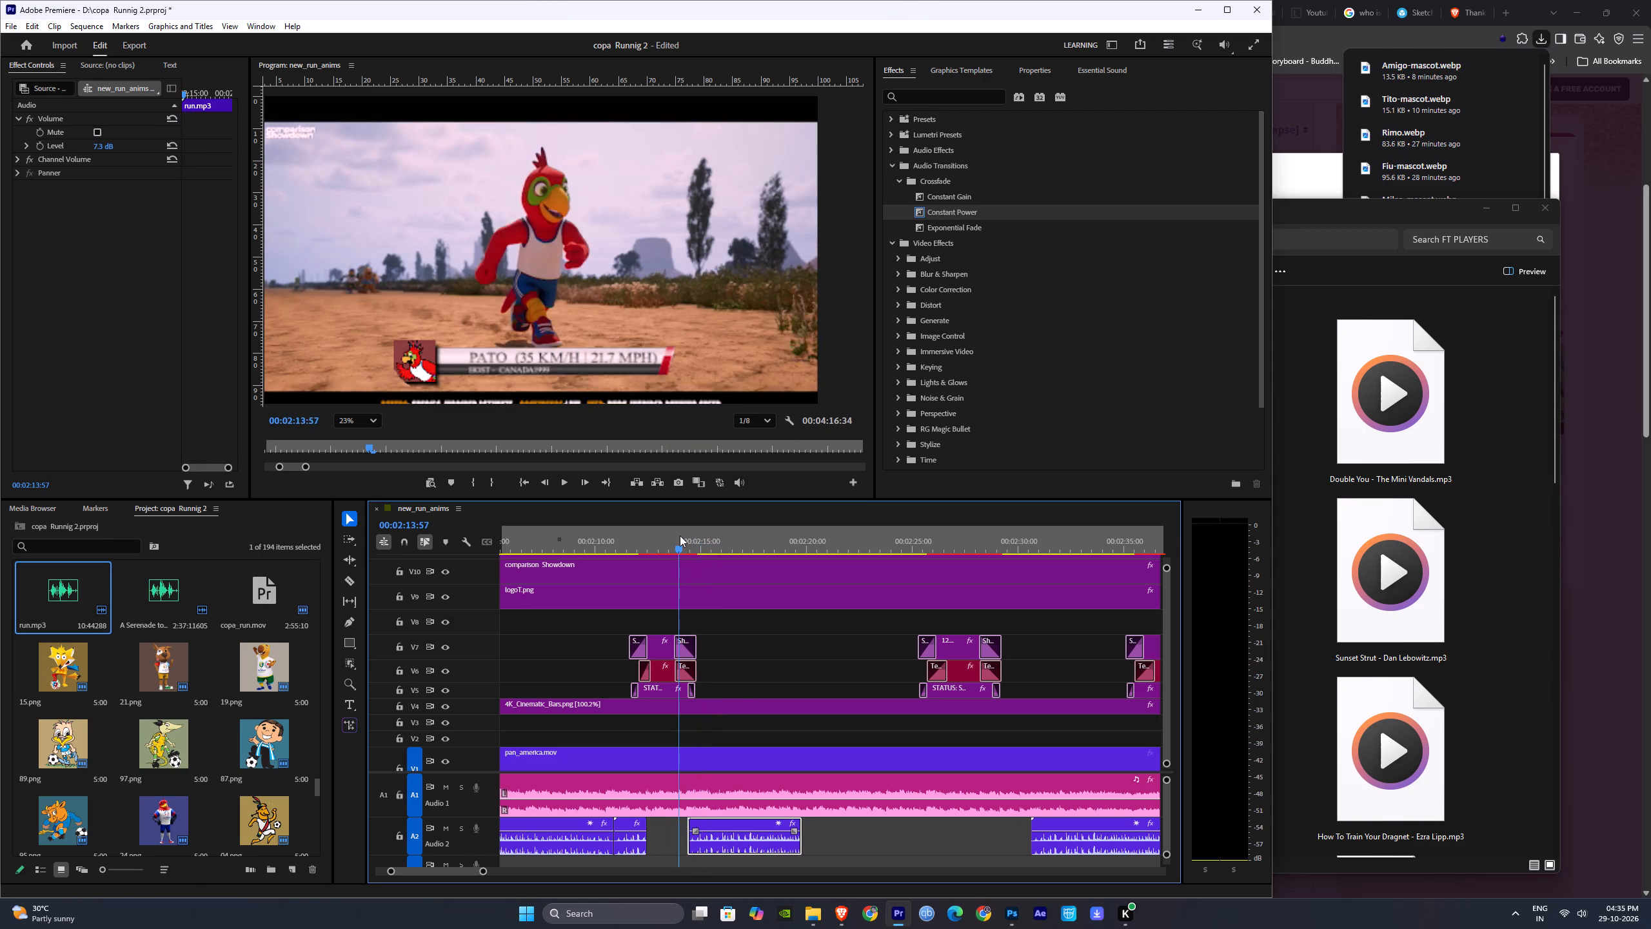
{"action": "key", "text": "space"}
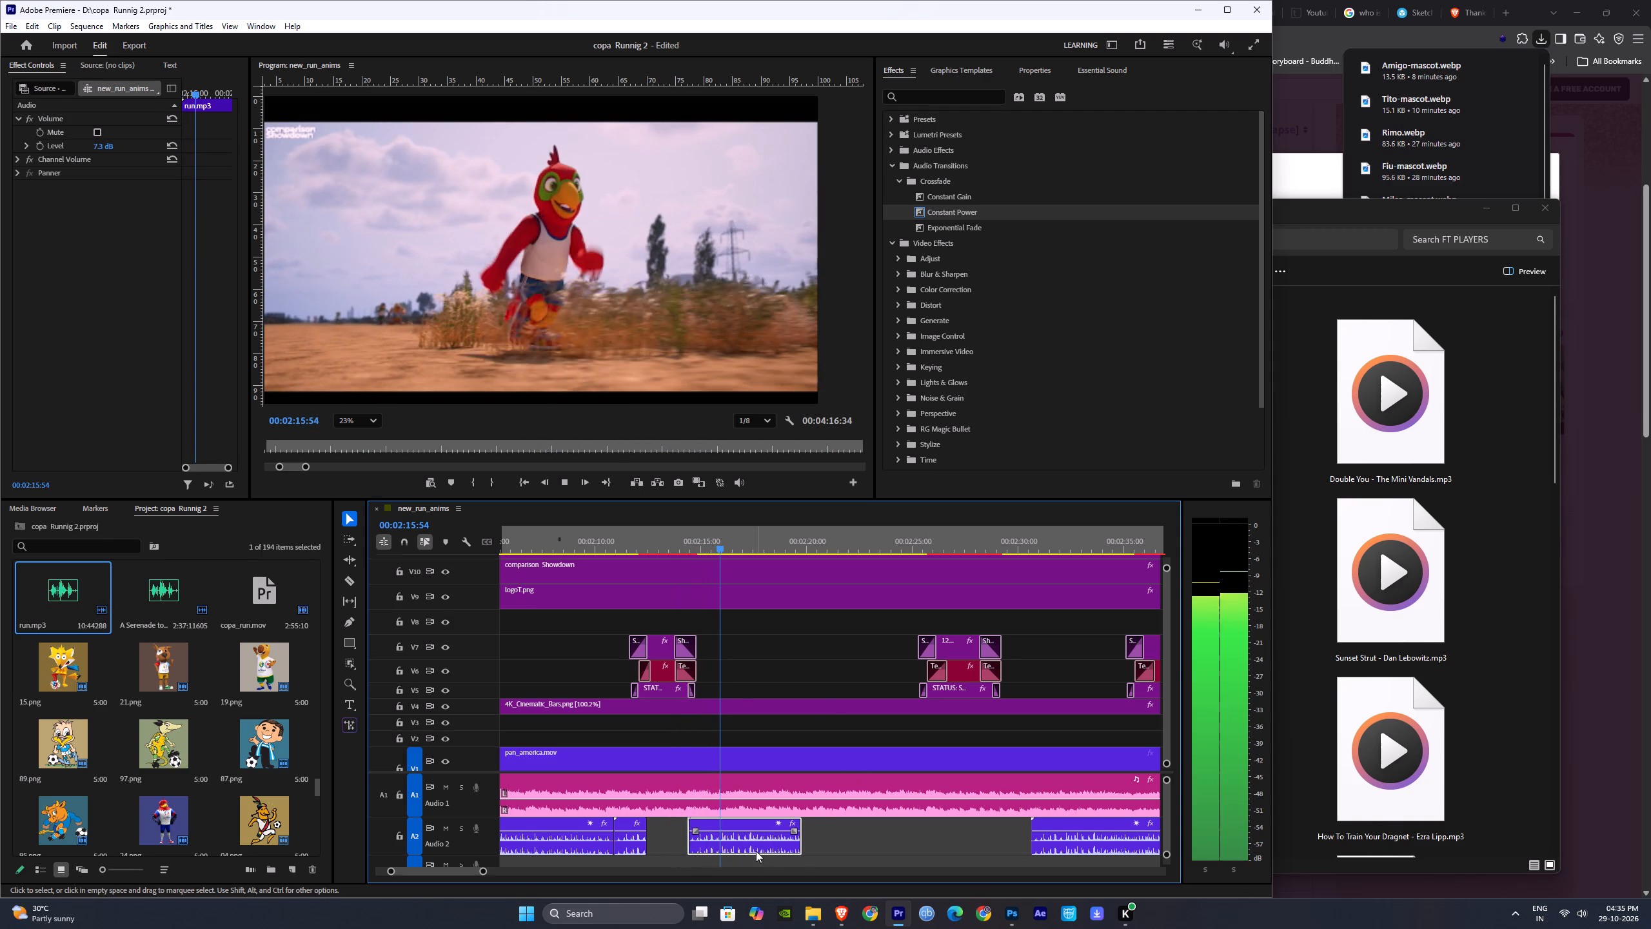
{"action": "left_click_drag", "start_coordinate": [750, 846], "coordinate": [740, 846]}
{"action": "left_click", "coordinate": [683, 550]}
{"action": "key", "text": "space"}
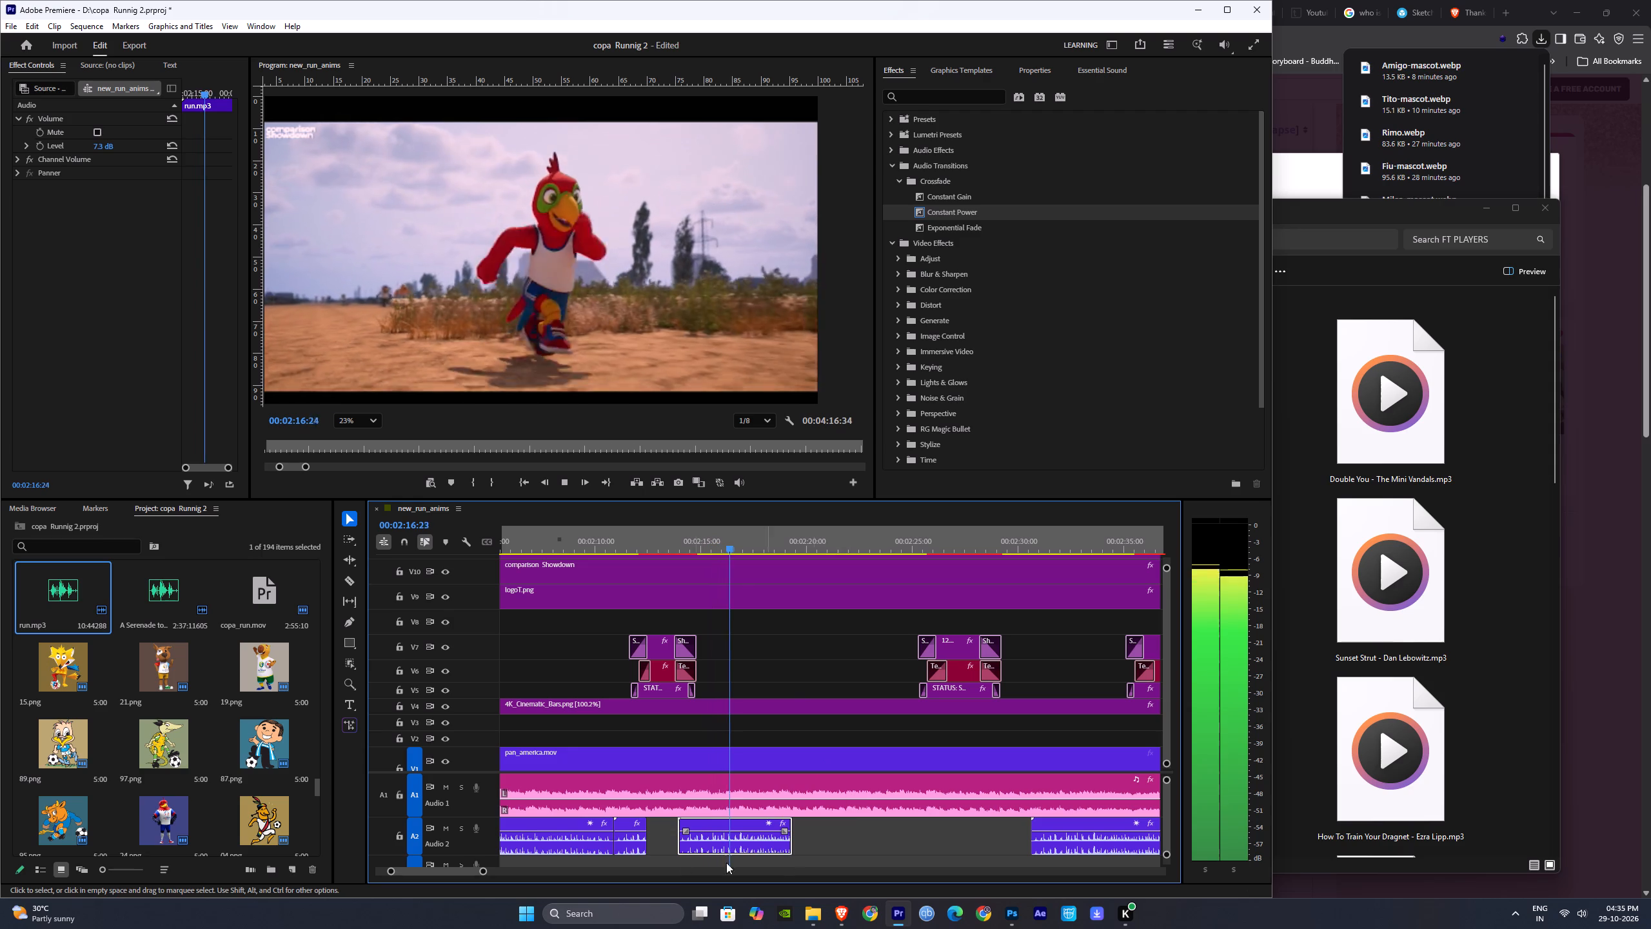
{"action": "left_click_drag", "start_coordinate": [483, 872], "coordinate": [564, 879]}
{"action": "scroll", "coordinate": [925, 855], "scroll_direction": "up", "scroll_amount": 4, "text": "alt"}
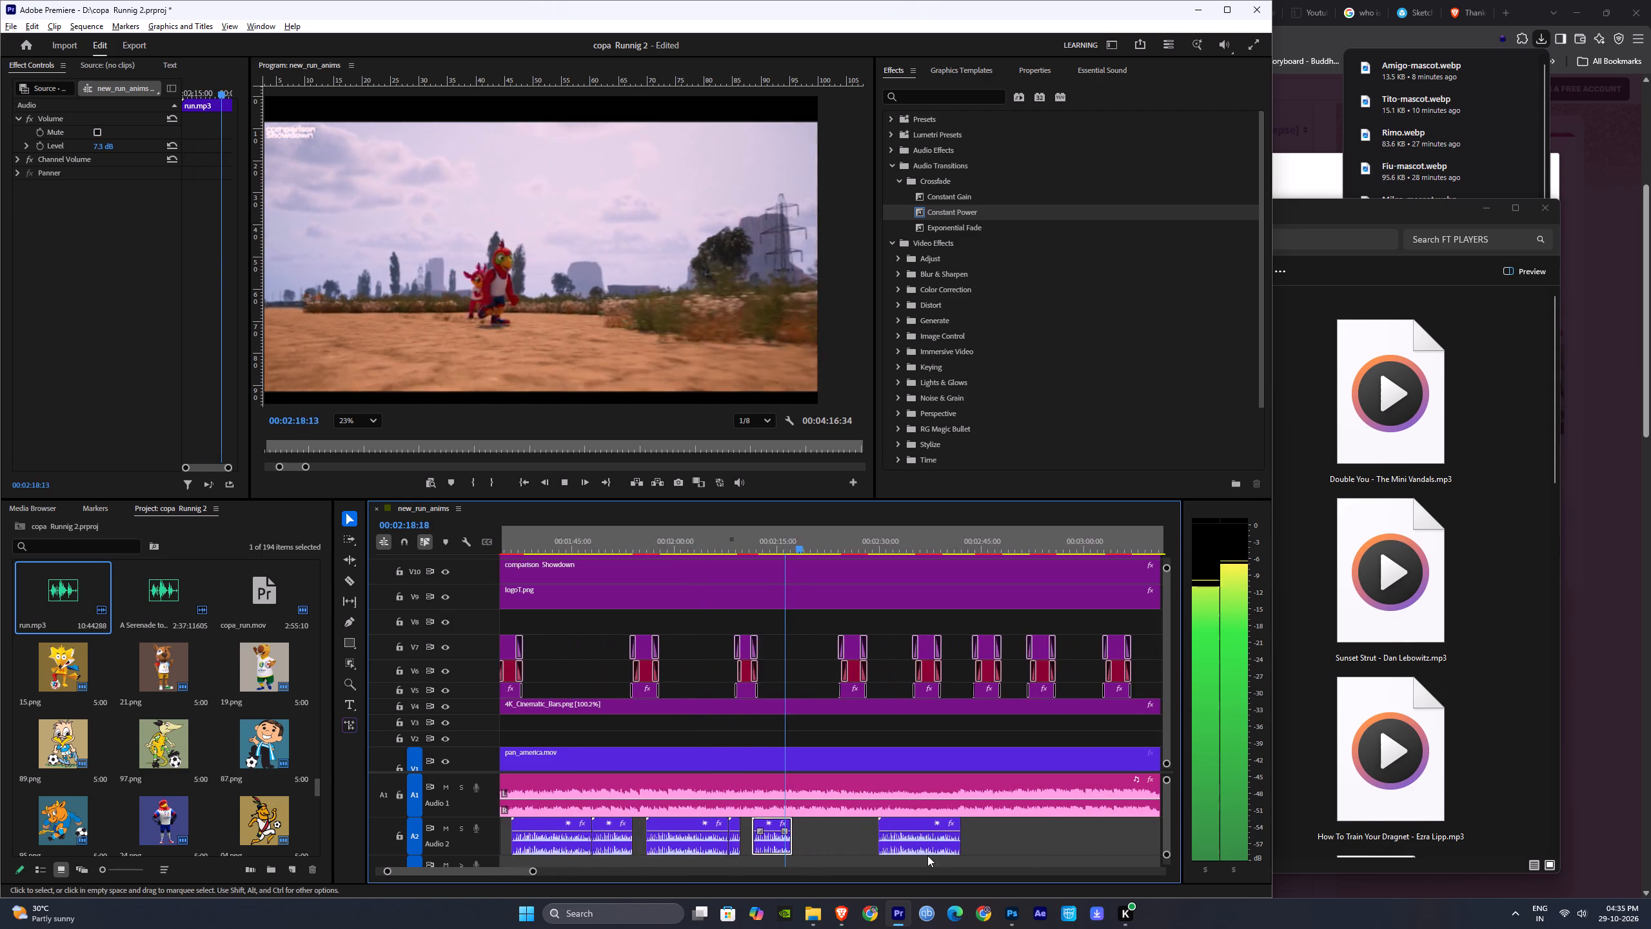
Save the project and move the next run.mp3 clip on Audio 2 earlier to start at about 02:22:20.
{"action": "scroll", "coordinate": [927, 855], "scroll_direction": "up", "scroll_amount": 4, "text": "alt"}
{"action": "key", "text": "space"}
{"action": "key", "text": "ctrl+s"}
{"action": "key", "text": "space"}
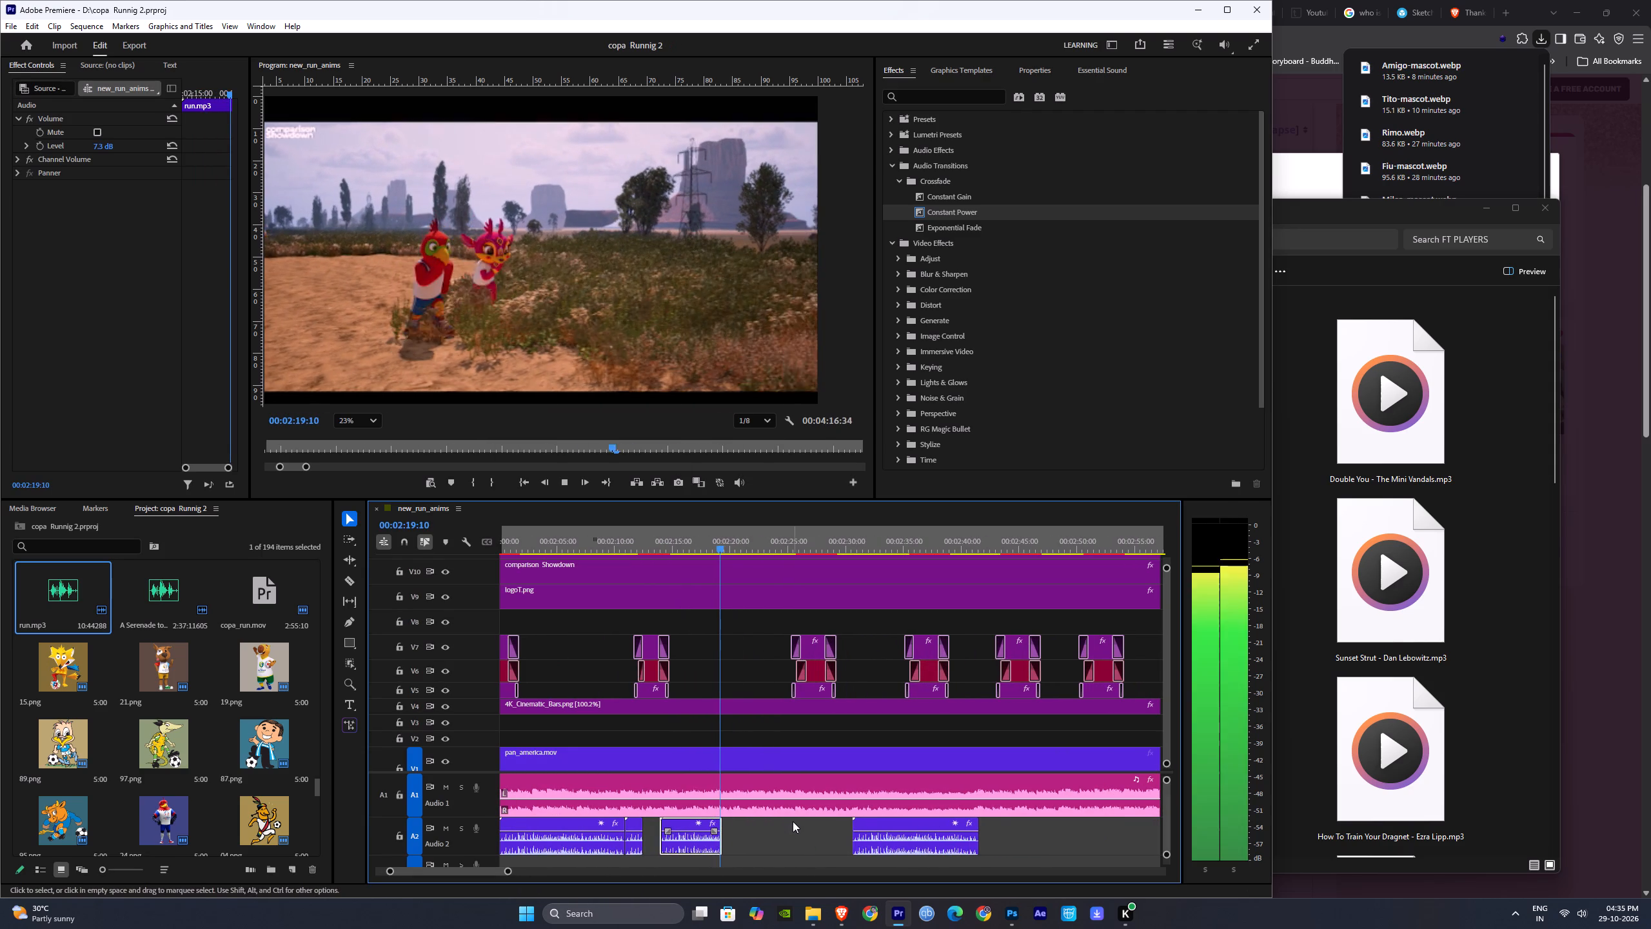
{"action": "key", "text": "space"}
{"action": "scroll", "coordinate": [791, 841], "scroll_direction": "up", "scroll_amount": 4, "text": "alt"}
{"action": "left_click_drag", "start_coordinate": [971, 847], "coordinate": [799, 841]}
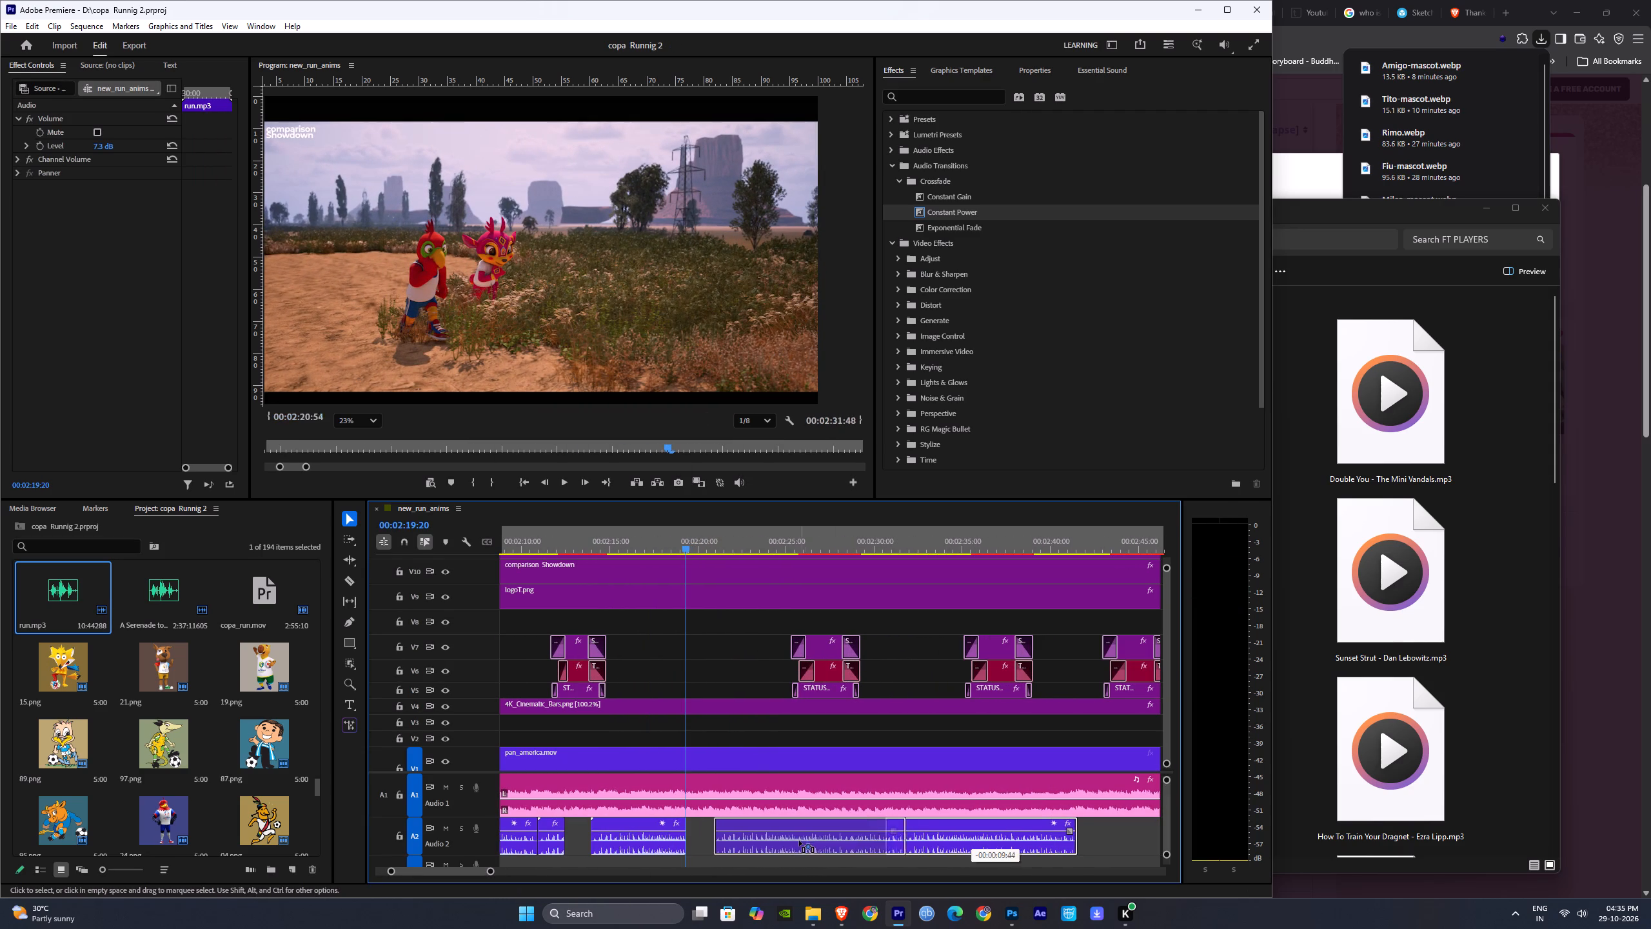
{"action": "left_click_drag", "start_coordinate": [799, 841], "coordinate": [825, 843]}
Play back the stretch from 02:19 and shift that run.mp3 clip earlier to start at about 02:21:11.
{"action": "key", "text": "space"}
{"action": "scroll", "coordinate": [781, 846], "scroll_direction": "up", "scroll_amount": 5, "text": "alt"}
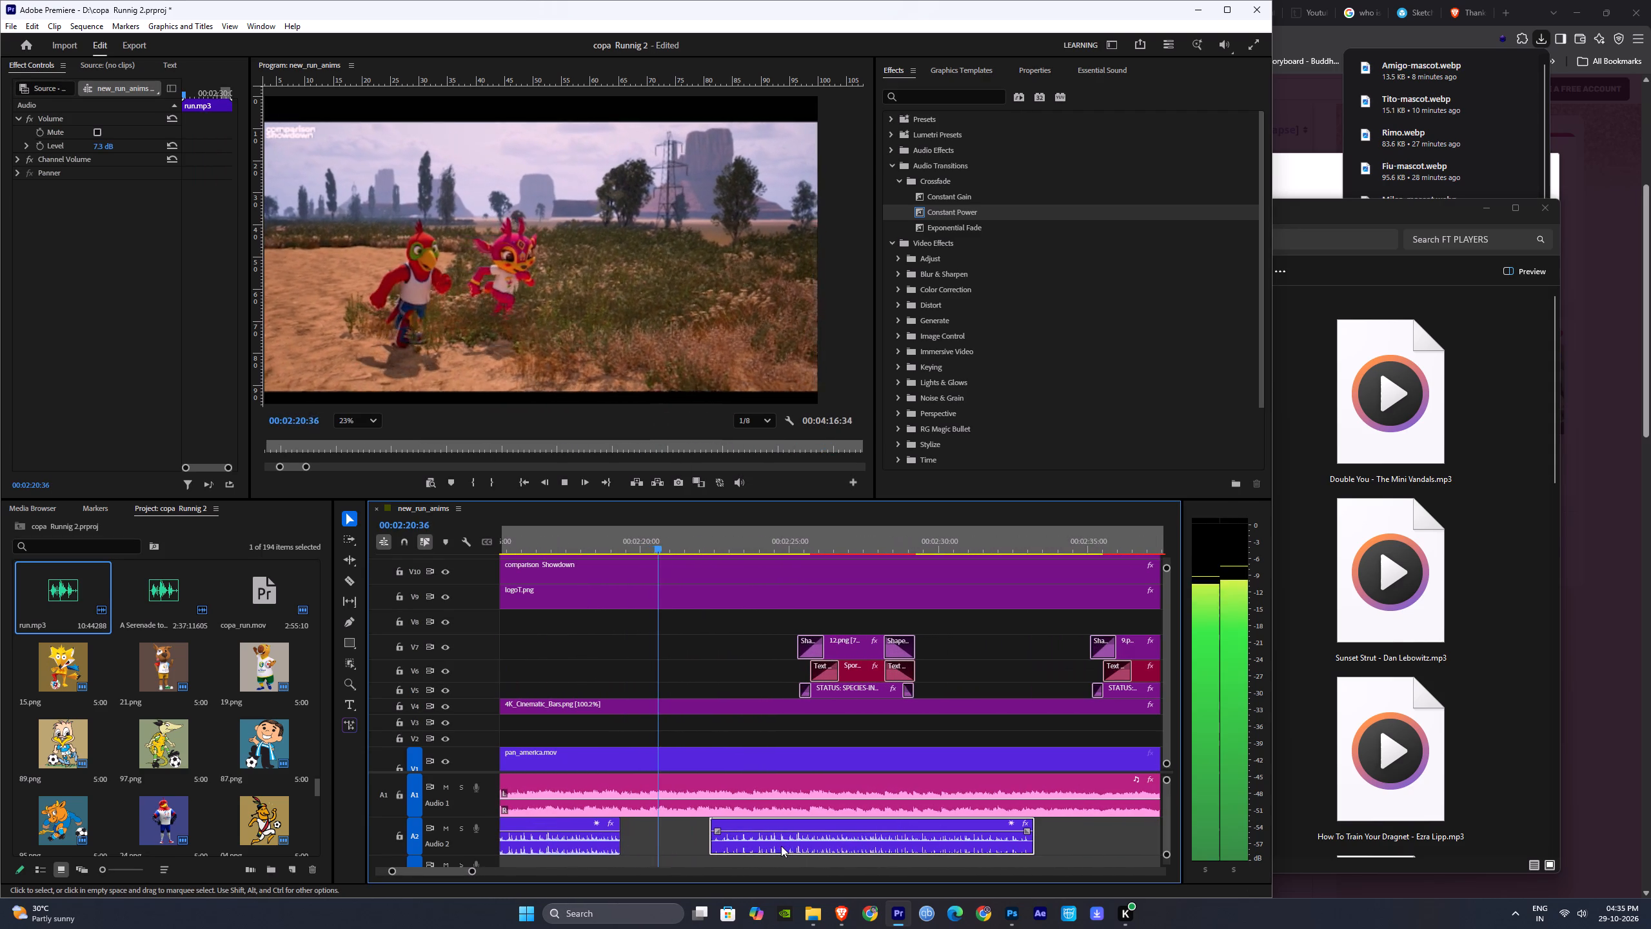
{"action": "key", "text": "space"}
{"action": "left_click", "coordinate": [601, 535]}
{"action": "key", "text": "space"}
{"action": "key", "text": "space"}
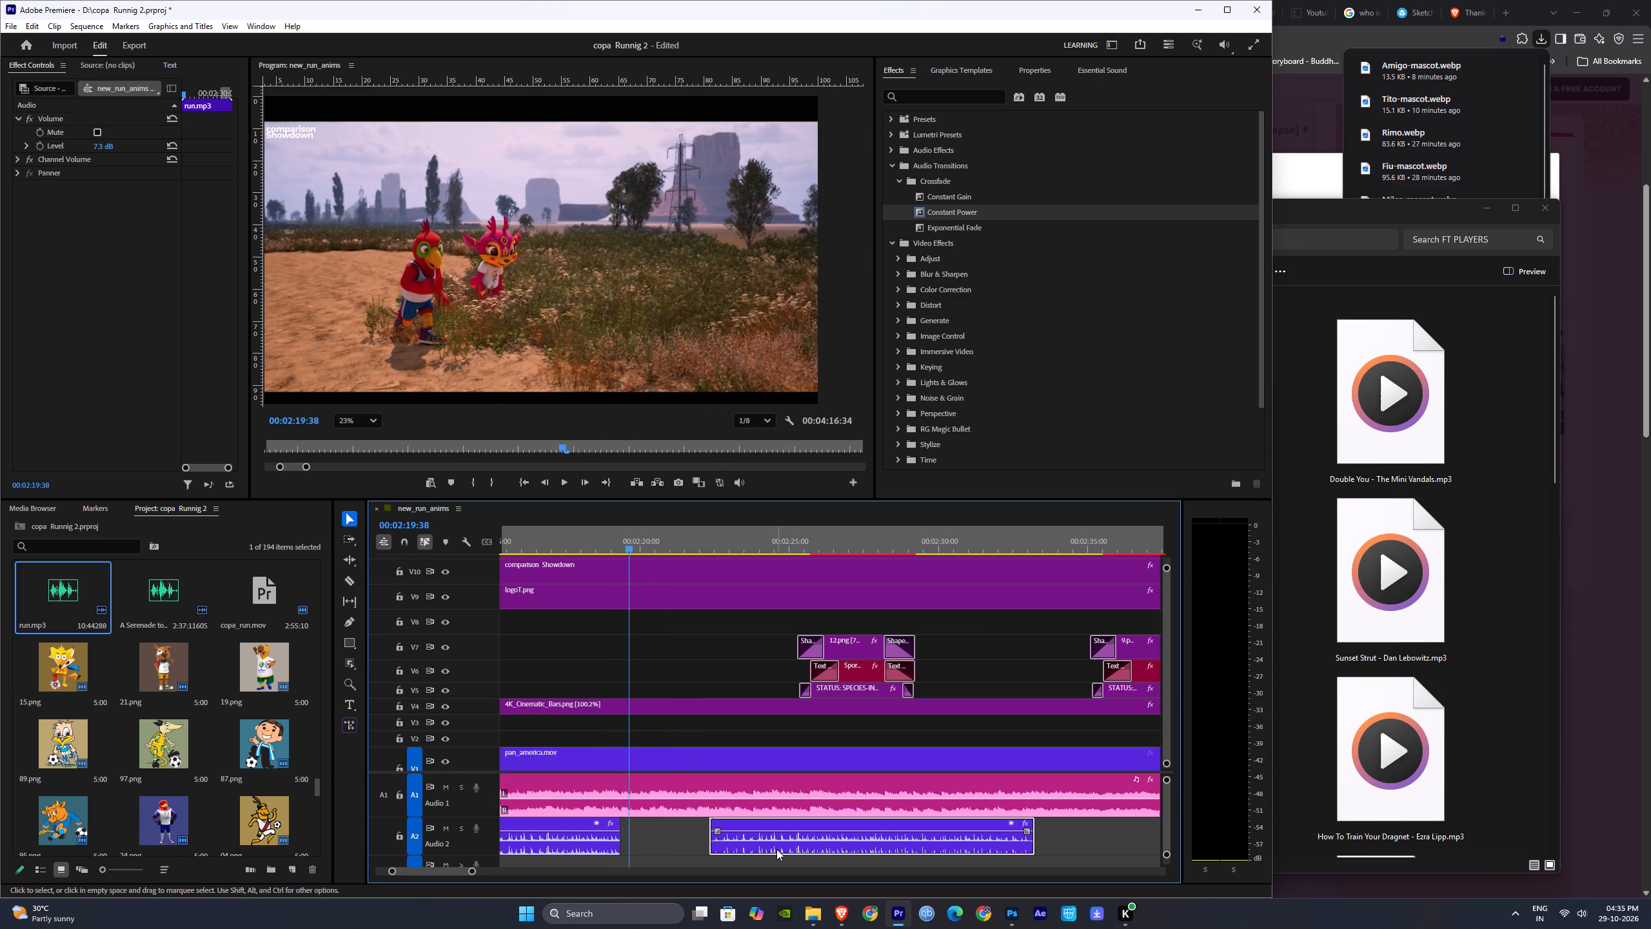
{"action": "key", "text": "space"}
{"action": "left_click_drag", "start_coordinate": [776, 848], "coordinate": [741, 844]}
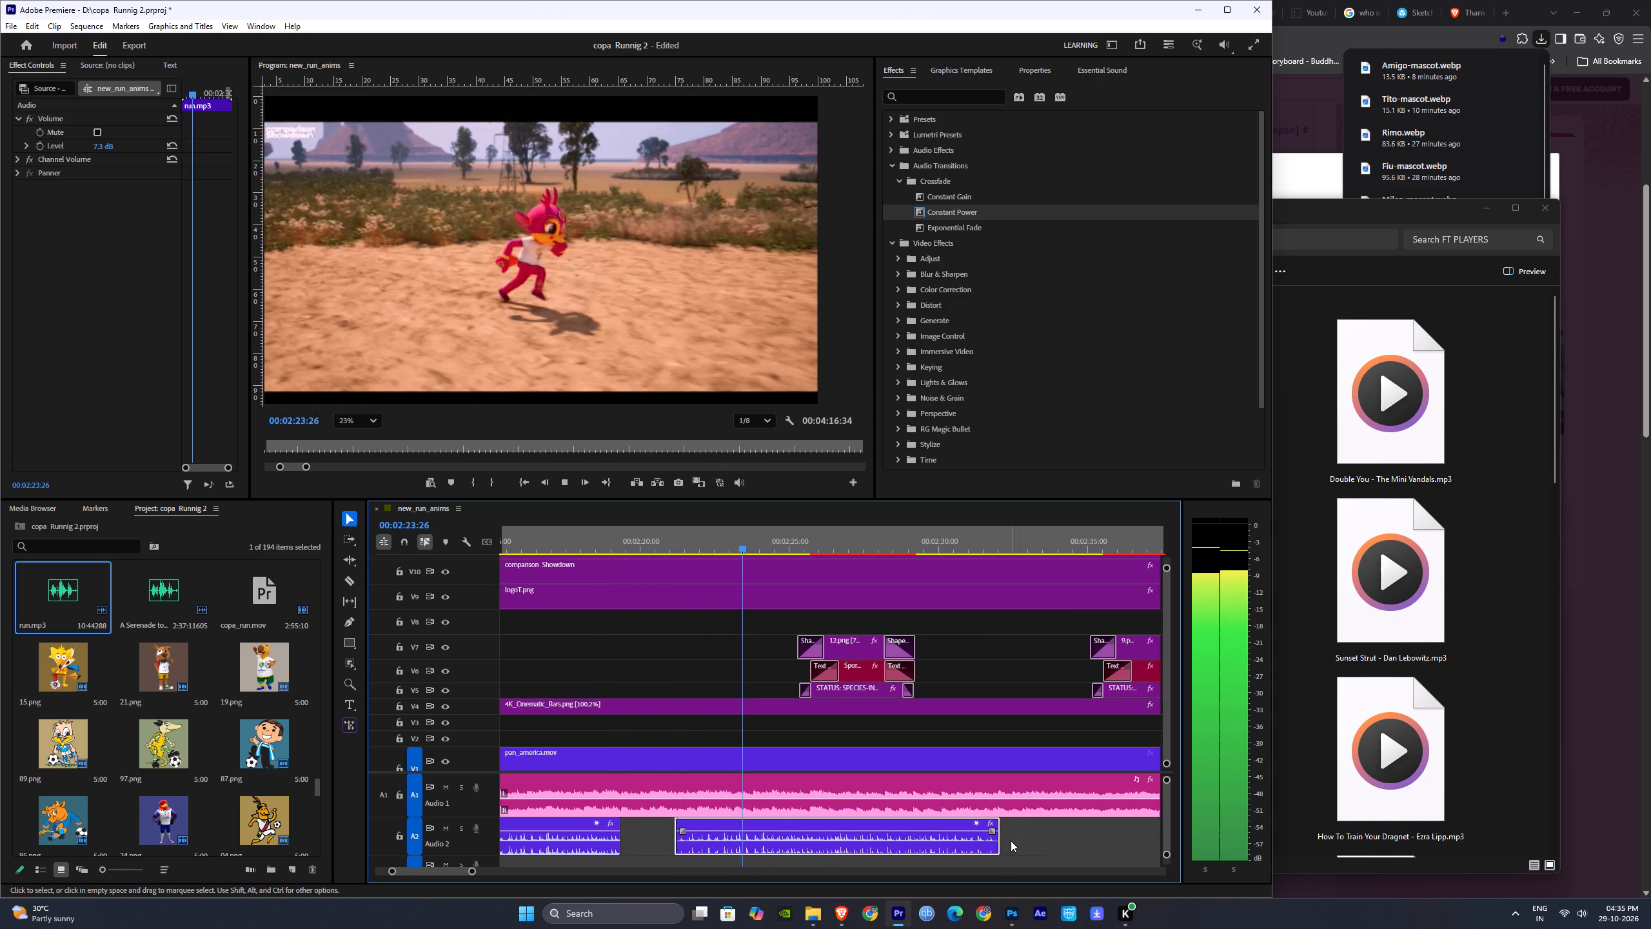
Trim the end of that run.mp3 clip to about 02:26:30, as the HUICHI graphic appears, and play it back.
{"action": "left_click_drag", "start_coordinate": [999, 835], "coordinate": [842, 836]}
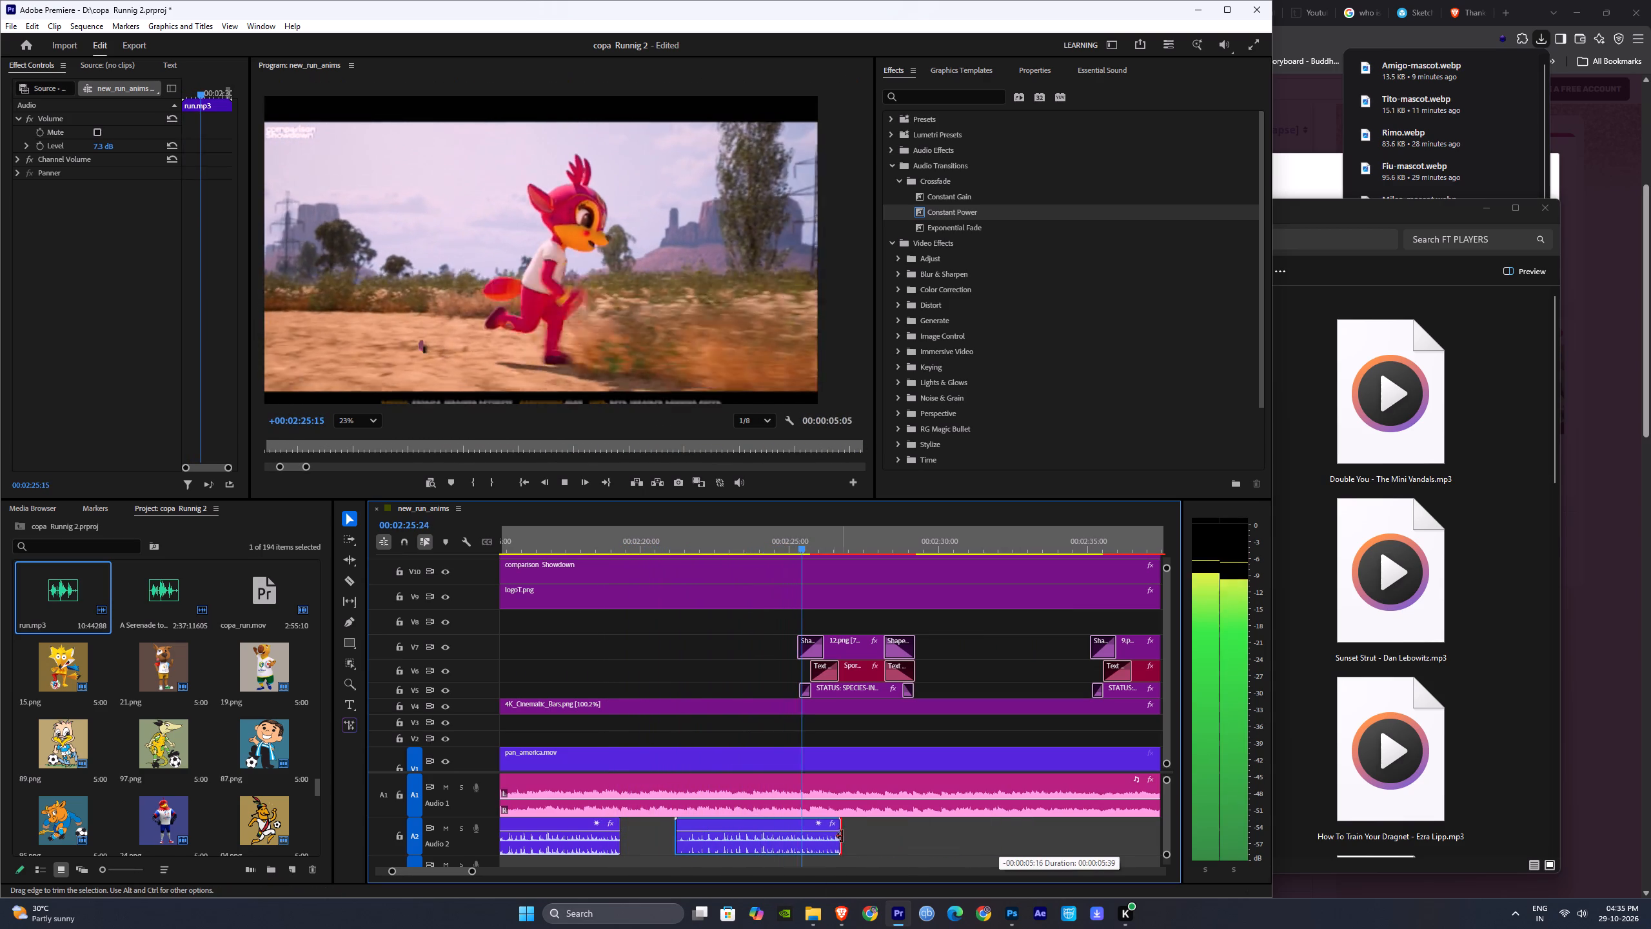
{"action": "left_click_drag", "start_coordinate": [842, 836], "coordinate": [865, 837]}
{"action": "key", "text": "space"}
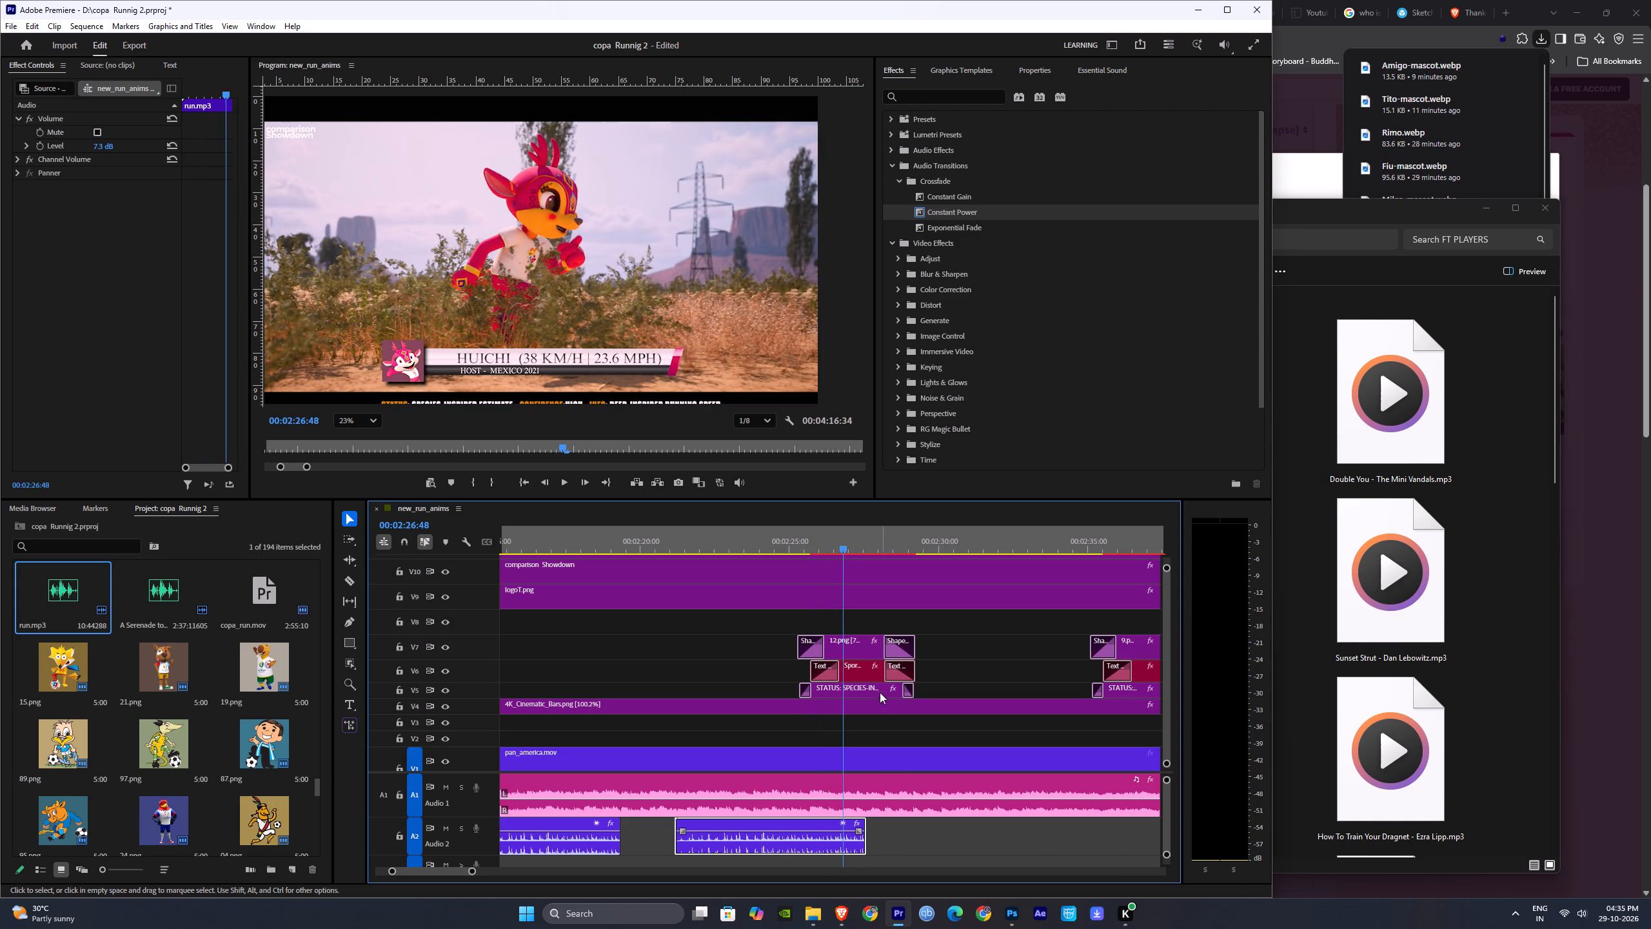
{"action": "left_click_drag", "start_coordinate": [872, 829], "coordinate": [838, 824]}
{"action": "left_click", "coordinate": [818, 534]}
{"action": "key", "text": "space"}
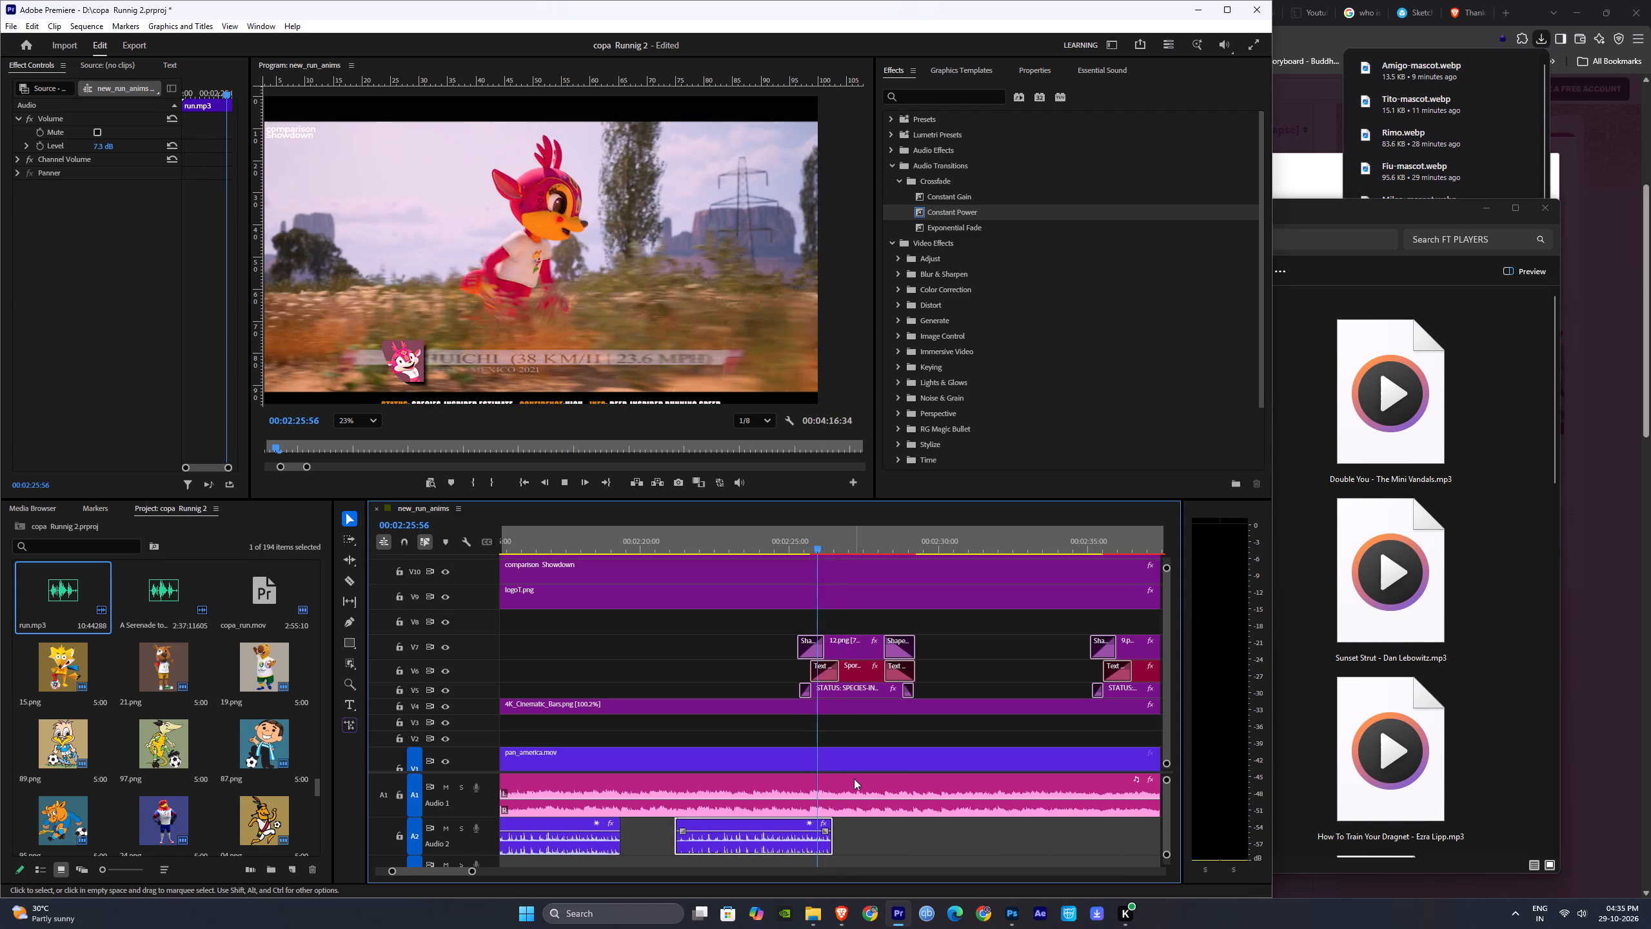
{"action": "key", "text": "space"}
Duplicate the trimmed run.mp3 clip on Audio 2, starting the copy at 02:27:51, and play it back.
{"action": "left_click_drag", "start_coordinate": [751, 843], "coordinate": [926, 846], "text": "alt"}
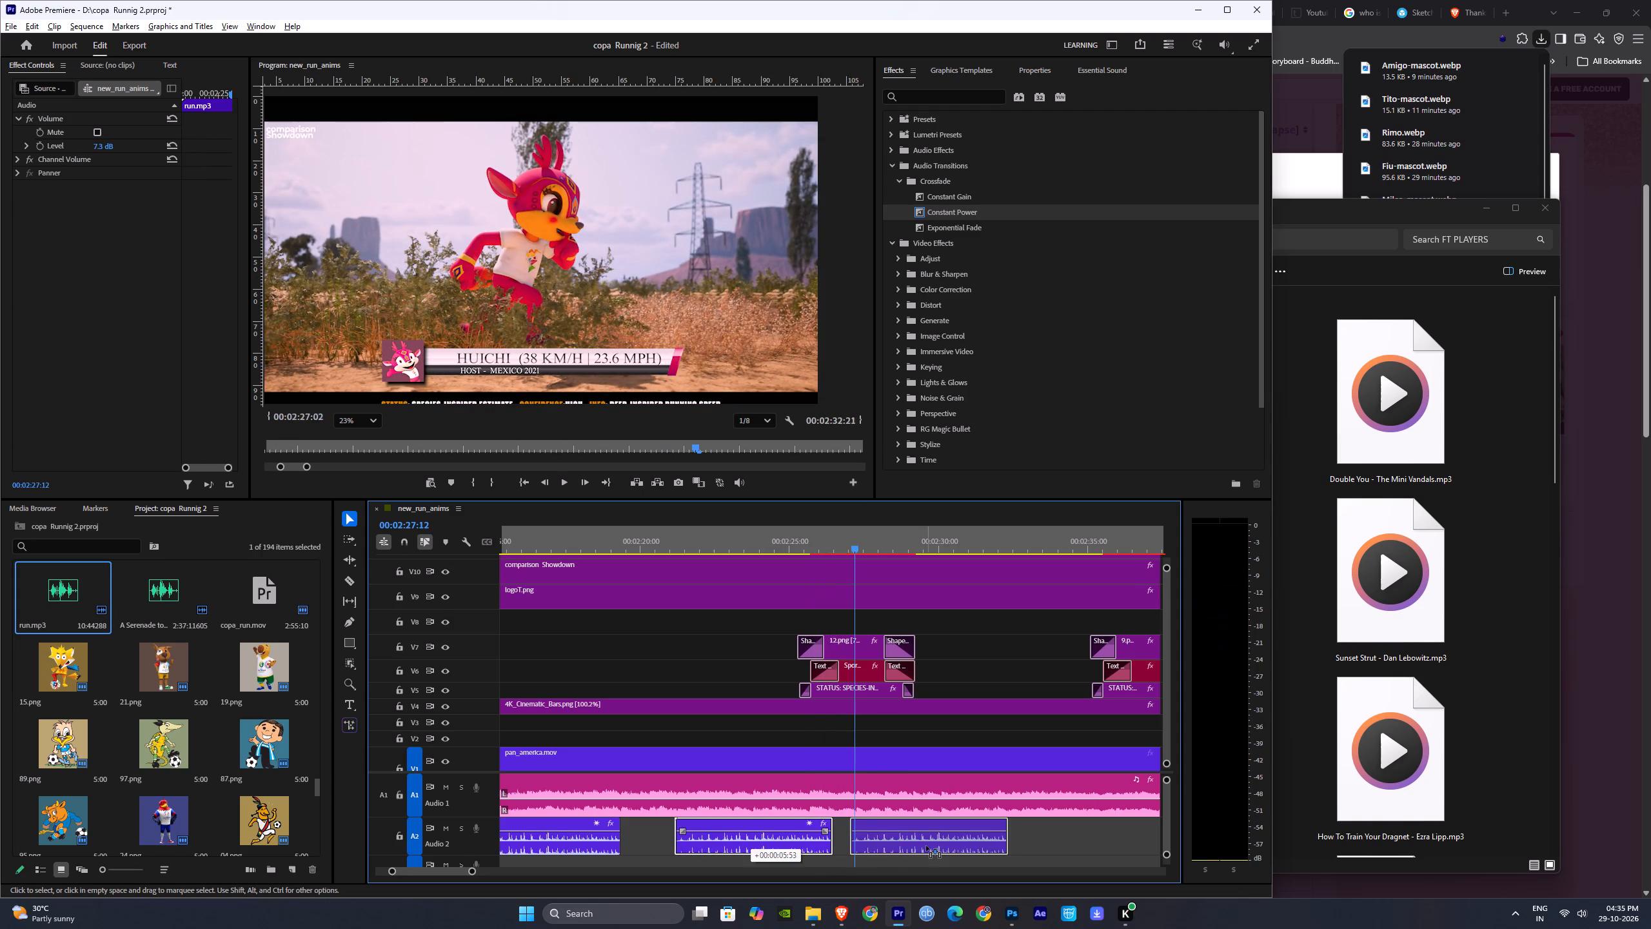
{"action": "left_click_drag", "start_coordinate": [926, 846], "coordinate": [951, 845], "text": "alt"}
{"action": "key", "text": "space"}
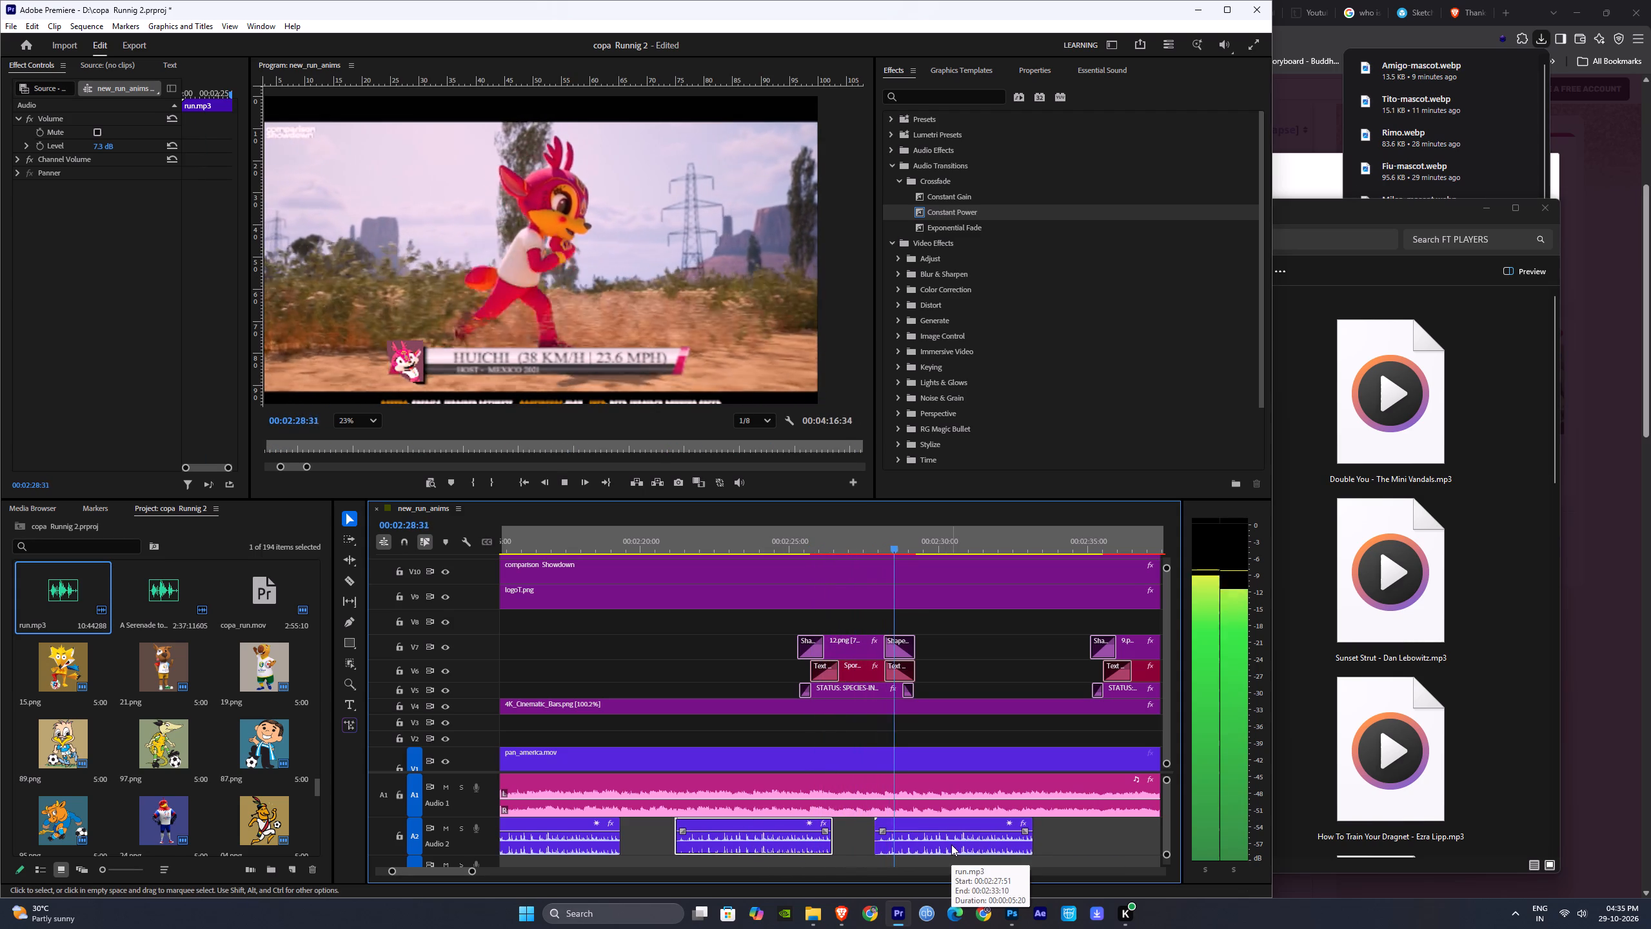
Duplicate the last two run.mp3 clips on Audio 2, placing the copies after them from about 02:36.
{"action": "left_click_drag", "start_coordinate": [474, 871], "coordinate": [559, 869]}
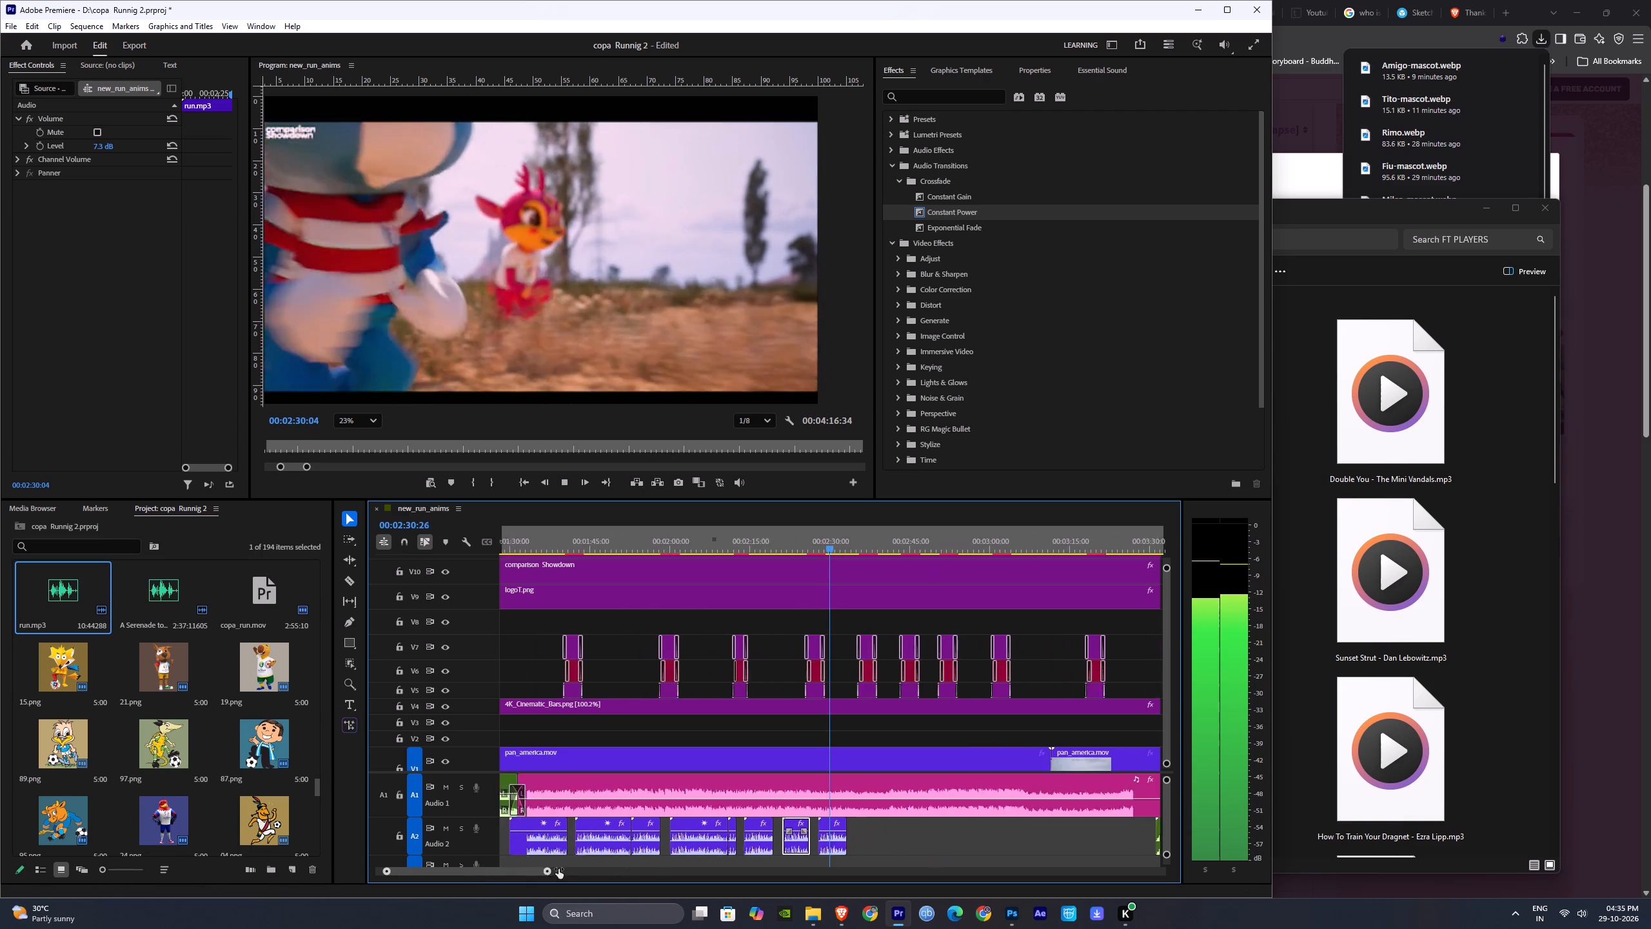
{"action": "left_click_drag", "start_coordinate": [559, 869], "coordinate": [559, 869]}
{"action": "scroll", "coordinate": [884, 832], "scroll_direction": "up", "scroll_amount": 10, "text": "alt"}
{"action": "key", "text": "space"}
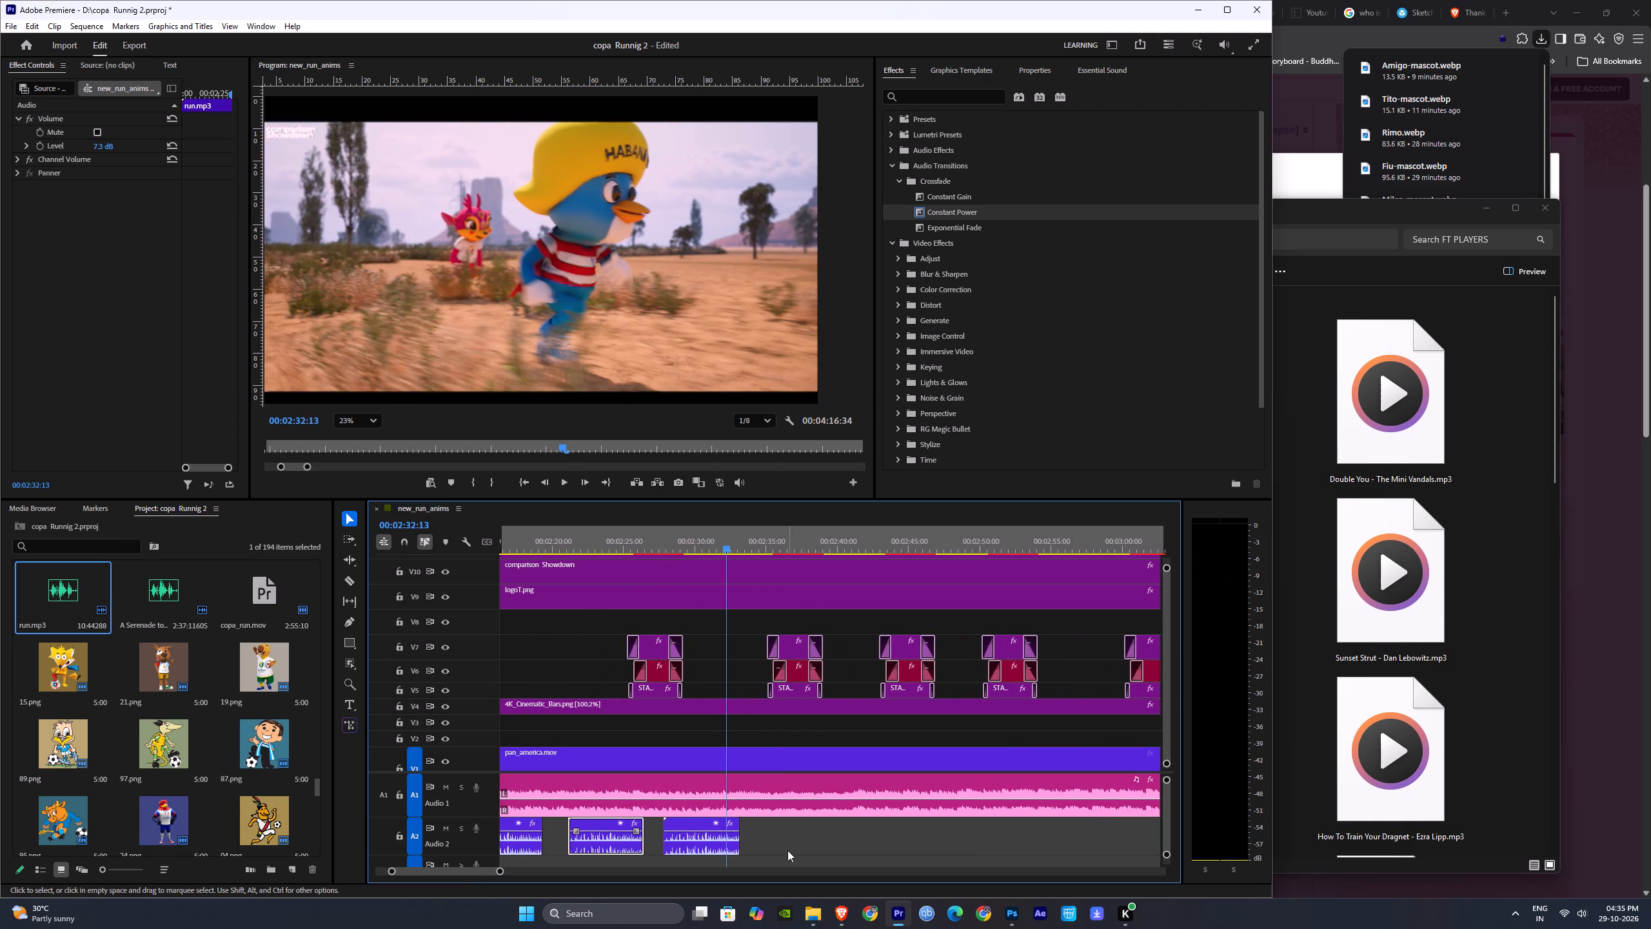
{"action": "left_click_drag", "start_coordinate": [787, 849], "coordinate": [617, 844]}
{"action": "left_click_drag", "start_coordinate": [608, 844], "coordinate": [819, 846], "text": "alt"}
{"action": "key", "text": "space"}
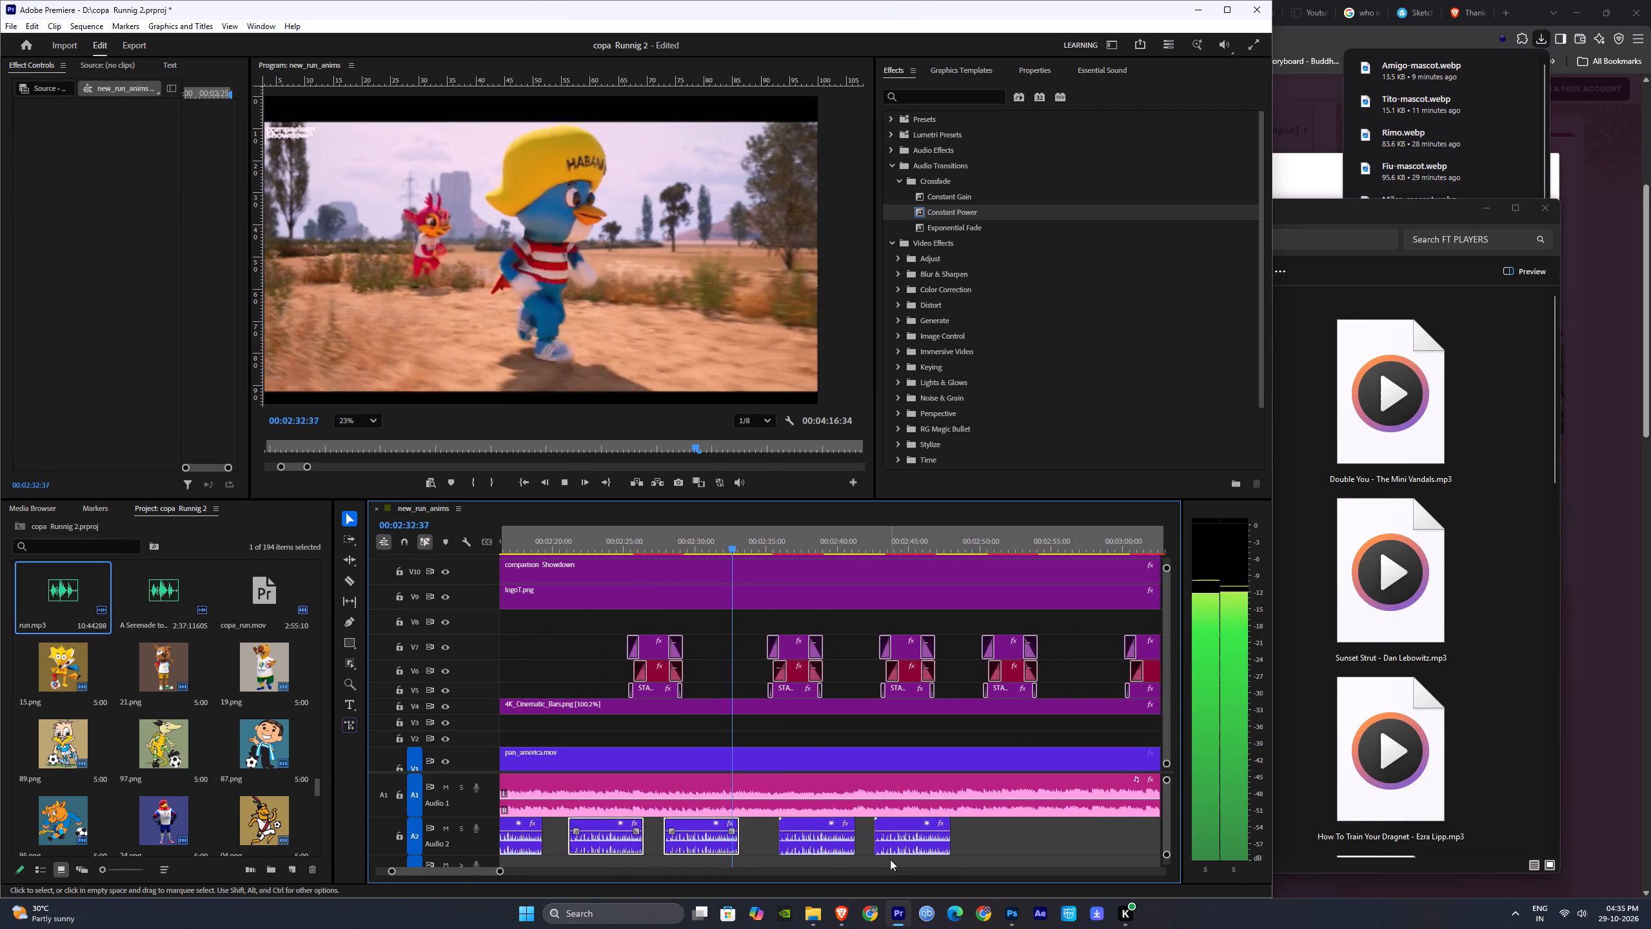
Extend the end of the run.mp3 clip starting at 02:27:51 to about 02:35:30, as the TOCOPAN graphic appears, fine-tuning it by playback.
{"action": "scroll", "coordinate": [890, 859], "scroll_direction": "up", "scroll_amount": 3, "text": "alt"}
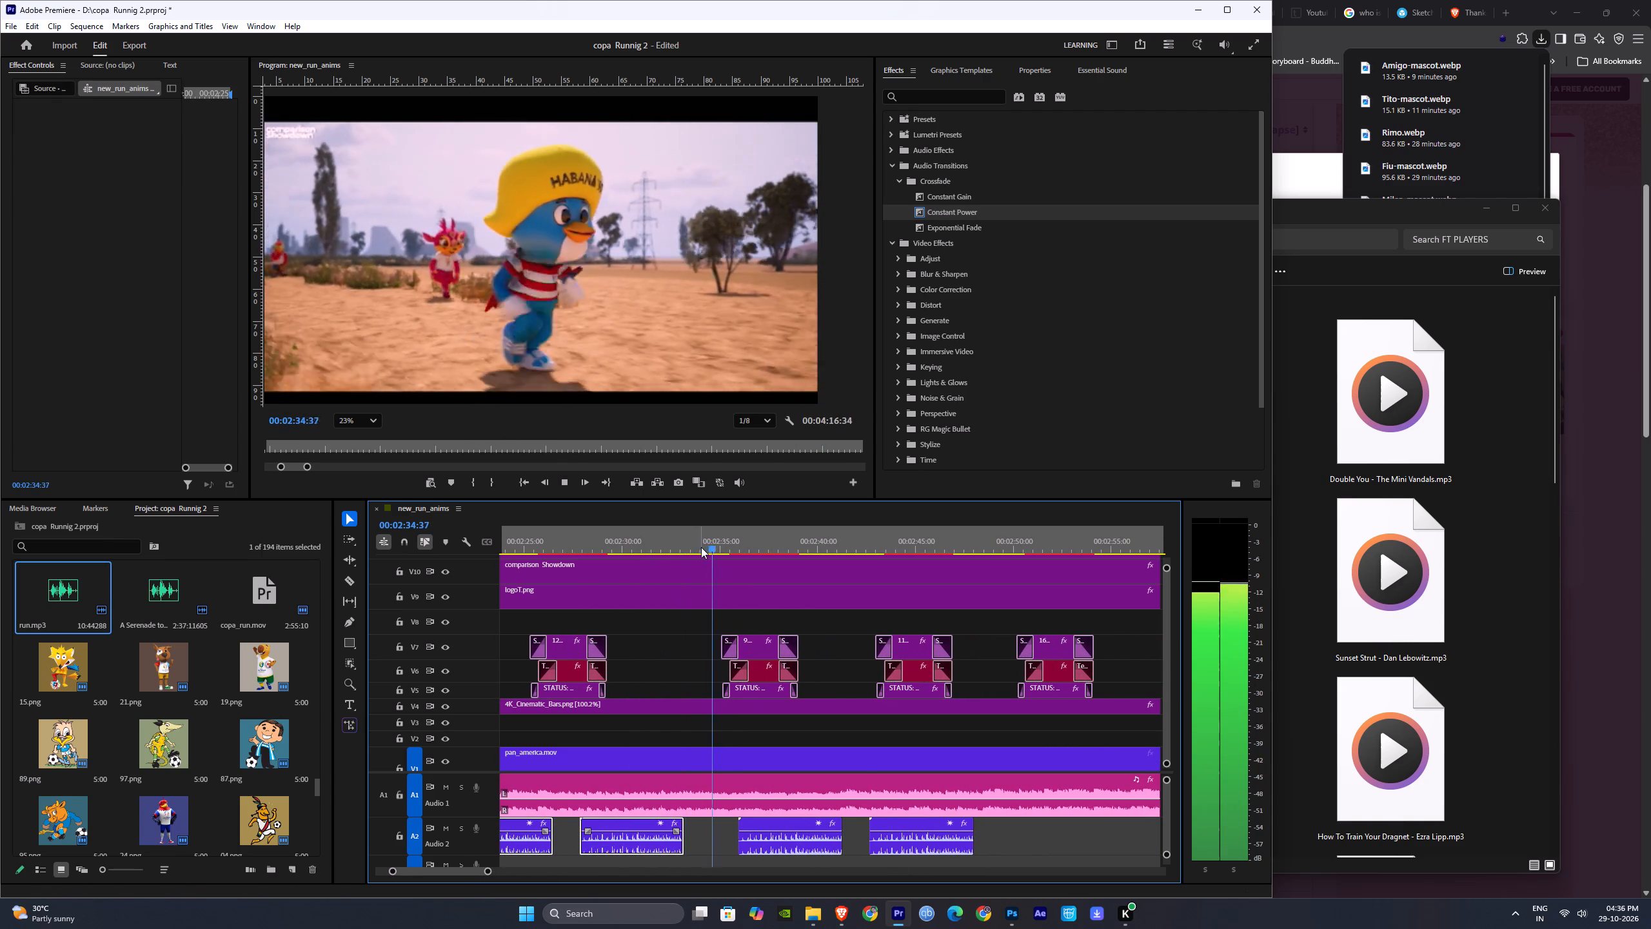
{"action": "key", "text": "space"}
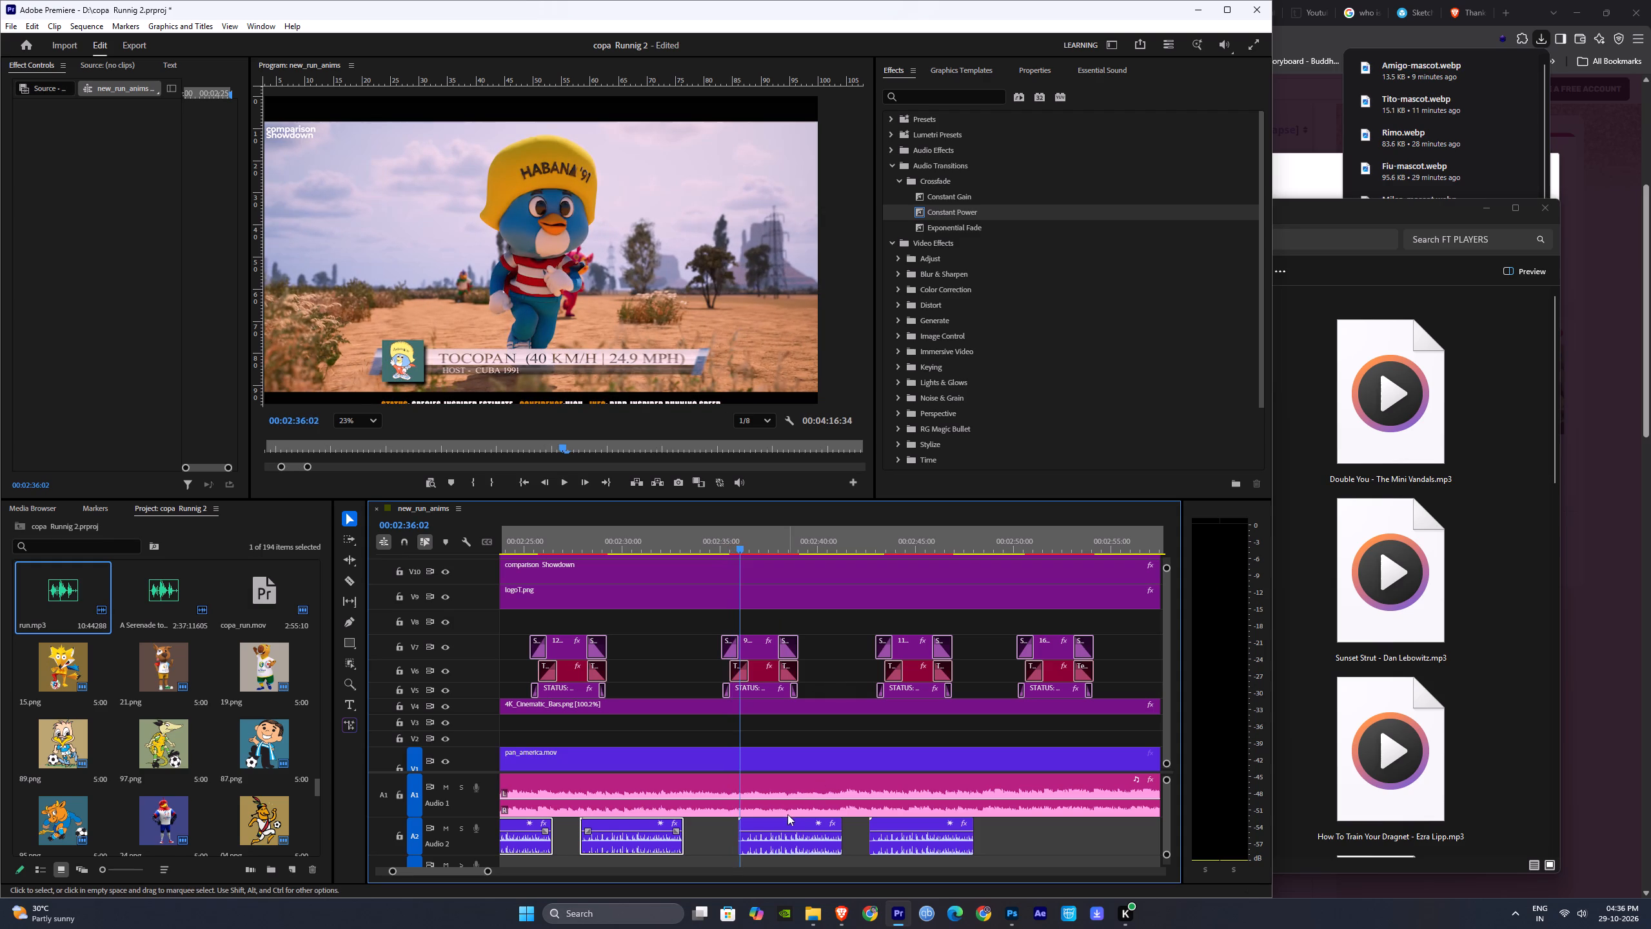
{"action": "left_click_drag", "start_coordinate": [687, 834], "coordinate": [712, 835]}
{"action": "left_click_drag", "start_coordinate": [713, 831], "coordinate": [720, 832]}
{"action": "left_click", "coordinate": [724, 544]}
{"action": "key", "text": "space"}
{"action": "scroll", "coordinate": [822, 730], "scroll_direction": "up", "scroll_amount": 3, "text": "alt"}
{"action": "key", "text": "space"}
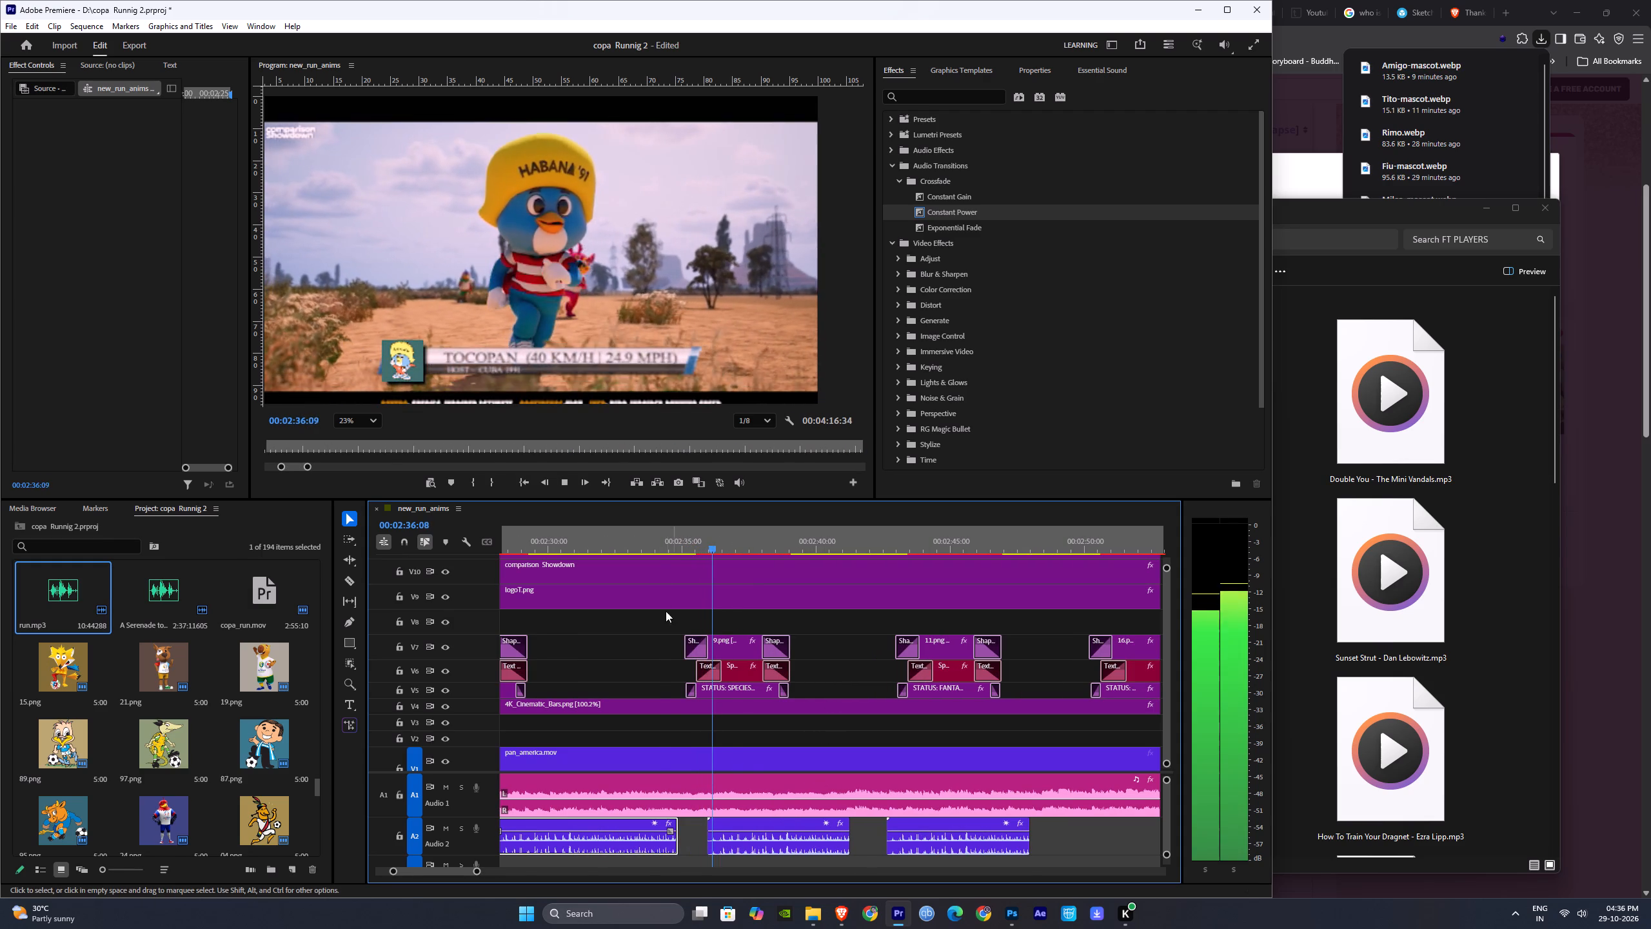
{"action": "left_click", "coordinate": [662, 535]}
{"action": "key", "text": "space"}
{"action": "key", "text": "space"}
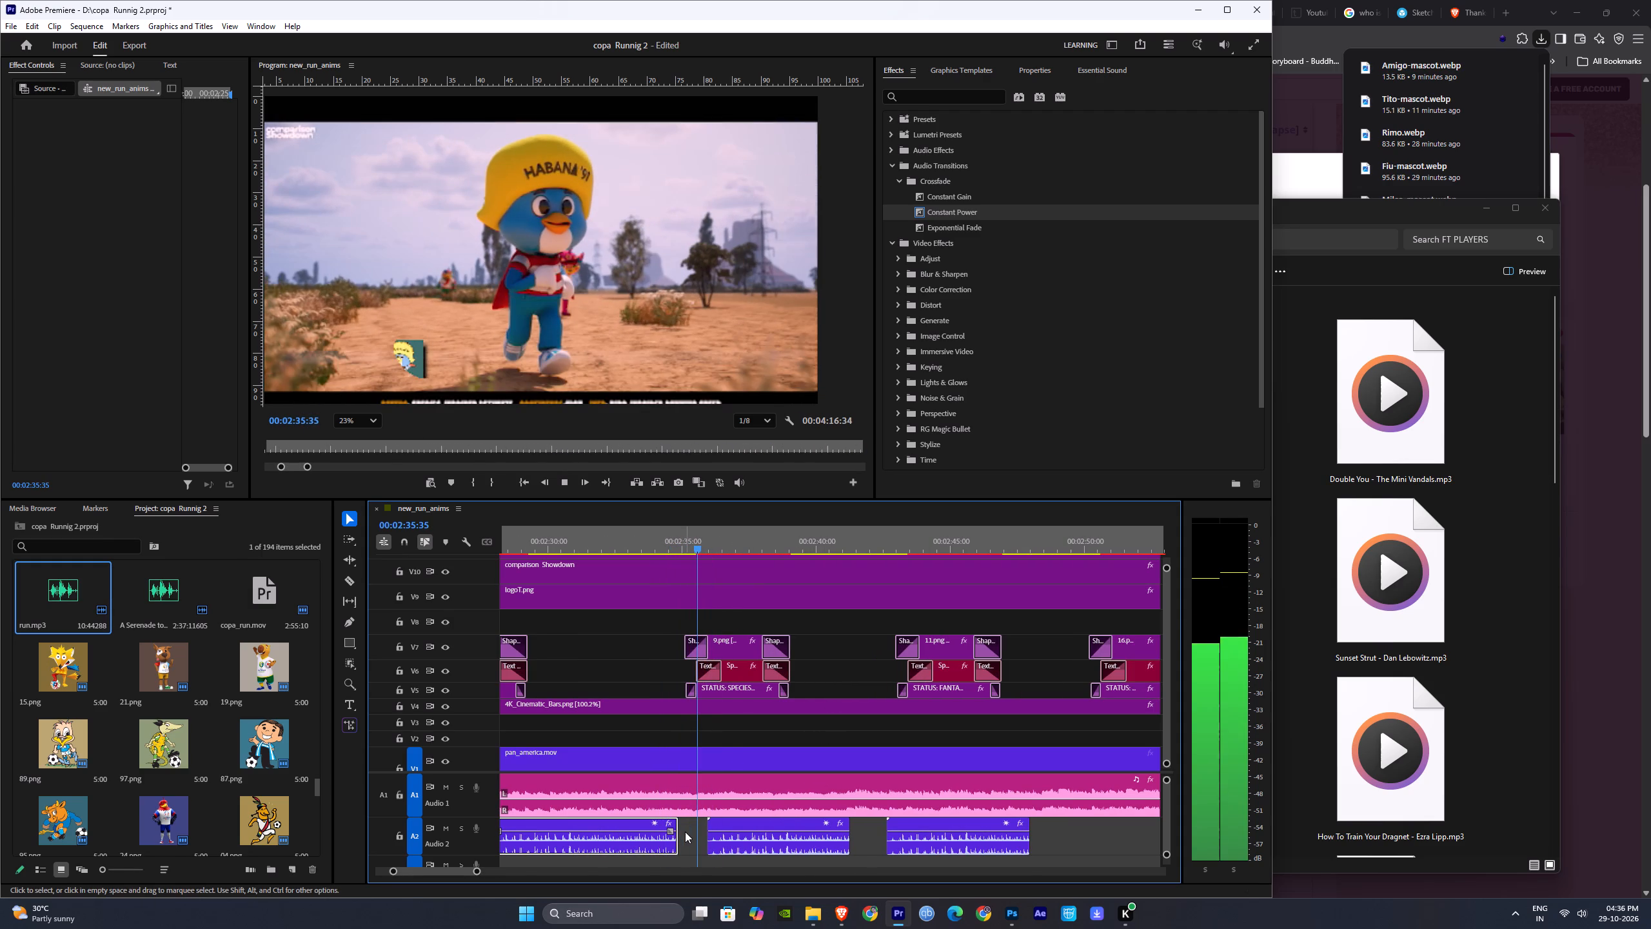
{"action": "left_click_drag", "start_coordinate": [683, 828], "coordinate": [702, 837]}
{"action": "left_click", "coordinate": [689, 540]}
{"action": "key", "text": "space"}
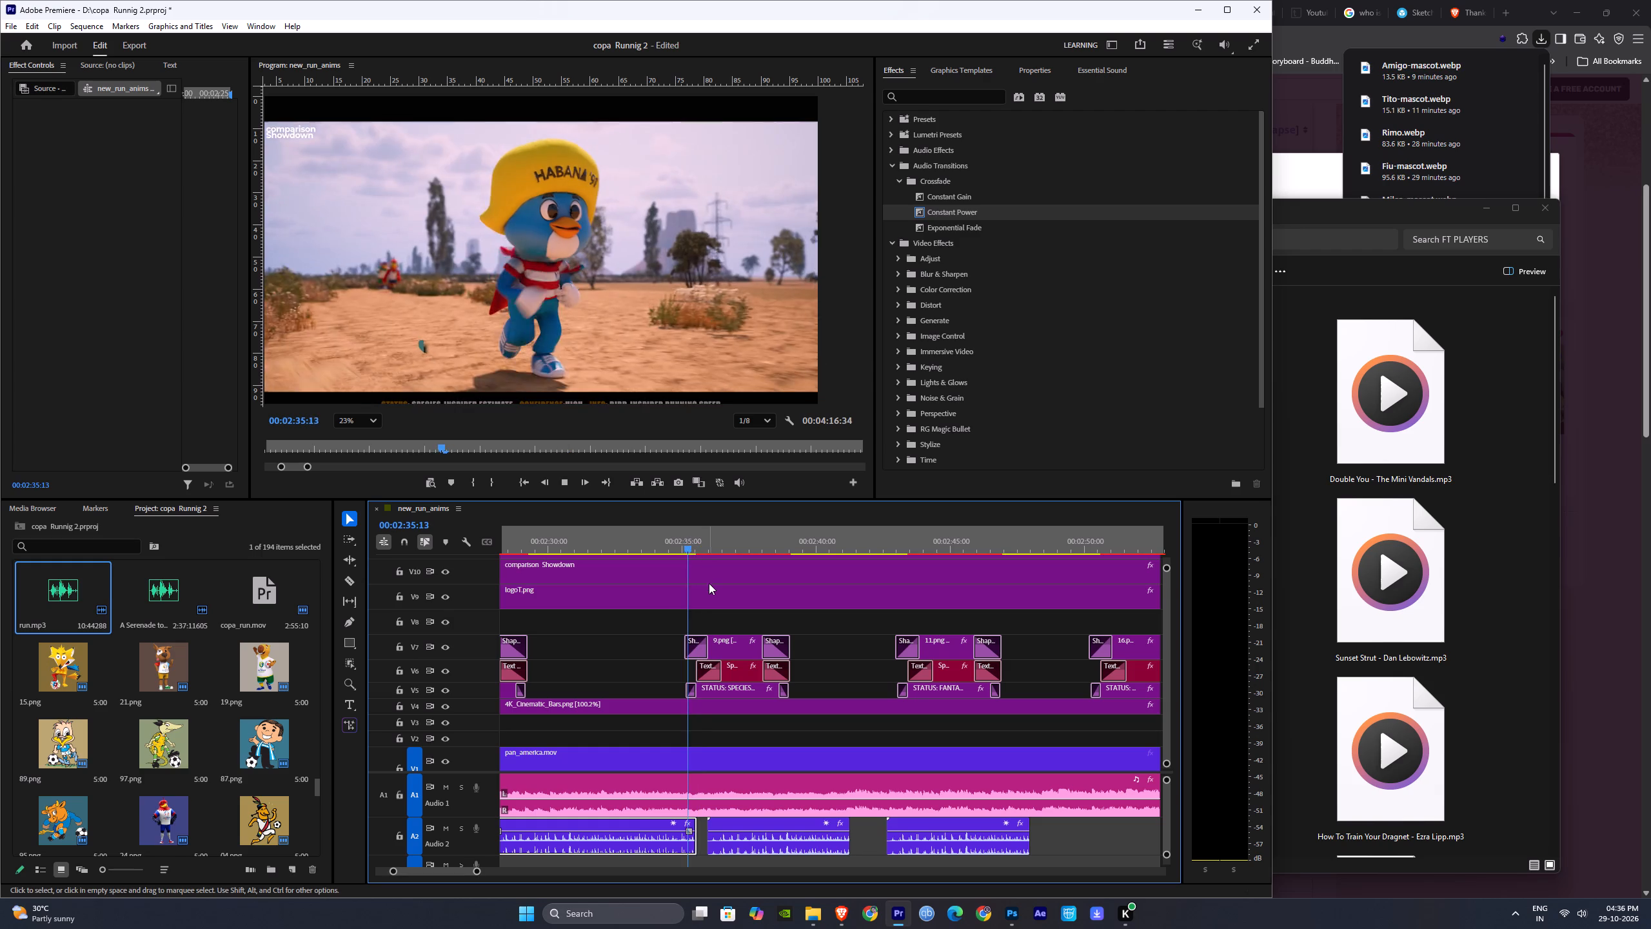
{"action": "key", "text": "space"}
Move the first new run.mp3 copy later to start at about 02:37:17, butting against the second copy.
{"action": "left_click_drag", "start_coordinate": [754, 842], "coordinate": [776, 842]}
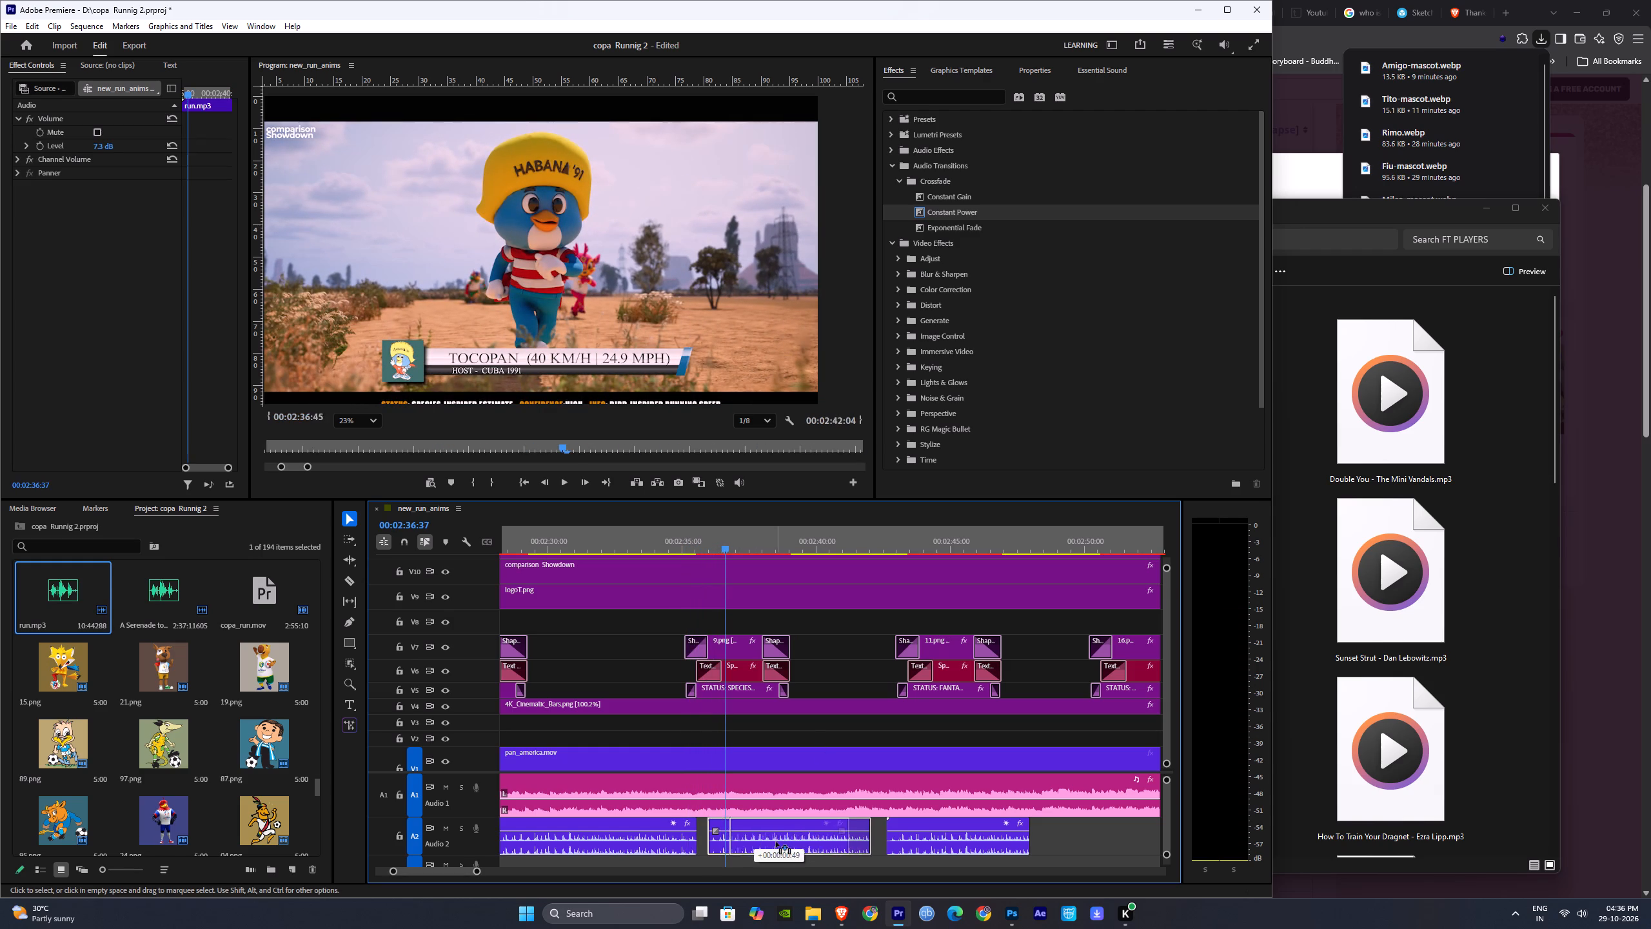
{"action": "left_click_drag", "start_coordinate": [776, 842], "coordinate": [791, 843]}
{"action": "key", "text": "space"}
Reposition the two adjoining run.mp3 copies together to start at about 02:37:10, checking by playback, and save the project.
{"action": "left_click_drag", "start_coordinate": [1049, 839], "coordinate": [814, 843]}
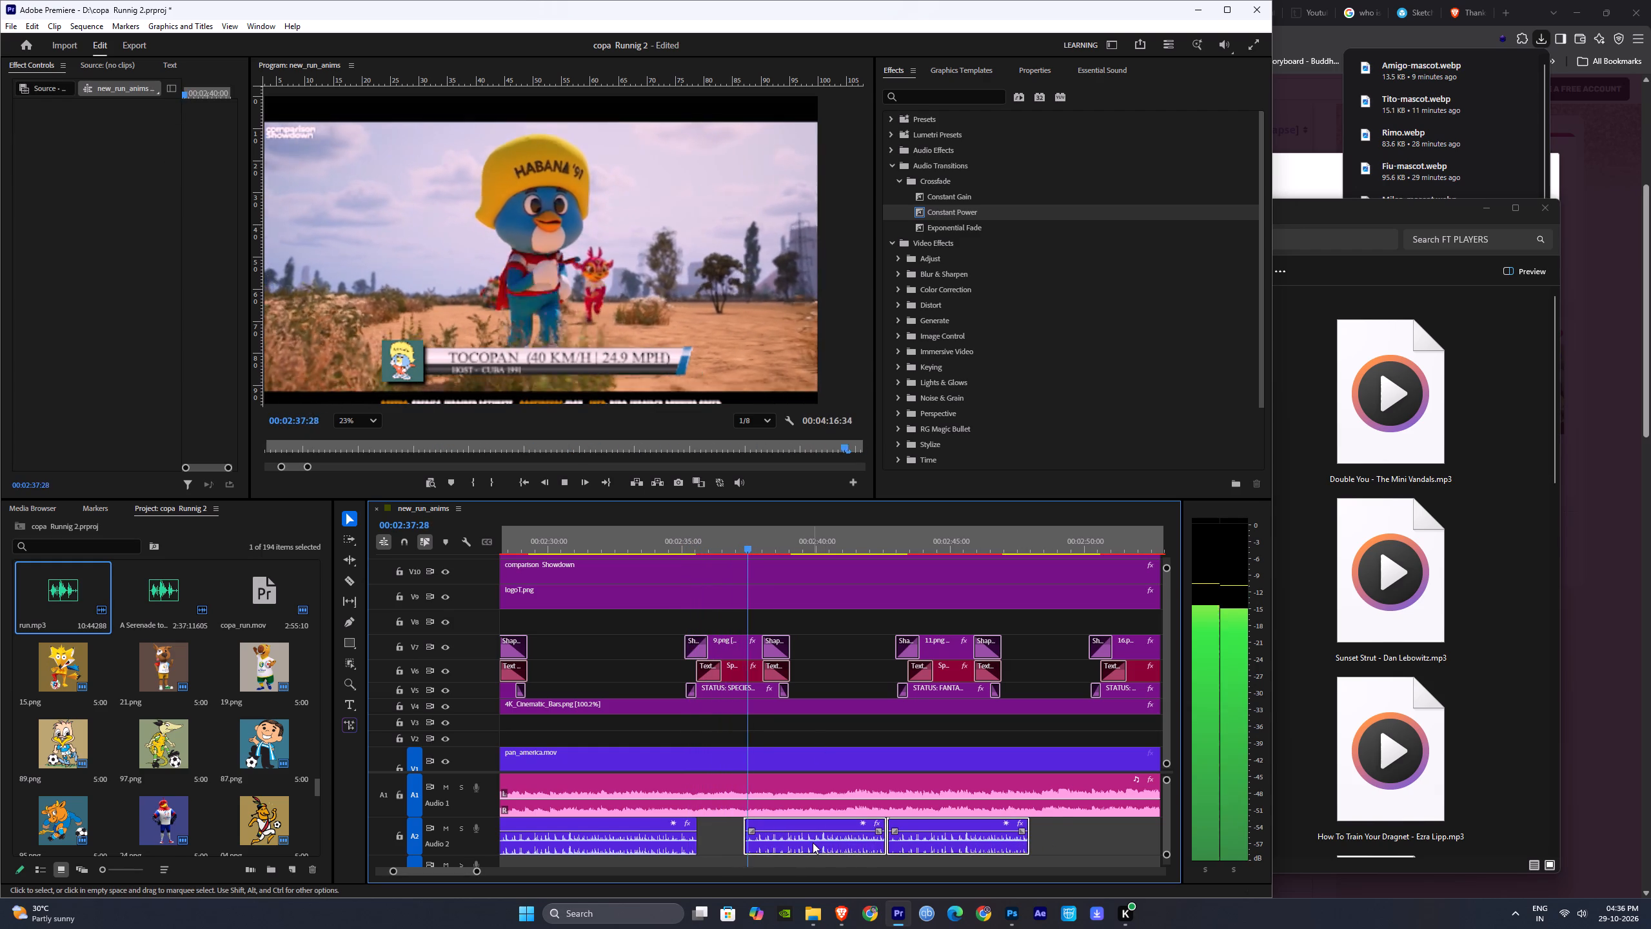
{"action": "left_click_drag", "start_coordinate": [813, 843], "coordinate": [852, 844]}
{"action": "key", "text": "space"}
{"action": "left_click", "coordinate": [722, 543]}
{"action": "key", "text": "space"}
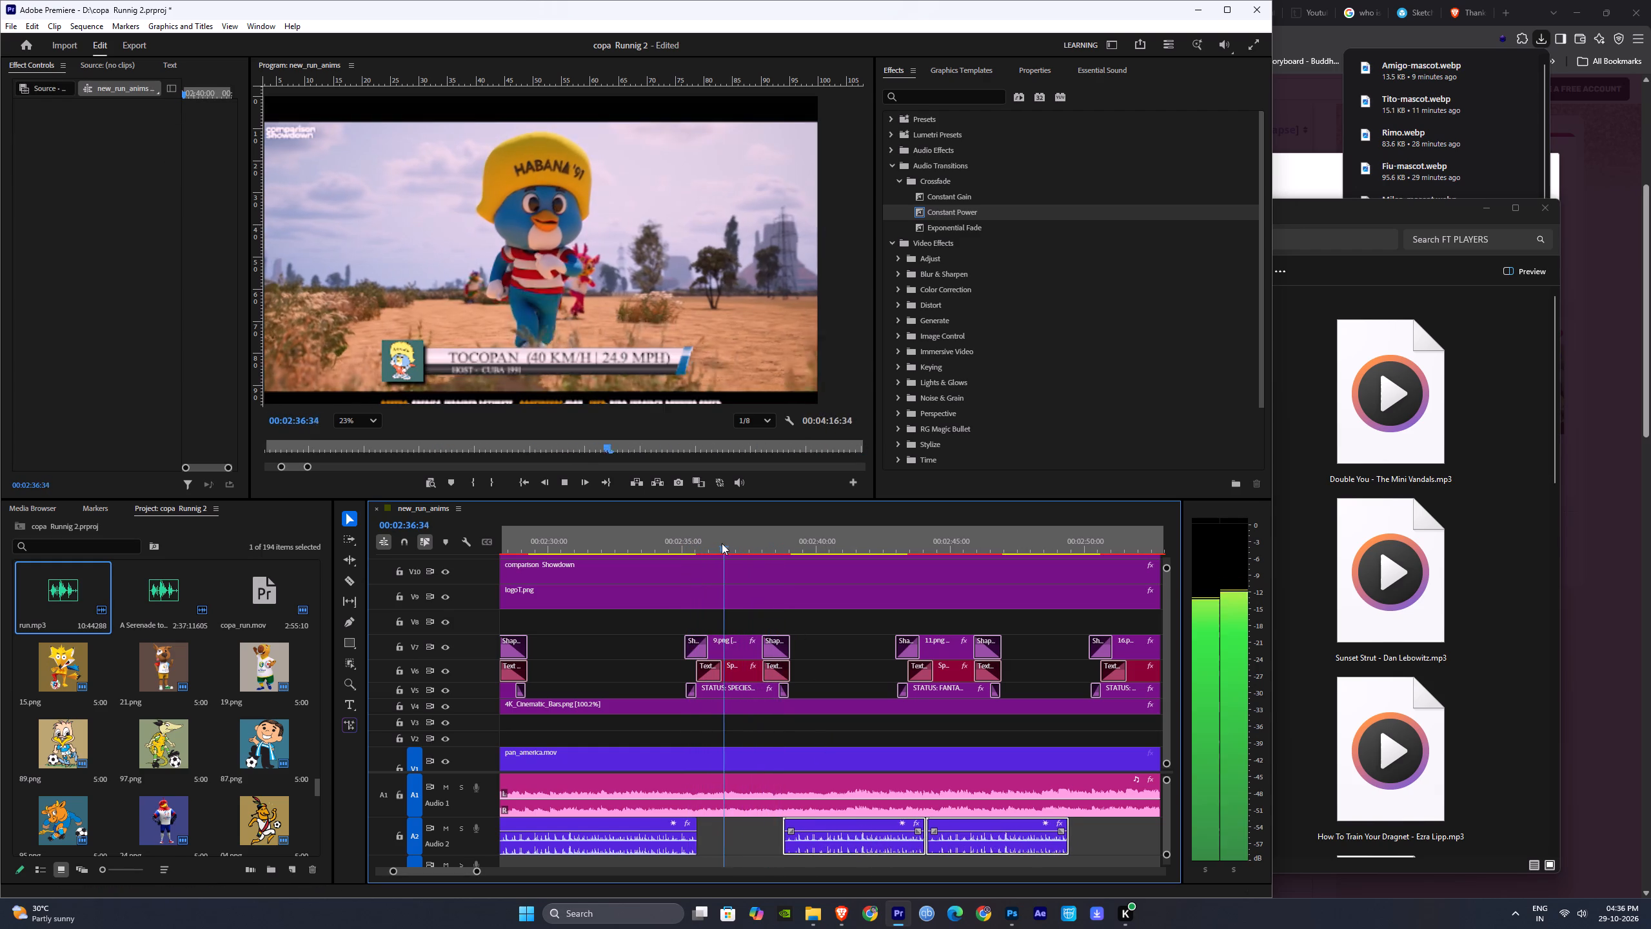
{"action": "key", "text": "space"}
{"action": "left_click_drag", "start_coordinate": [949, 843], "coordinate": [947, 843]}
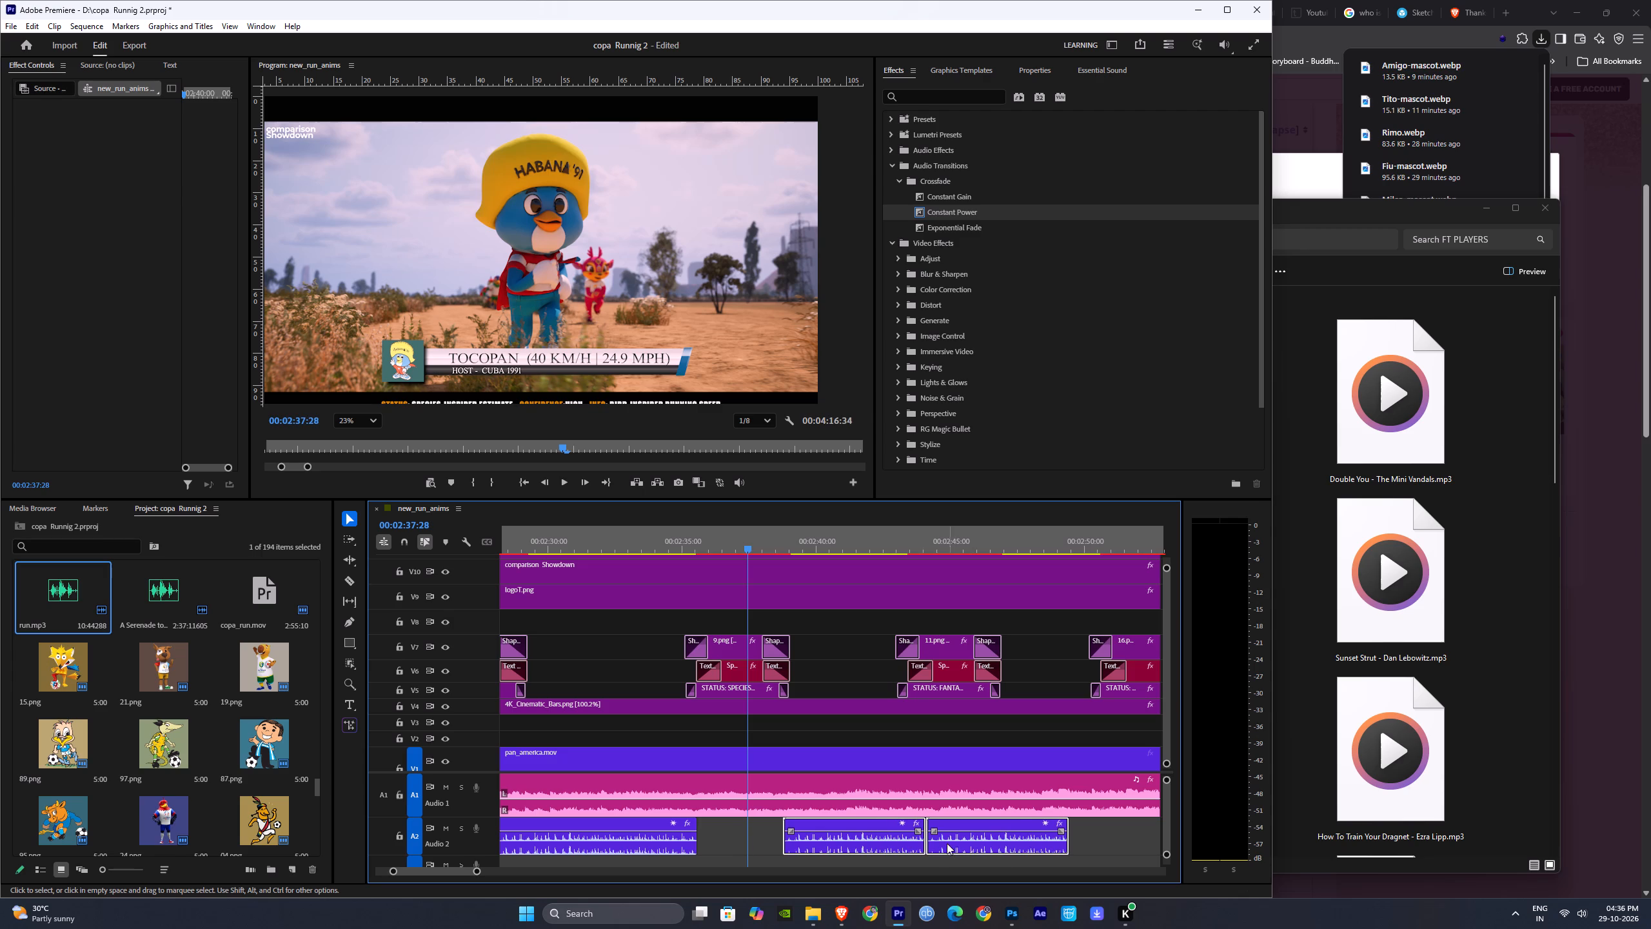
{"action": "left_click_drag", "start_coordinate": [947, 843], "coordinate": [905, 844]}
{"action": "key", "text": "space"}
{"action": "left_click", "coordinate": [713, 542]}
{"action": "key", "text": "space"}
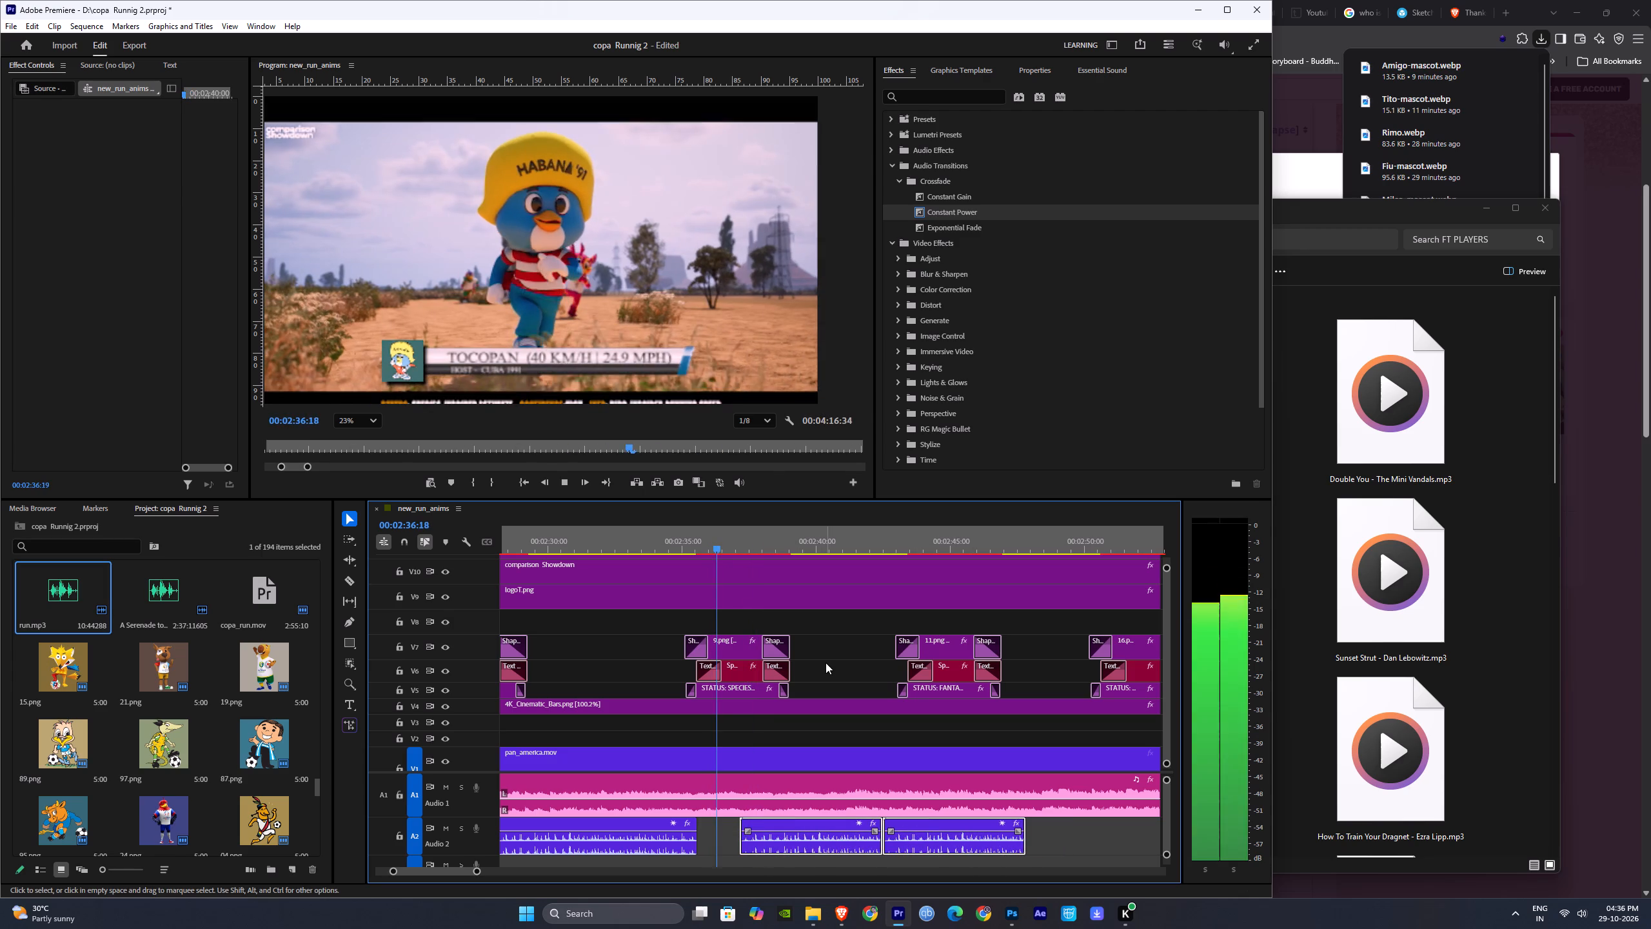
{"action": "key", "text": "space"}
{"action": "key", "text": "ctrl+s"}
Duplicate the two adjoining run.mp3 clips on Audio 2, placing the copies from about 02:52.
{"action": "left_click", "coordinate": [825, 663]}
{"action": "key", "text": "space"}
{"action": "left_click", "coordinate": [827, 663]}
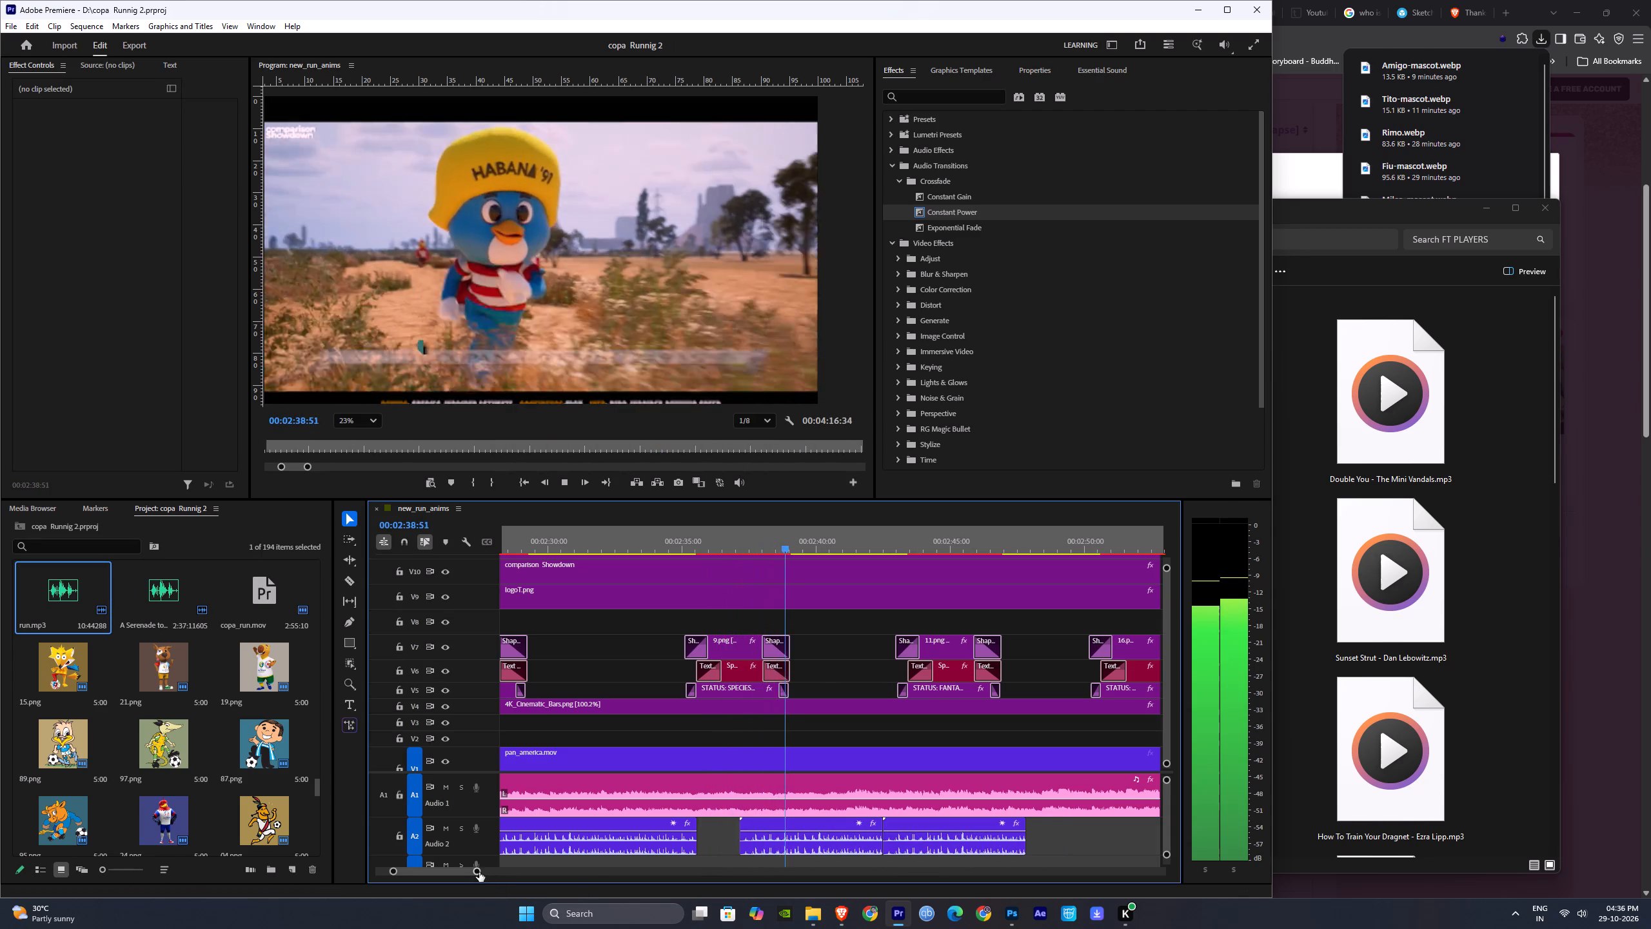
{"action": "left_click_drag", "start_coordinate": [477, 872], "coordinate": [571, 873]}
{"action": "scroll", "coordinate": [941, 846], "scroll_direction": "up", "scroll_amount": 8, "text": "alt"}
{"action": "key", "text": "space"}
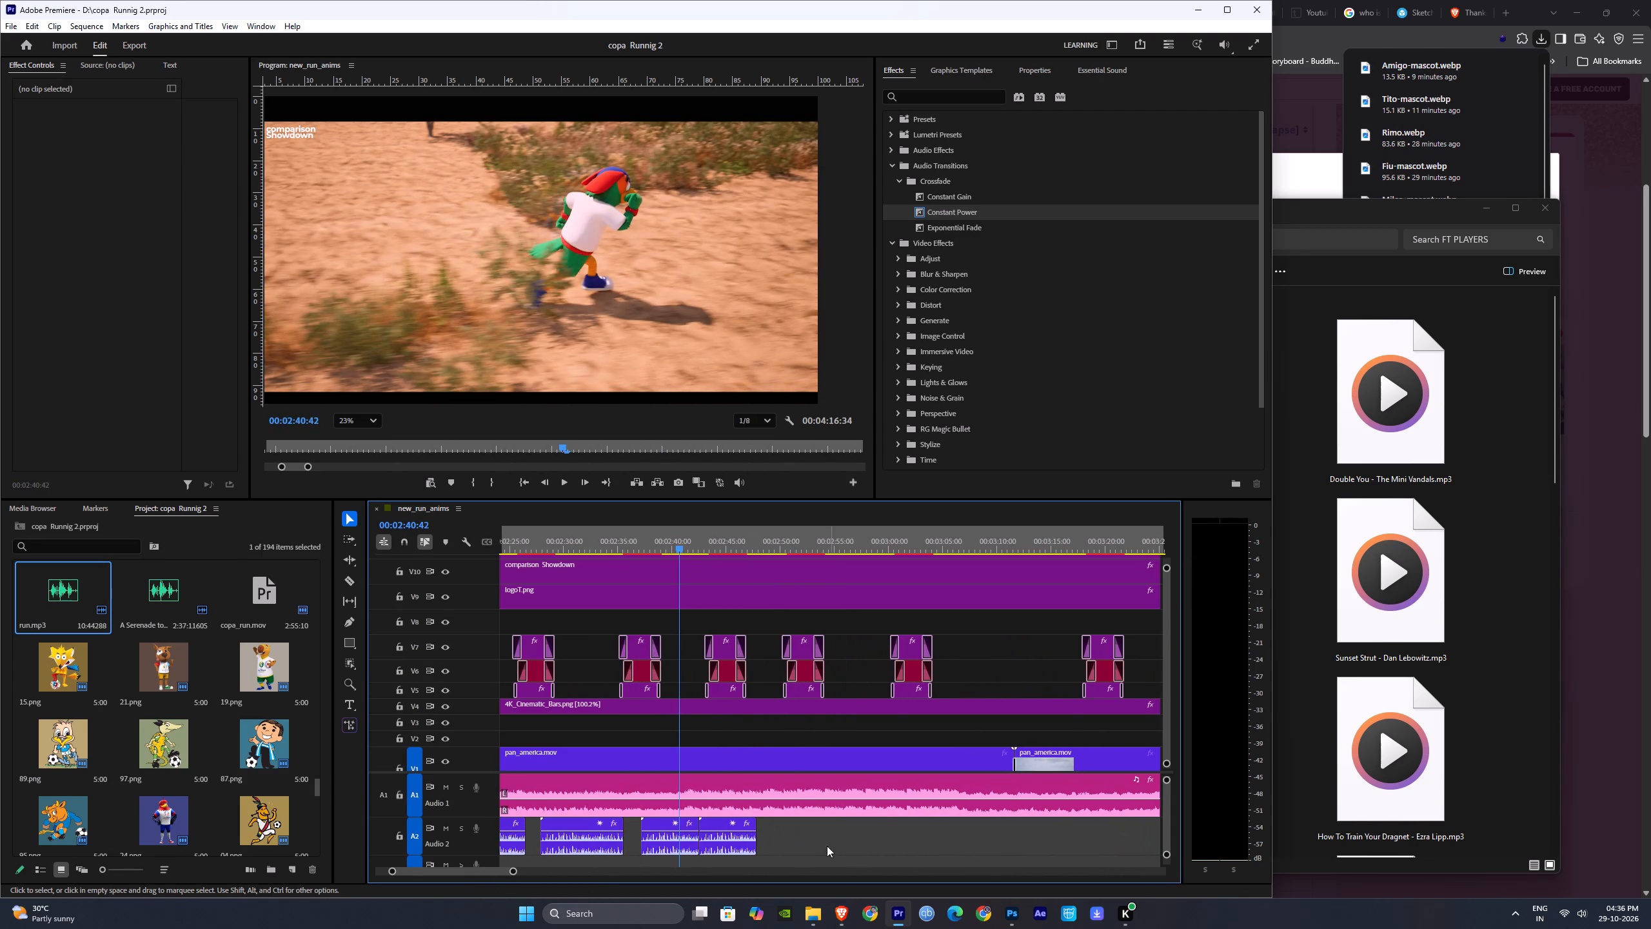
{"action": "left_click_drag", "start_coordinate": [821, 849], "coordinate": [665, 848]}
{"action": "left_click_drag", "start_coordinate": [665, 847], "coordinate": [829, 846], "text": "alt"}
{"action": "key", "text": "space"}
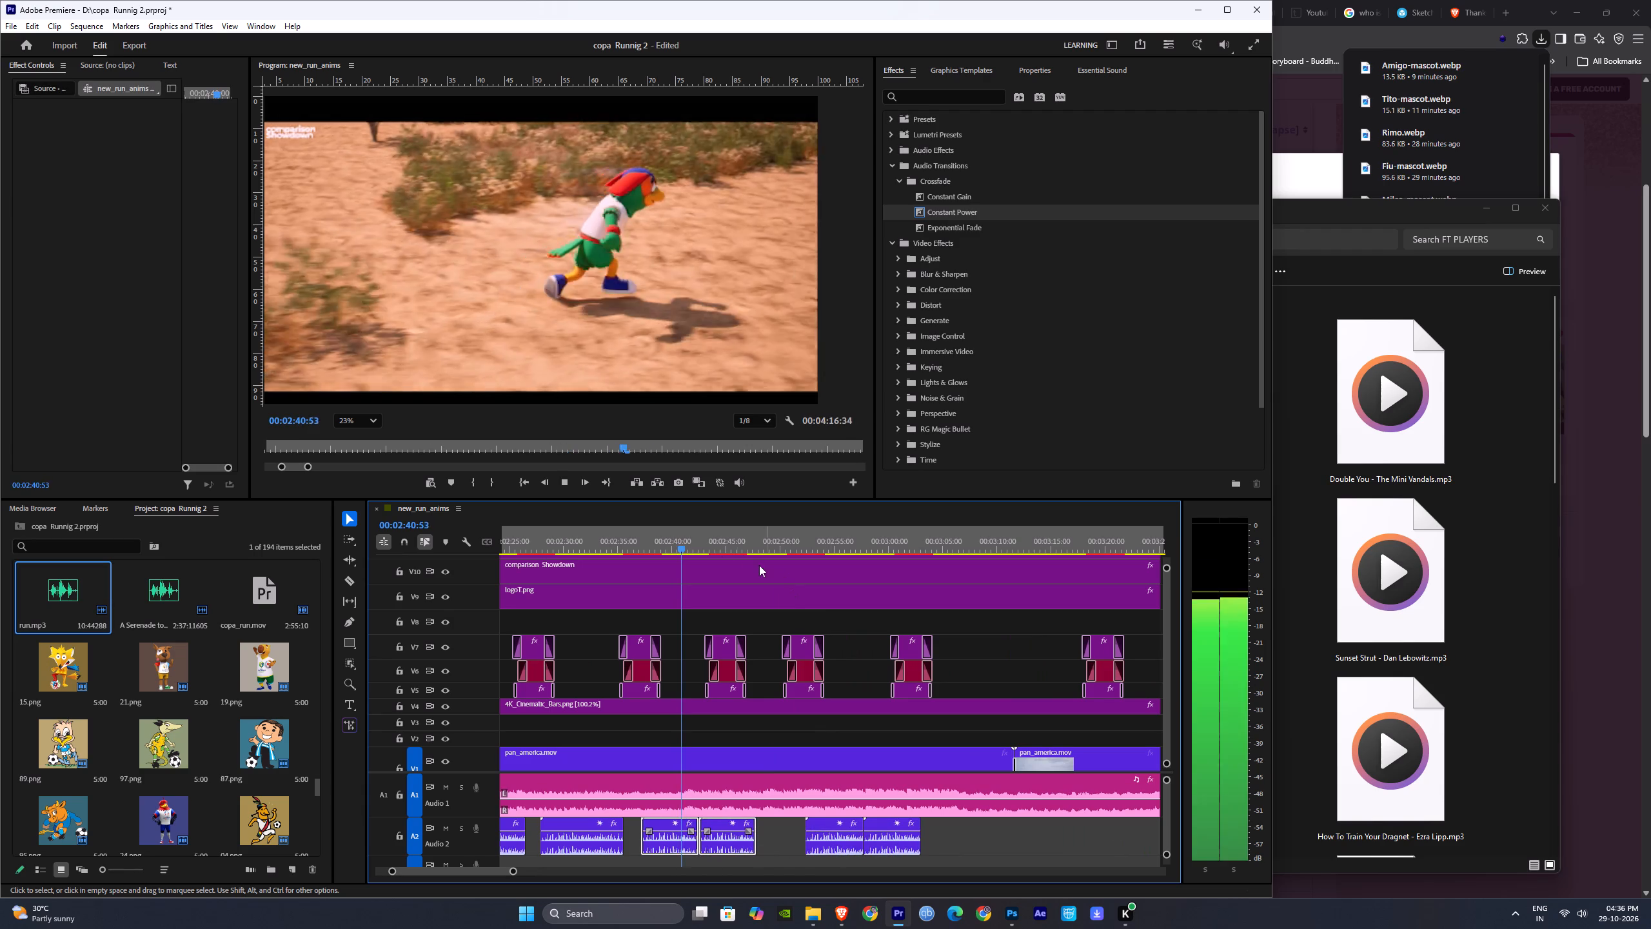
Move the second clip of the earlier adjoining run.mp3 pair later to start at about 02:44:50, using playback of the LORITA section.
{"action": "left_click", "coordinate": [714, 544]}
{"action": "key", "text": "space"}
{"action": "scroll", "coordinate": [693, 820], "scroll_direction": "up", "scroll_amount": 3, "text": "alt"}
{"action": "left_click", "coordinate": [795, 829]}
{"action": "left_click", "coordinate": [810, 832]}
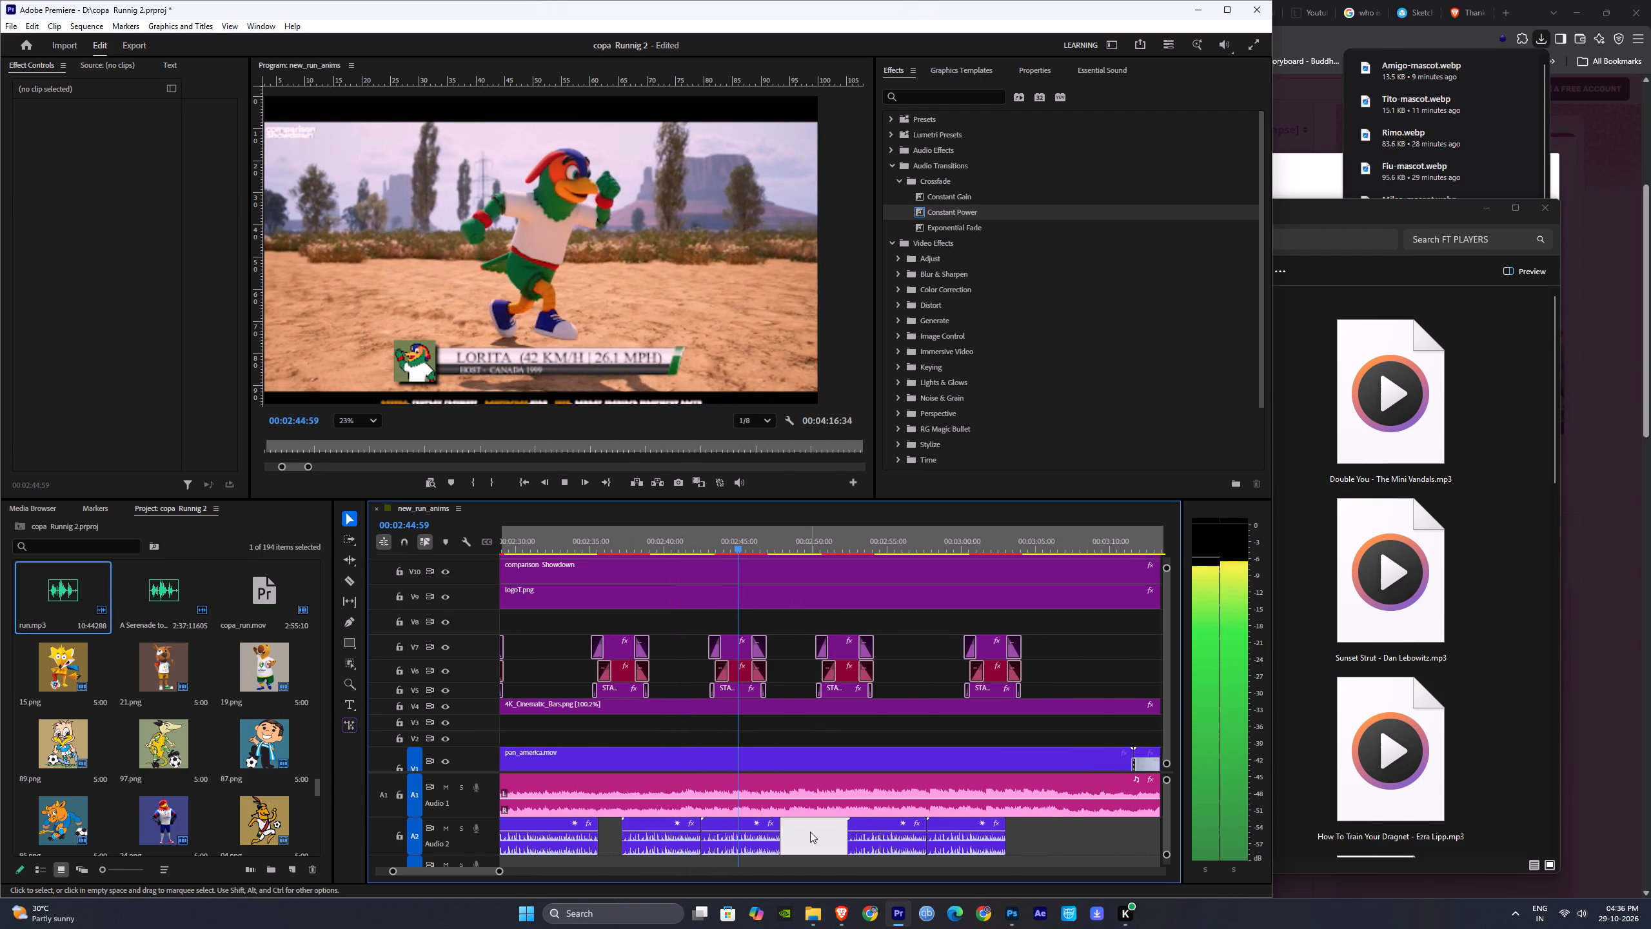
{"action": "scroll", "coordinate": [810, 837], "scroll_direction": "up", "scroll_amount": 3, "text": "alt"}
{"action": "key", "text": "space"}
{"action": "left_click_drag", "start_coordinate": [713, 845], "coordinate": [760, 845]}
Extend the end of the preceding run.mp3 clip to about 02:43:54, where the LORITA graphic is in, and play it back.
{"action": "left_click", "coordinate": [661, 536]}
{"action": "key", "text": "space"}
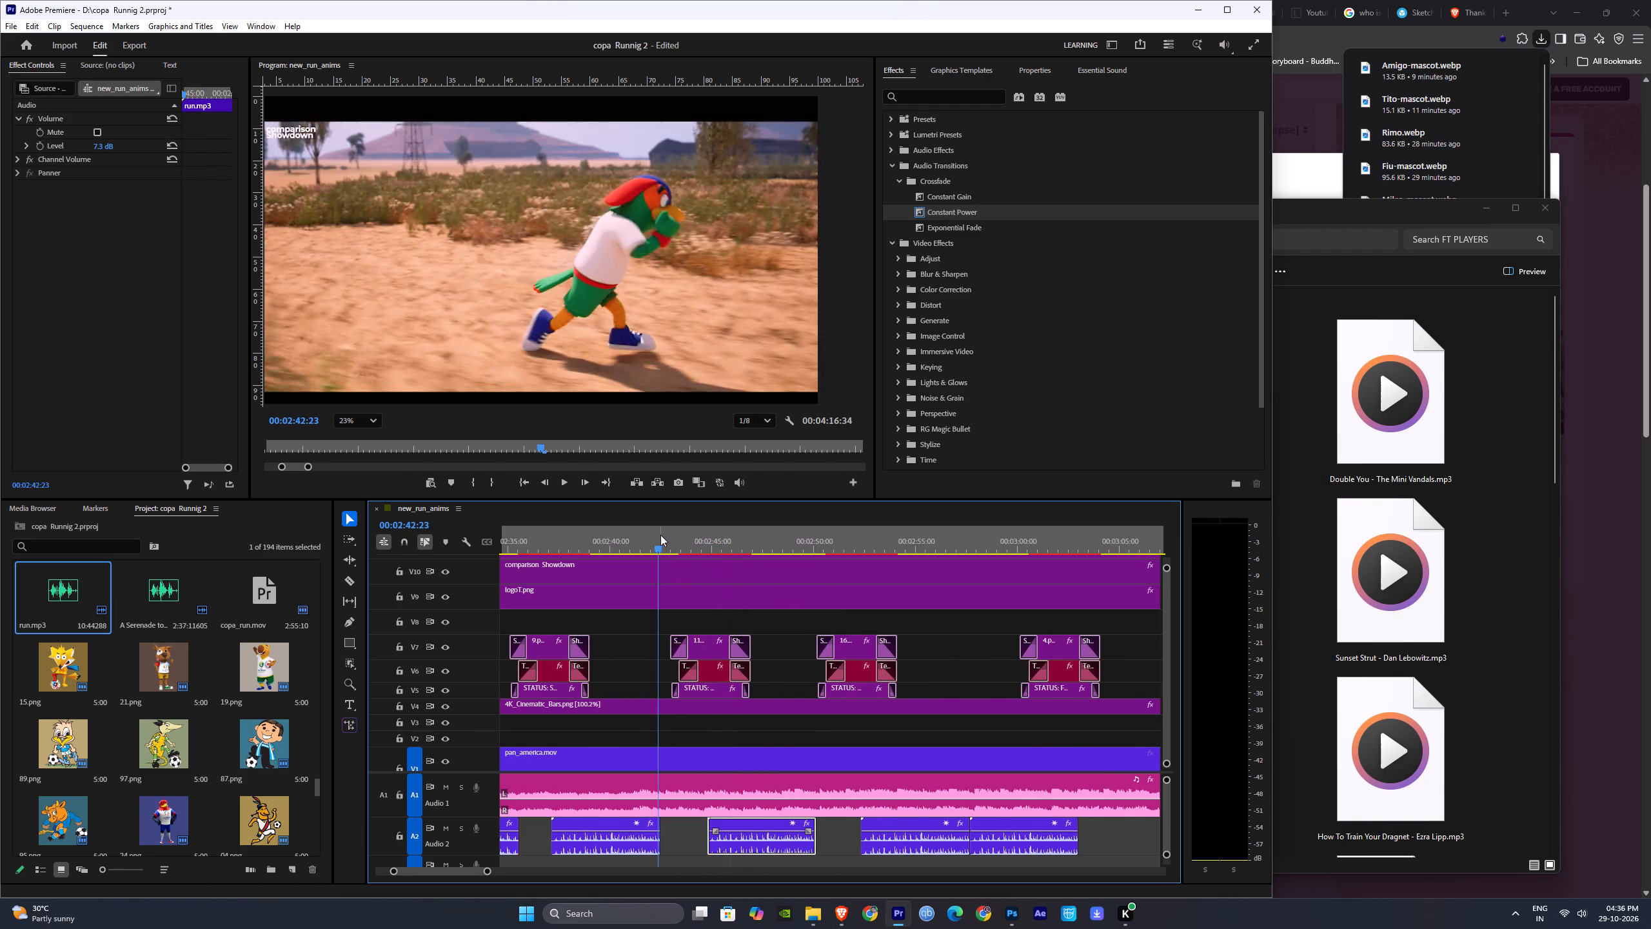
{"action": "scroll", "coordinate": [778, 702], "scroll_direction": "up", "scroll_amount": 2, "text": "alt"}
{"action": "key", "text": "space"}
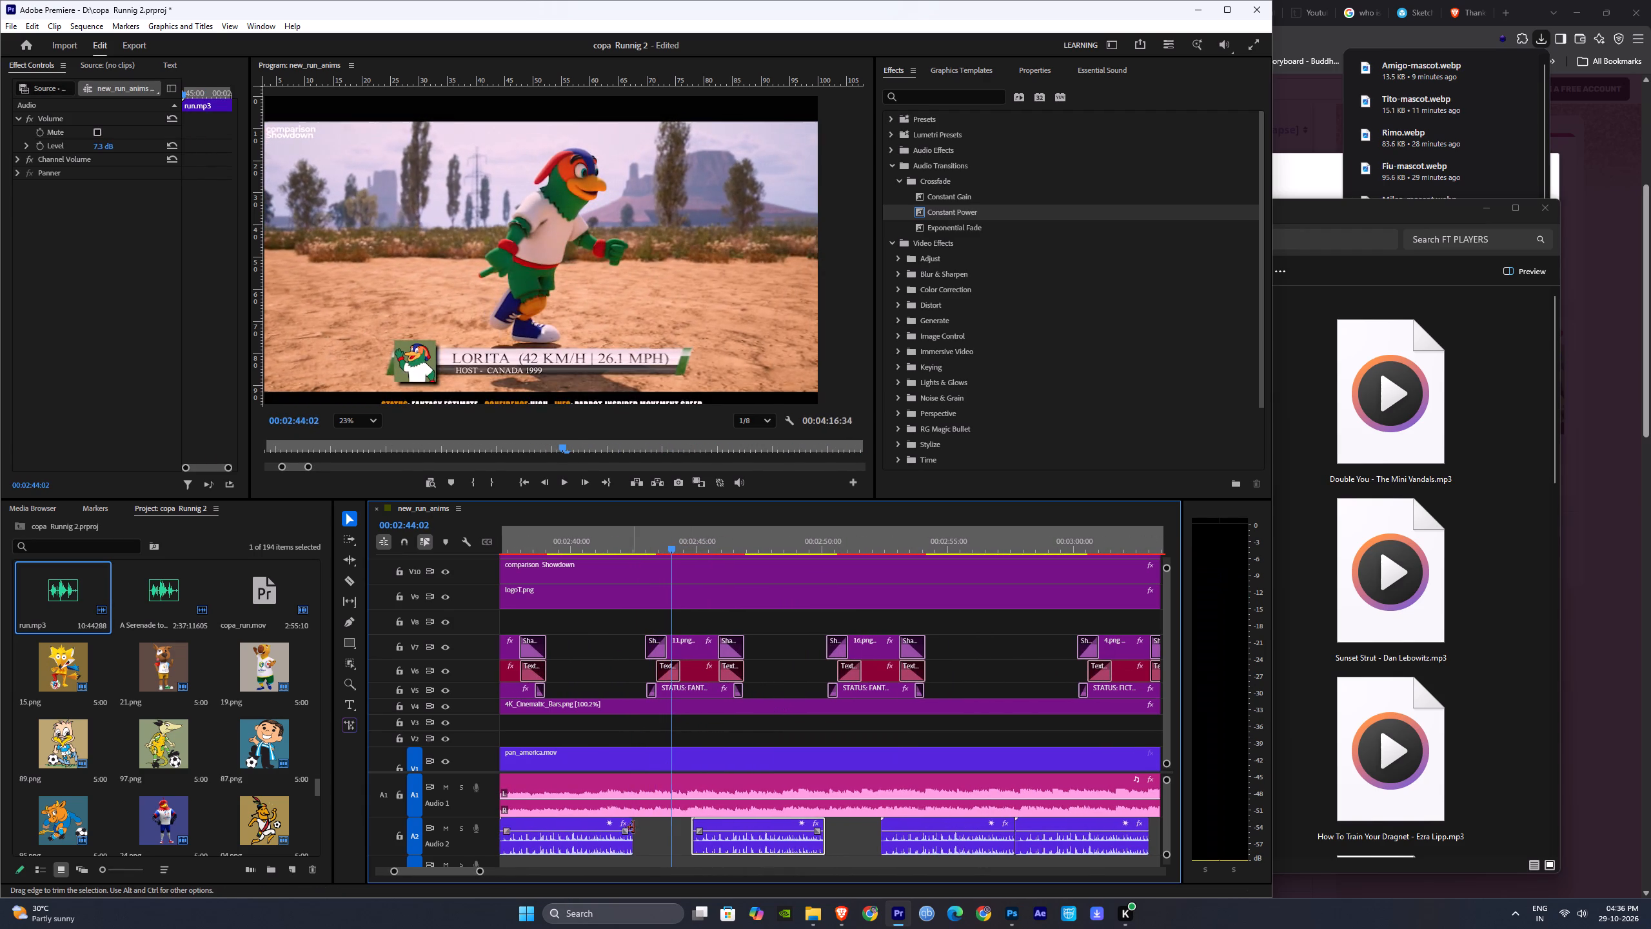
{"action": "left_click_drag", "start_coordinate": [637, 827], "coordinate": [674, 830]}
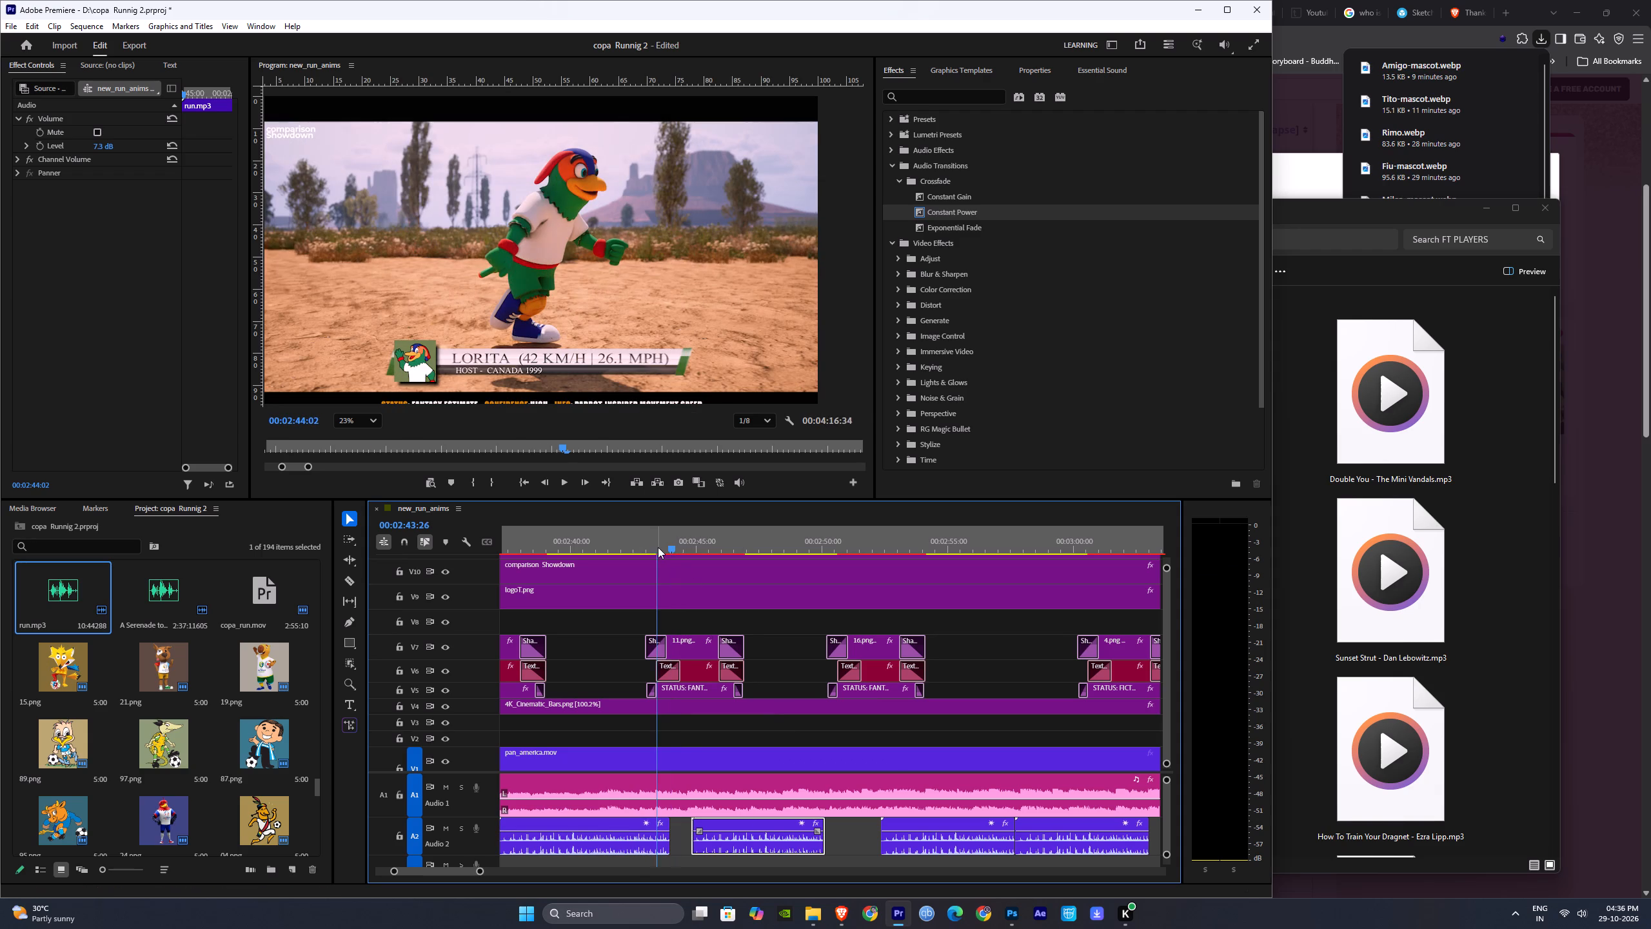
{"action": "left_click", "coordinate": [658, 547]}
{"action": "key", "text": "space"}
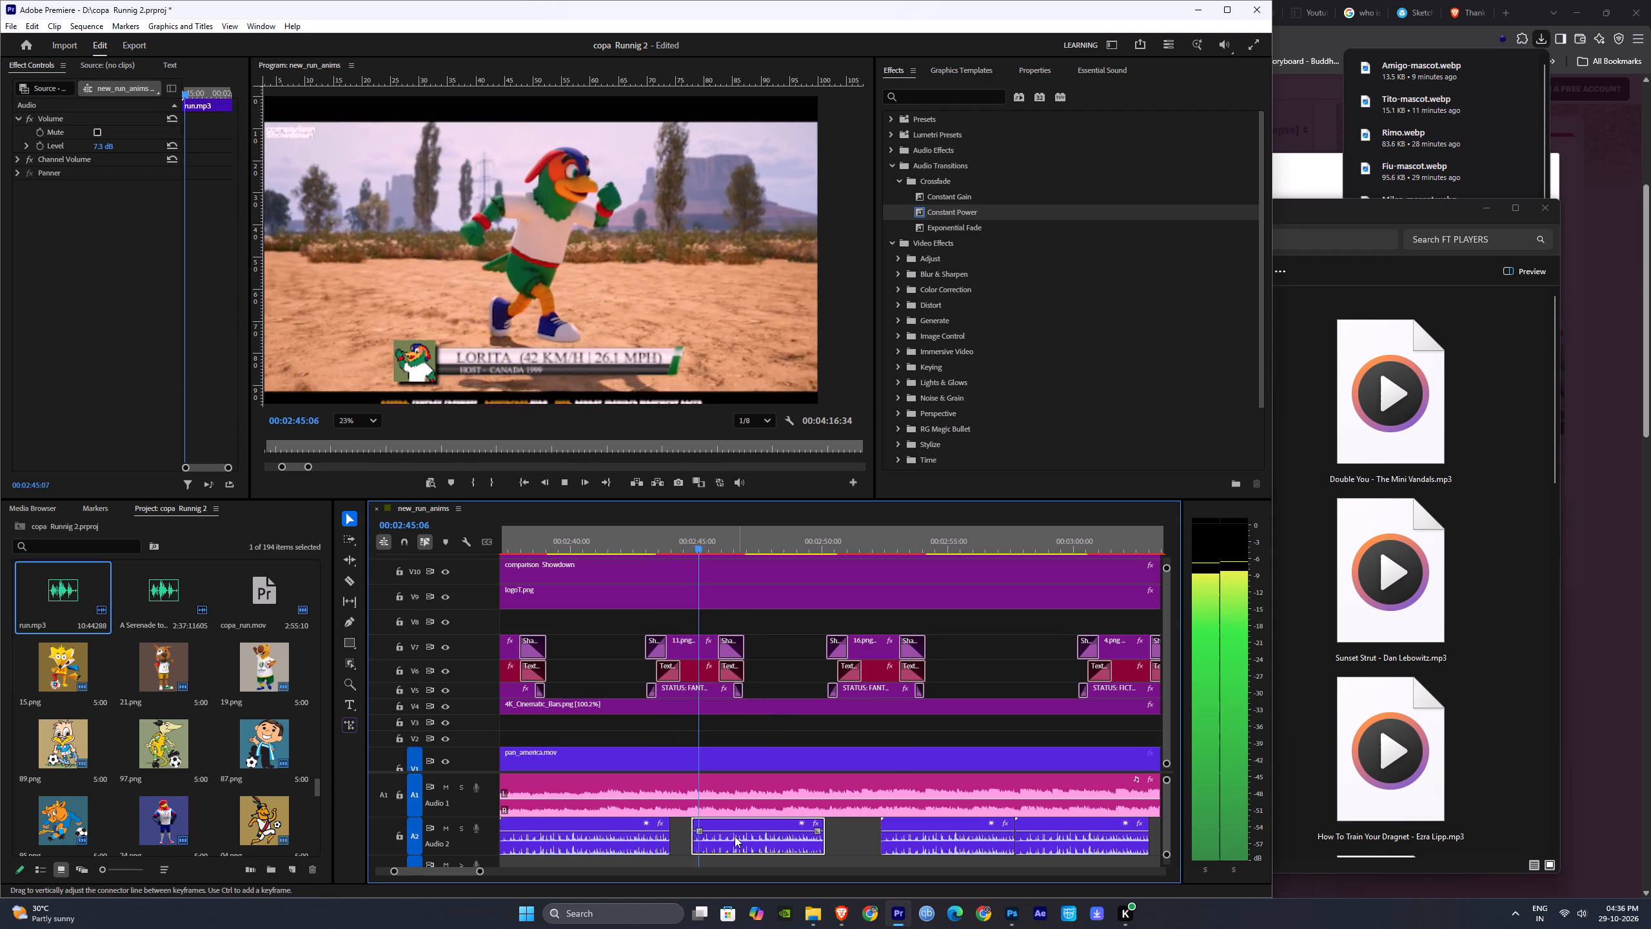
Move the run.mp3 clip after the LORITA graphic's entrance later to start at about 02:45:40, play it back, and save the project.
{"action": "left_click_drag", "start_coordinate": [736, 847], "coordinate": [758, 848]}
{"action": "left_click", "coordinate": [651, 543]}
{"action": "key", "text": "space"}
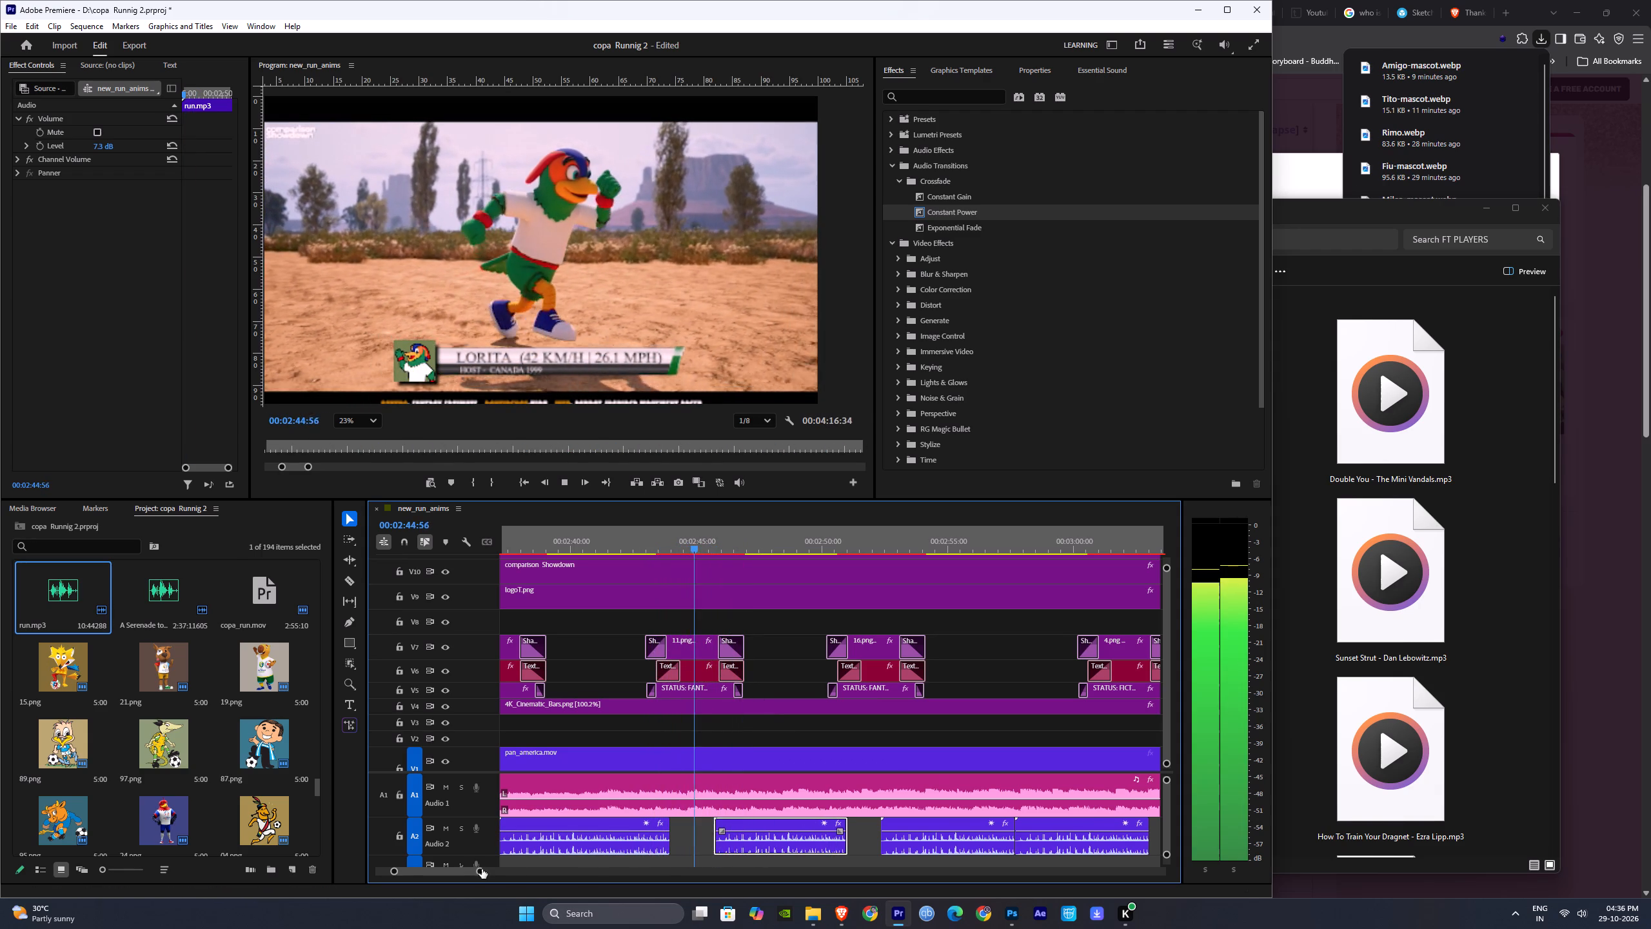
{"action": "left_click_drag", "start_coordinate": [480, 869], "coordinate": [608, 869]}
{"action": "scroll", "coordinate": [1015, 794], "scroll_direction": "up", "scroll_amount": 9, "text": "alt"}
{"action": "key", "text": "space"}
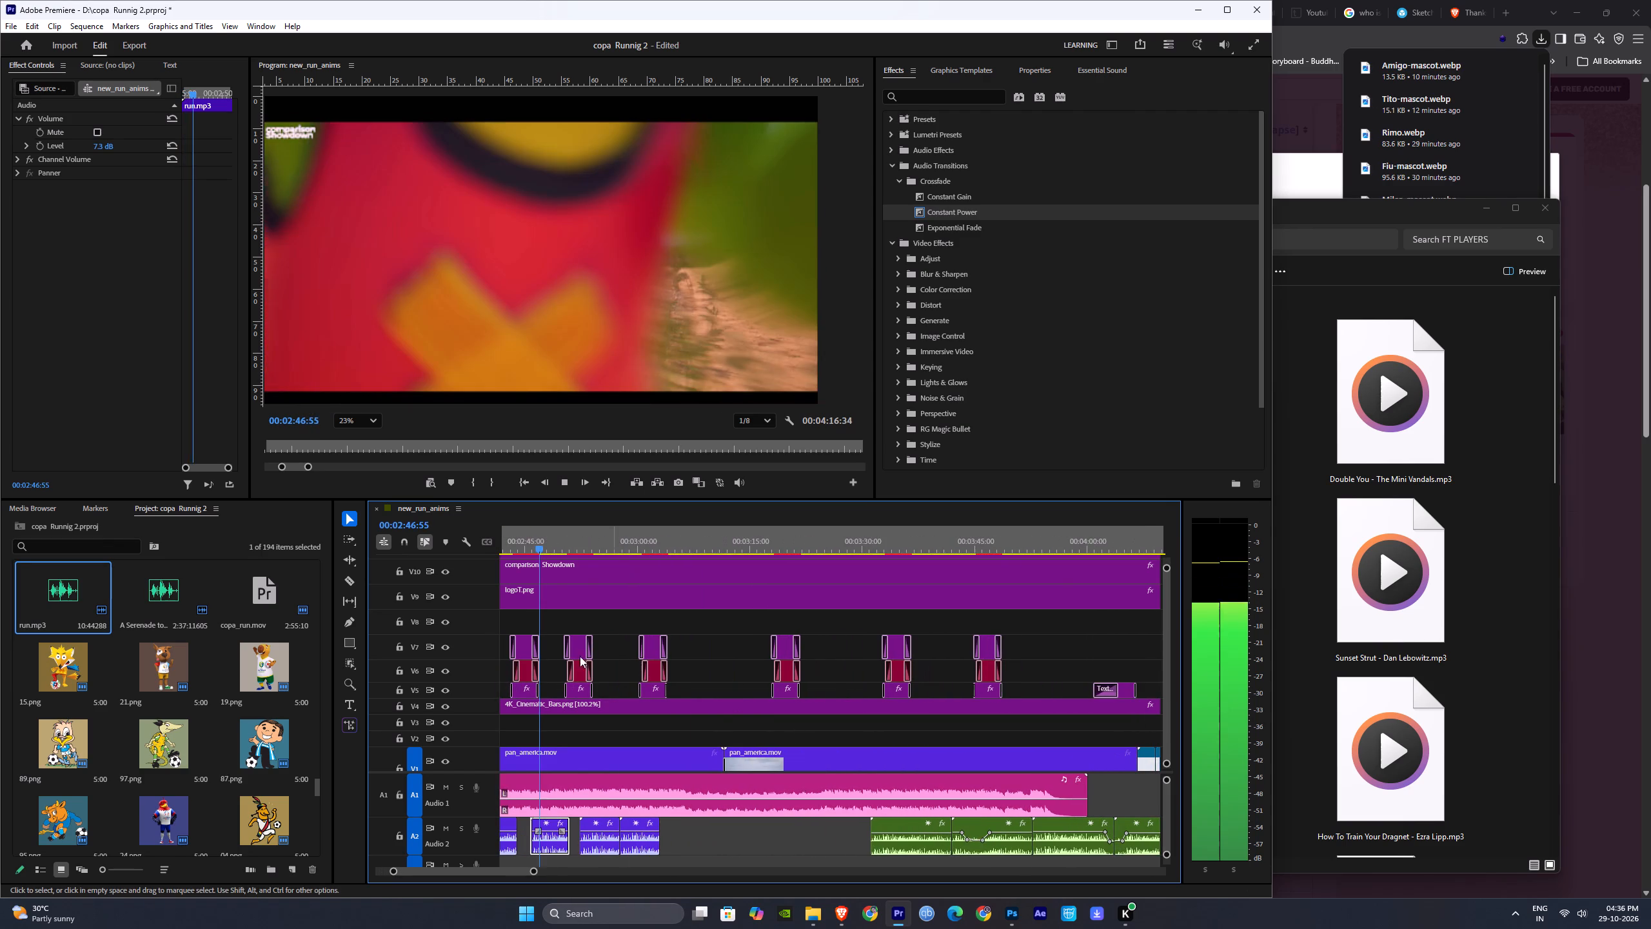
{"action": "left_click", "coordinate": [569, 545]}
{"action": "key", "text": "ctrl+s"}
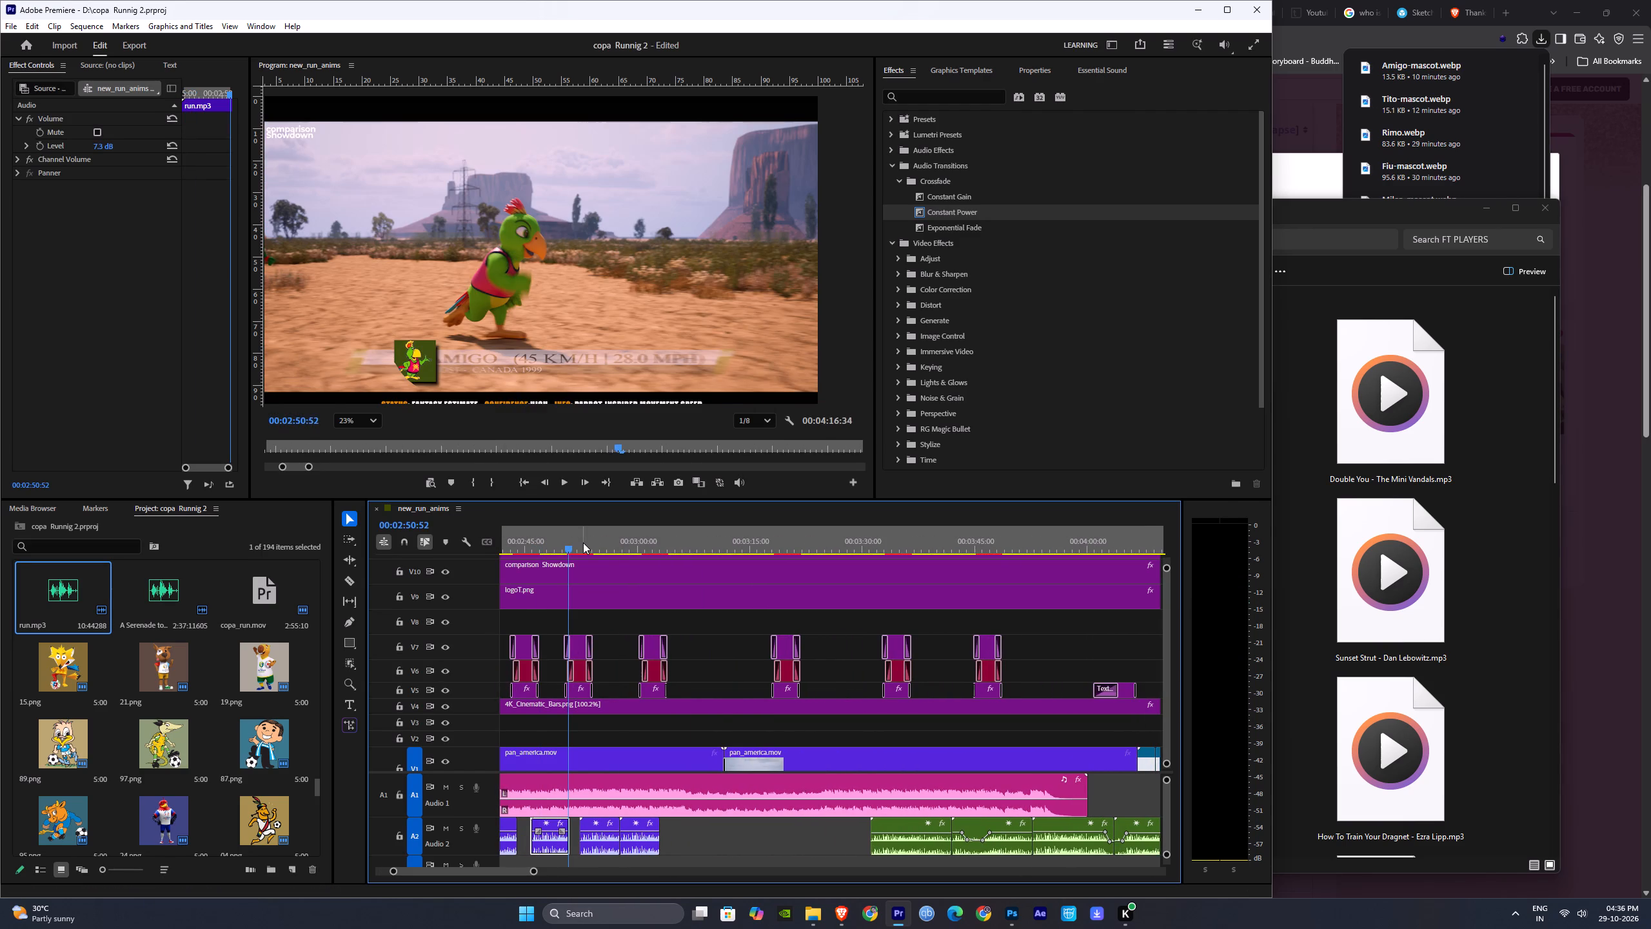
Extend the end of the run.mp3 clip at AMIGO's graphic entrance to about 02:52:20, using playback of that section.
{"action": "left_click_drag", "start_coordinate": [583, 543], "coordinate": [549, 543]}
{"action": "key", "text": "space"}
{"action": "left_click", "coordinate": [576, 544]}
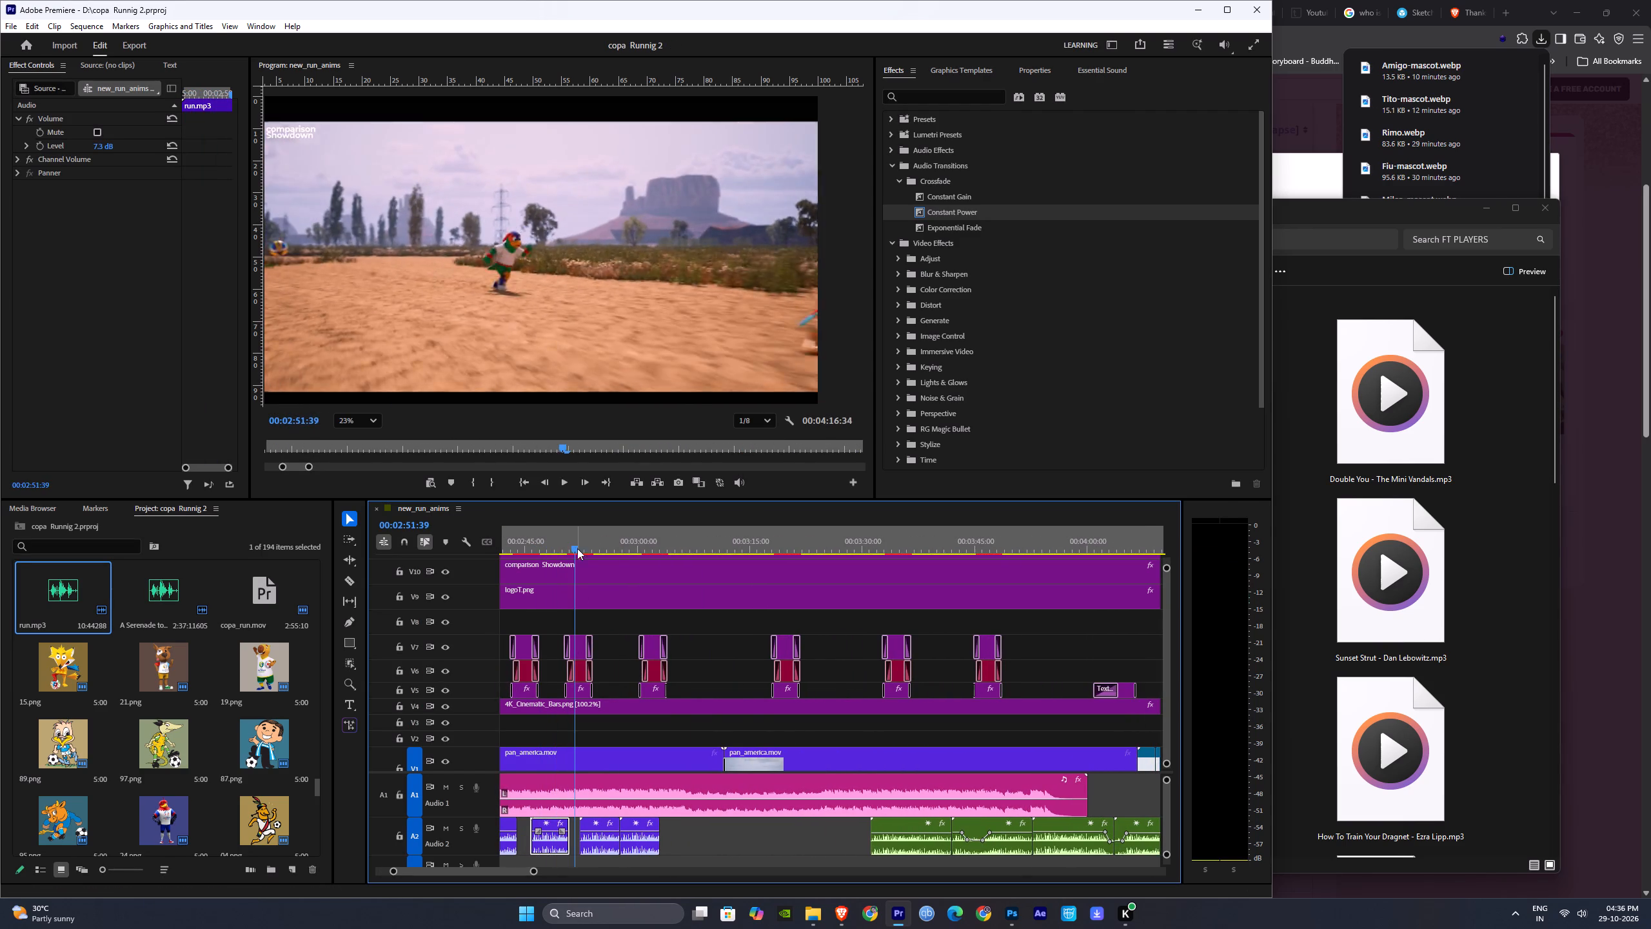
{"action": "key", "text": "space"}
{"action": "left_click_drag", "start_coordinate": [535, 872], "coordinate": [504, 872]}
{"action": "scroll", "coordinate": [753, 744], "scroll_direction": "up", "scroll_amount": 3, "text": "alt"}
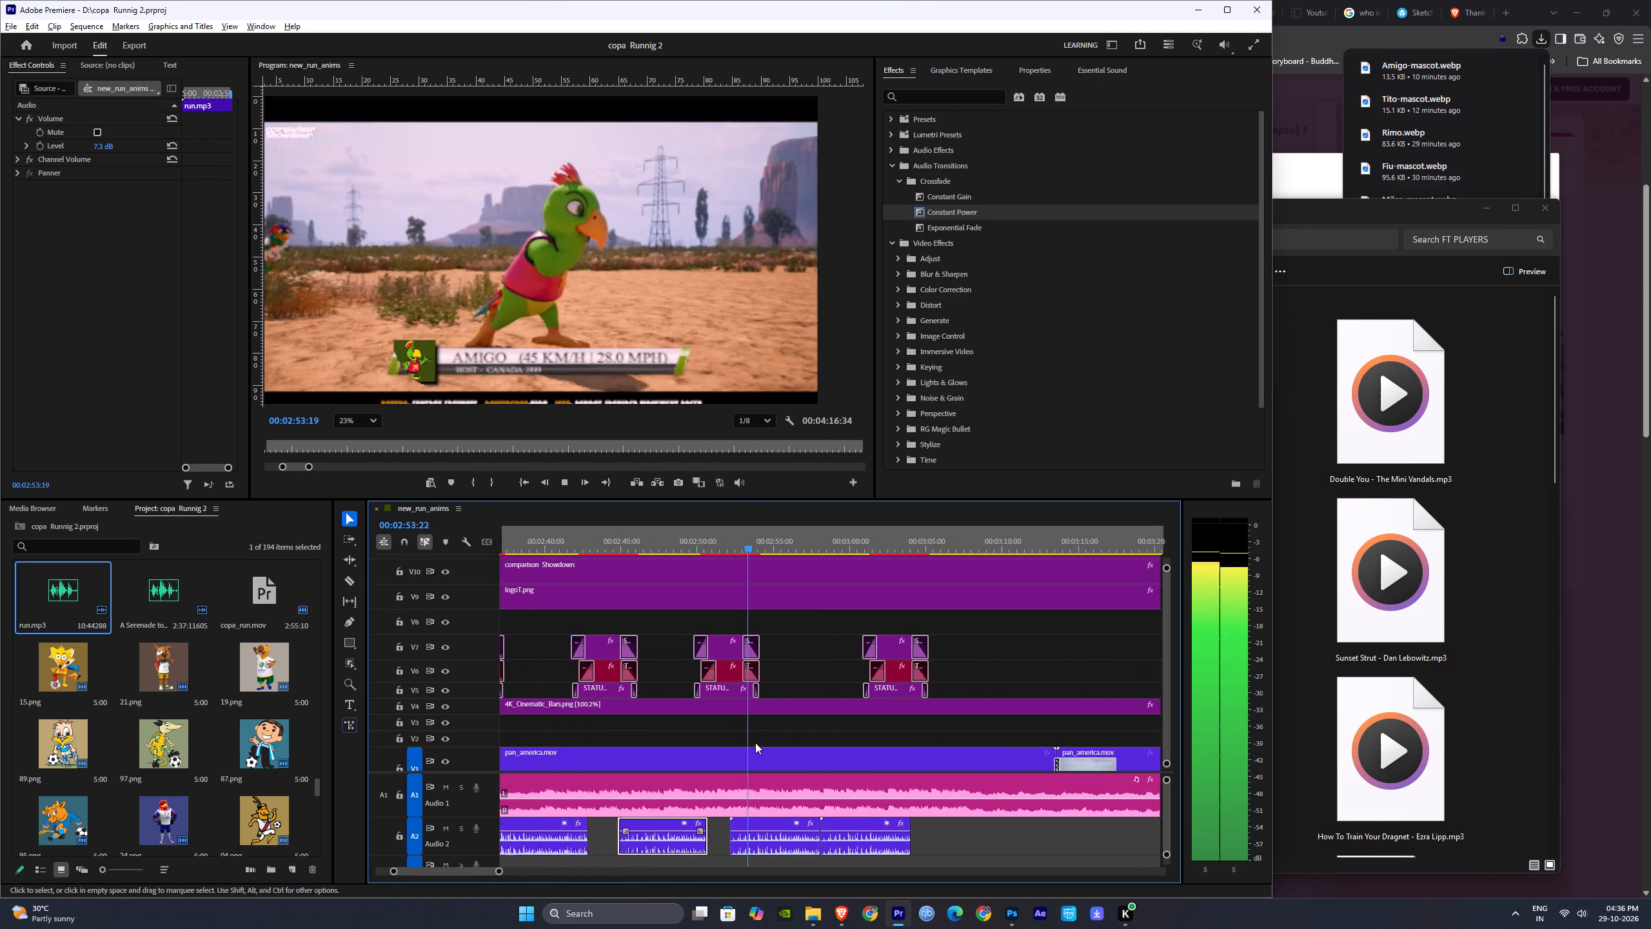
{"action": "left_click", "coordinate": [669, 542]}
{"action": "key", "text": "space"}
{"action": "scroll", "coordinate": [839, 759], "scroll_direction": "up", "scroll_amount": 3, "text": "alt"}
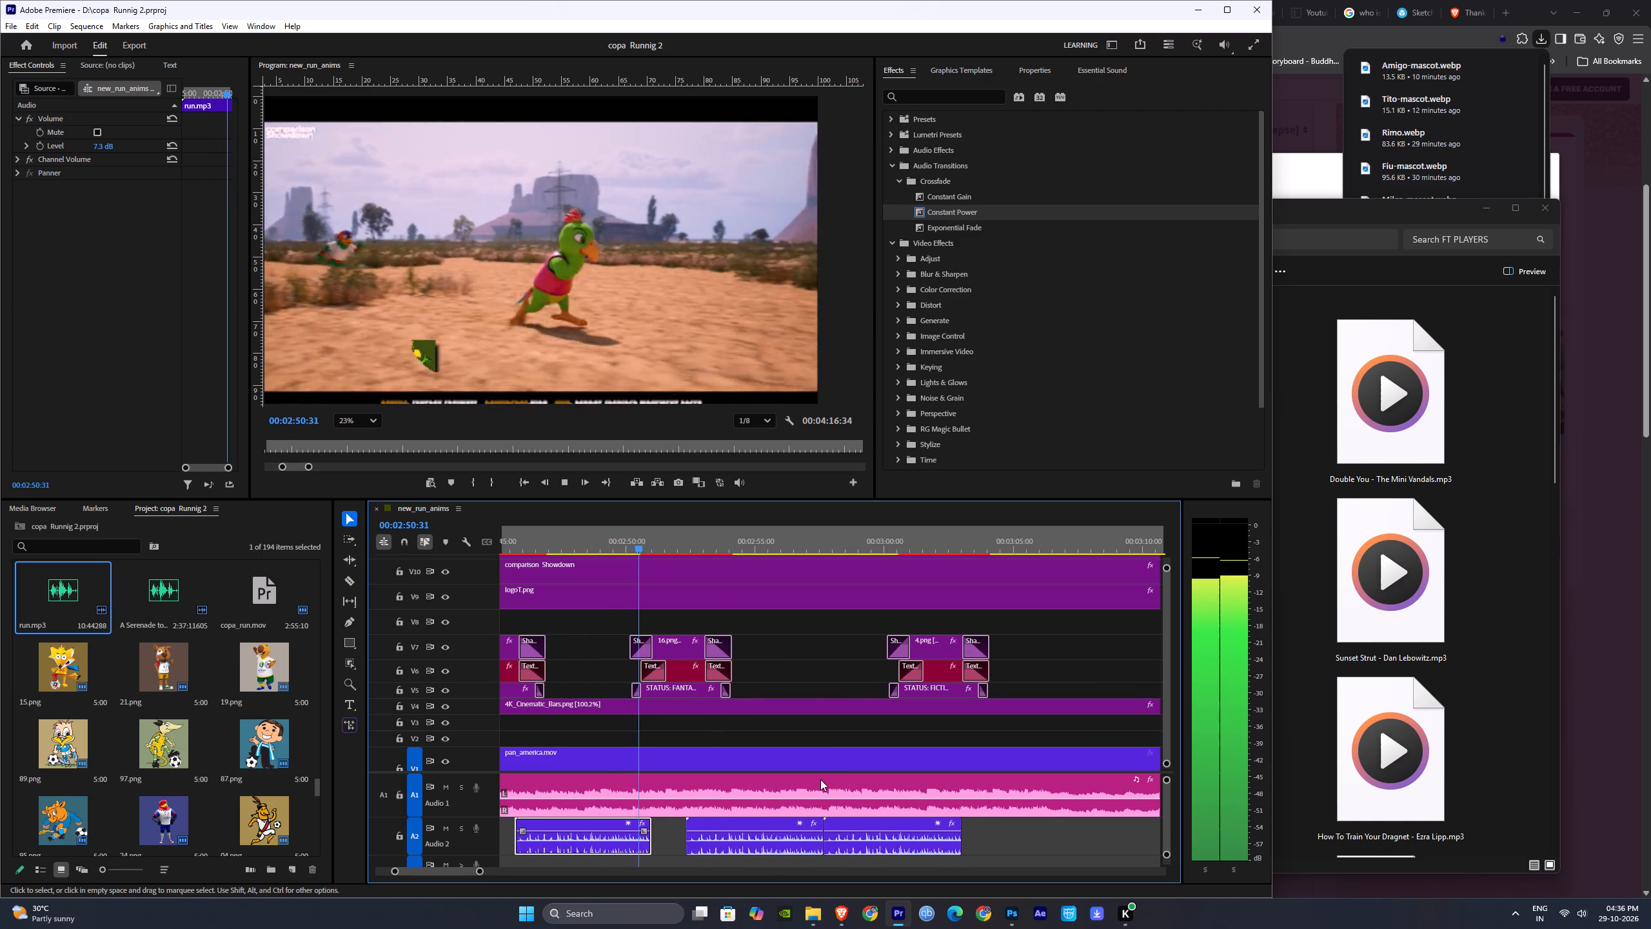
{"action": "left_click_drag", "start_coordinate": [657, 830], "coordinate": [776, 833]}
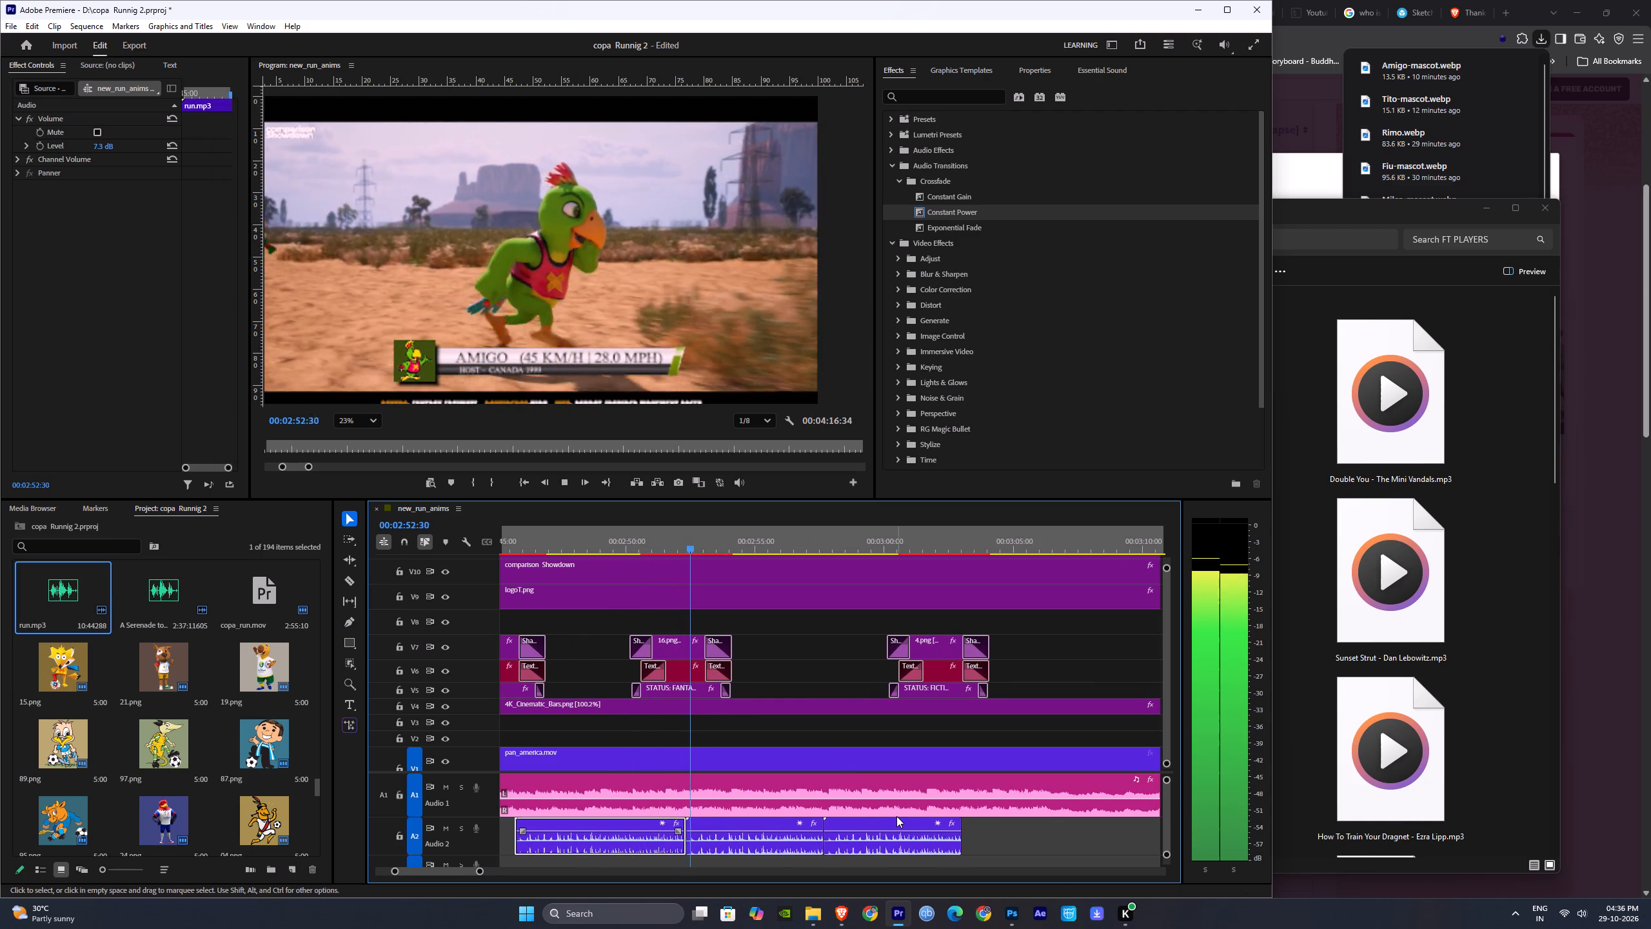
Shorten the following adjoining run.mp3 clip so it ends at about 02:53:40, and play it back.
{"action": "key", "text": "space"}
{"action": "left_click_drag", "start_coordinate": [820, 837], "coordinate": [796, 846]}
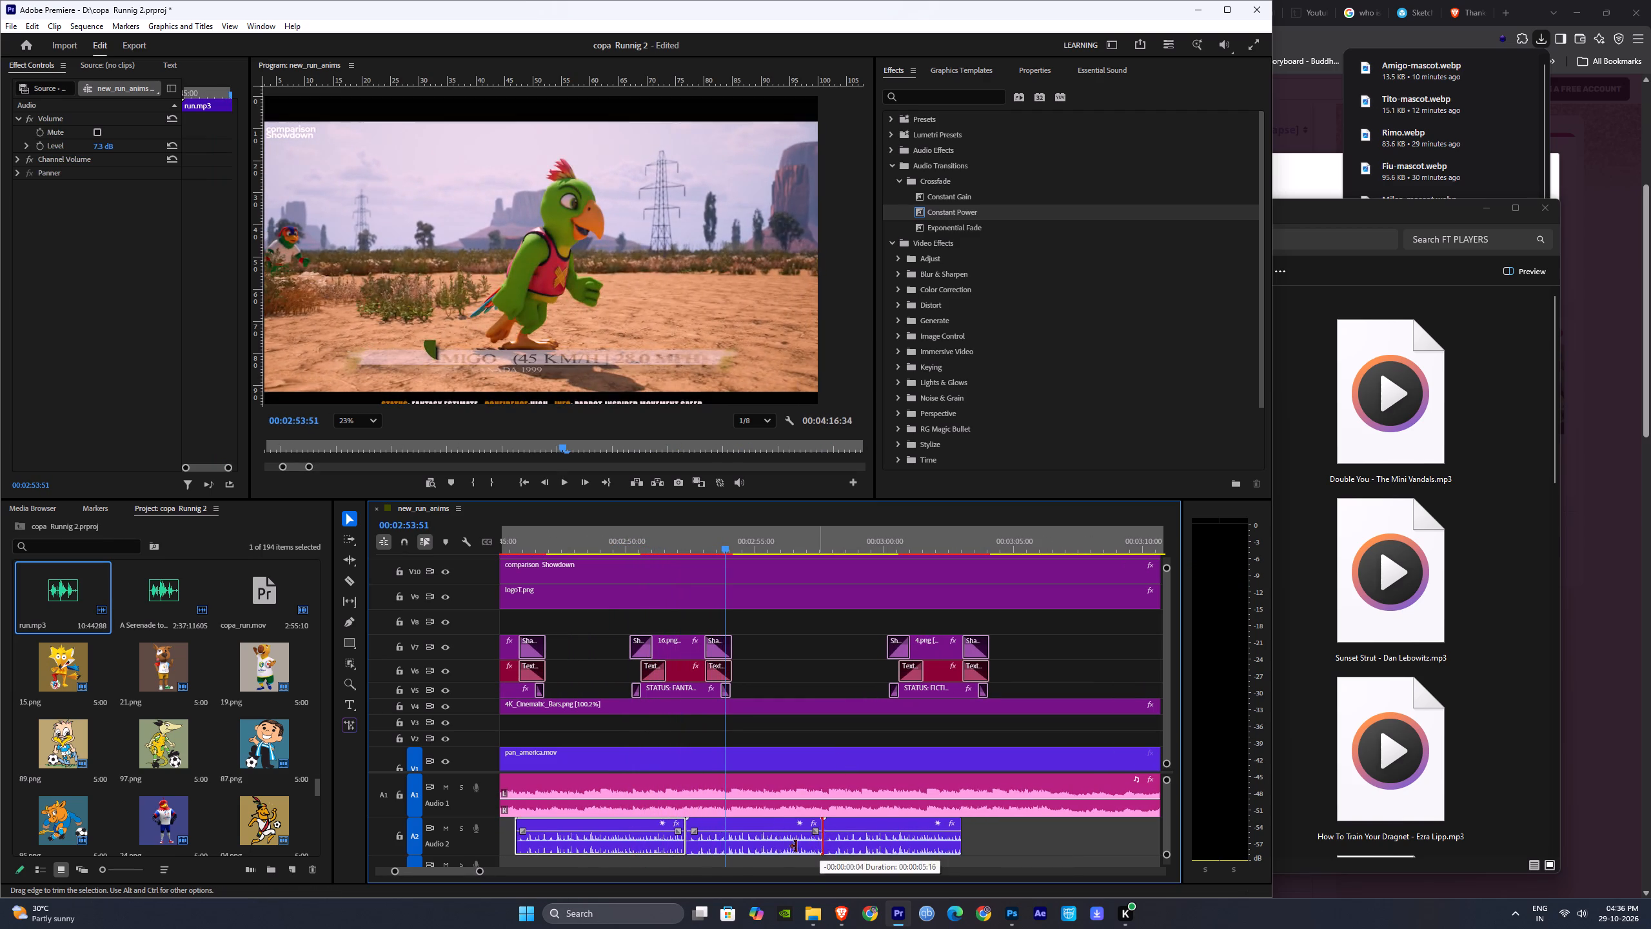
{"action": "left_click_drag", "start_coordinate": [796, 846], "coordinate": [718, 858]}
{"action": "left_click", "coordinate": [698, 543]}
{"action": "key", "text": "space"}
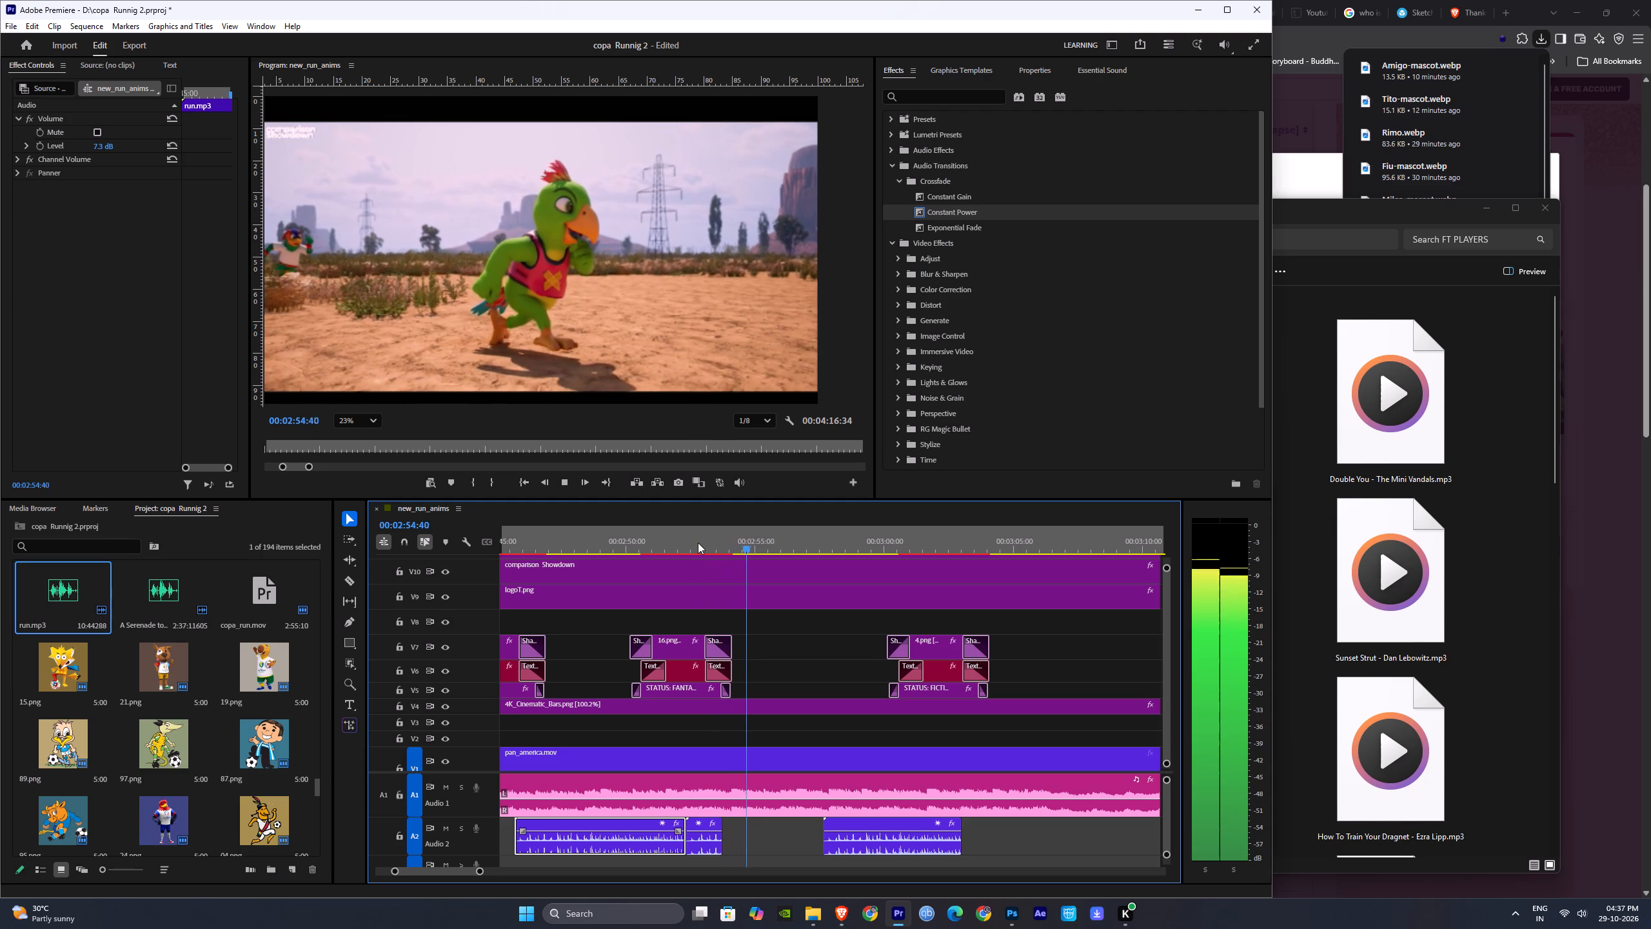
{"action": "key", "text": "space"}
Move AMIGO's complete set of graphic clips later to start at about 02:52:30, and play it back.
{"action": "left_click_drag", "start_coordinate": [773, 636], "coordinate": [682, 693]}
{"action": "left_click_drag", "start_coordinate": [682, 692], "coordinate": [744, 688]}
{"action": "left_click_drag", "start_coordinate": [696, 534], "coordinate": [688, 535]}
{"action": "key", "text": "space"}
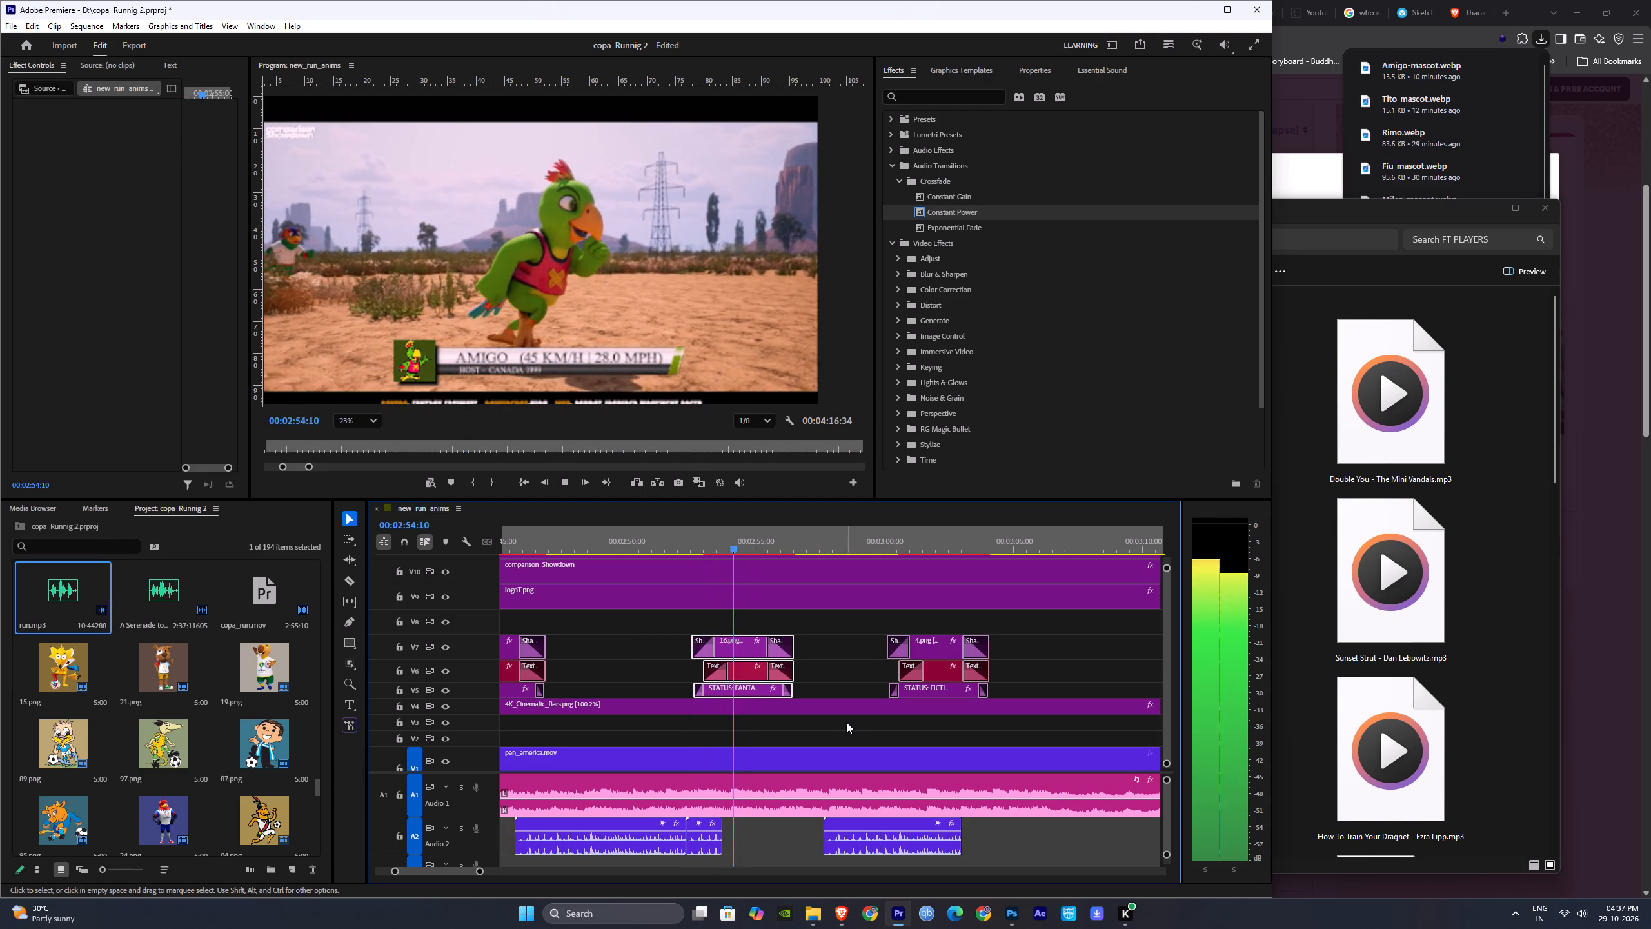
Move the run.mp3 clip after AMIGO's graphic entrance earlier to start at about 02:55:00, and play it back.
{"action": "left_click_drag", "start_coordinate": [823, 826], "coordinate": [773, 827]}
{"action": "left_click_drag", "start_coordinate": [867, 842], "coordinate": [827, 839]}
{"action": "key", "text": "space"}
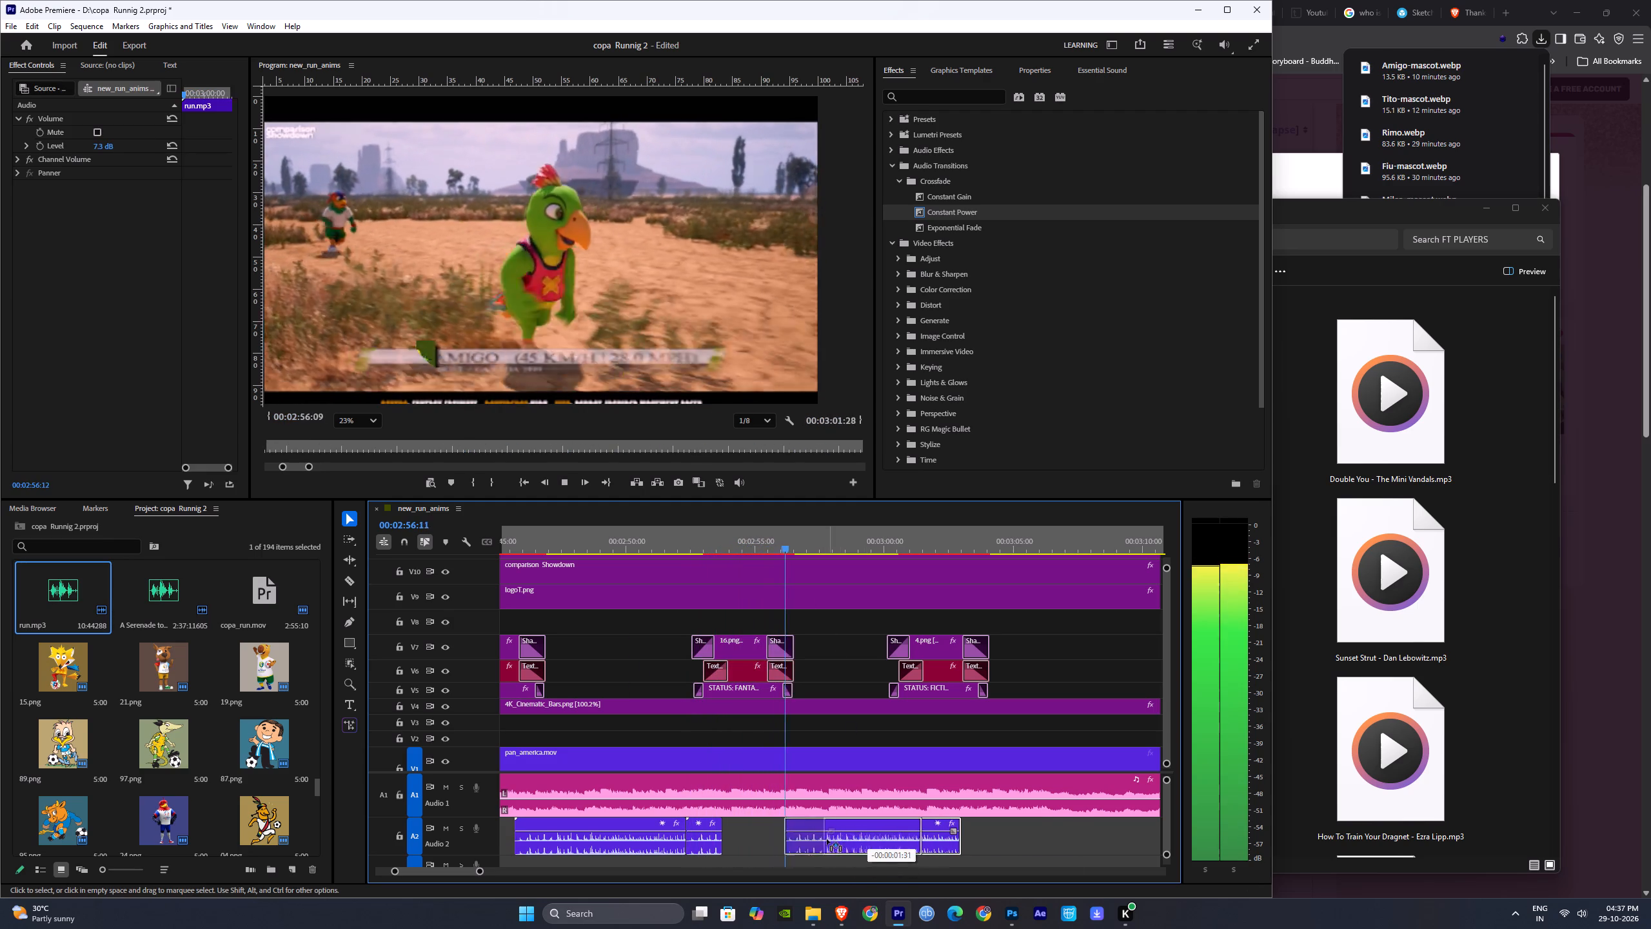
{"action": "left_click_drag", "start_coordinate": [827, 839], "coordinate": [806, 837]}
{"action": "left_click_drag", "start_coordinate": [753, 548], "coordinate": [747, 548]}
{"action": "left_click_drag", "start_coordinate": [811, 843], "coordinate": [805, 843]}
{"action": "key", "text": "space"}
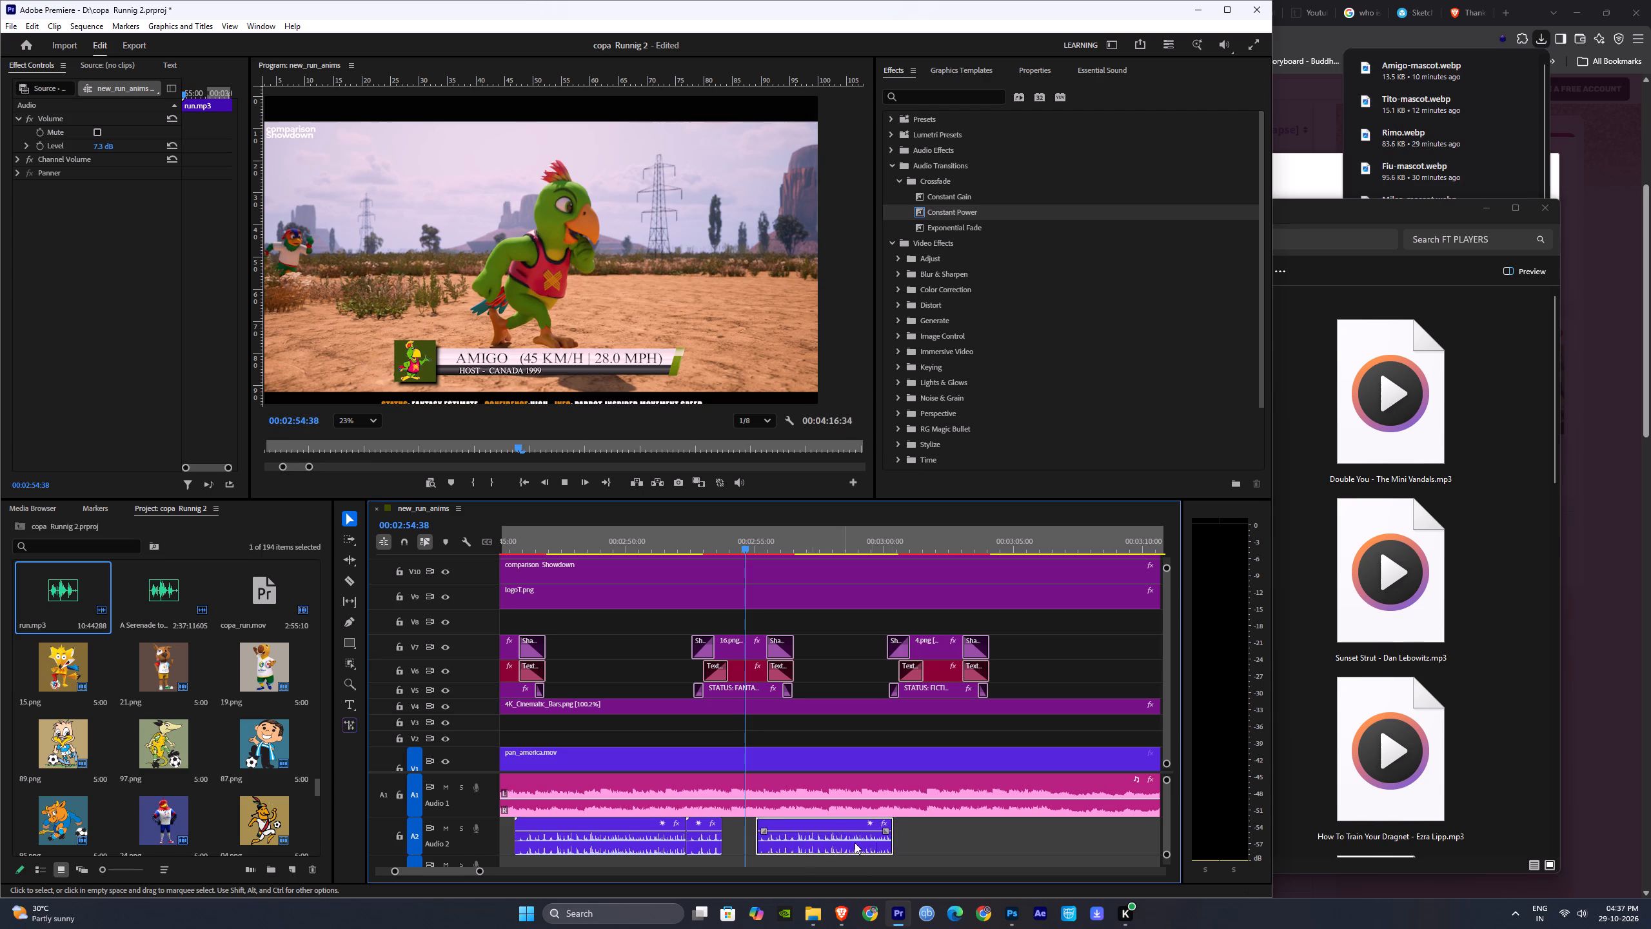
{"action": "left_click", "coordinate": [927, 841]}
{"action": "left_click", "coordinate": [955, 841]}
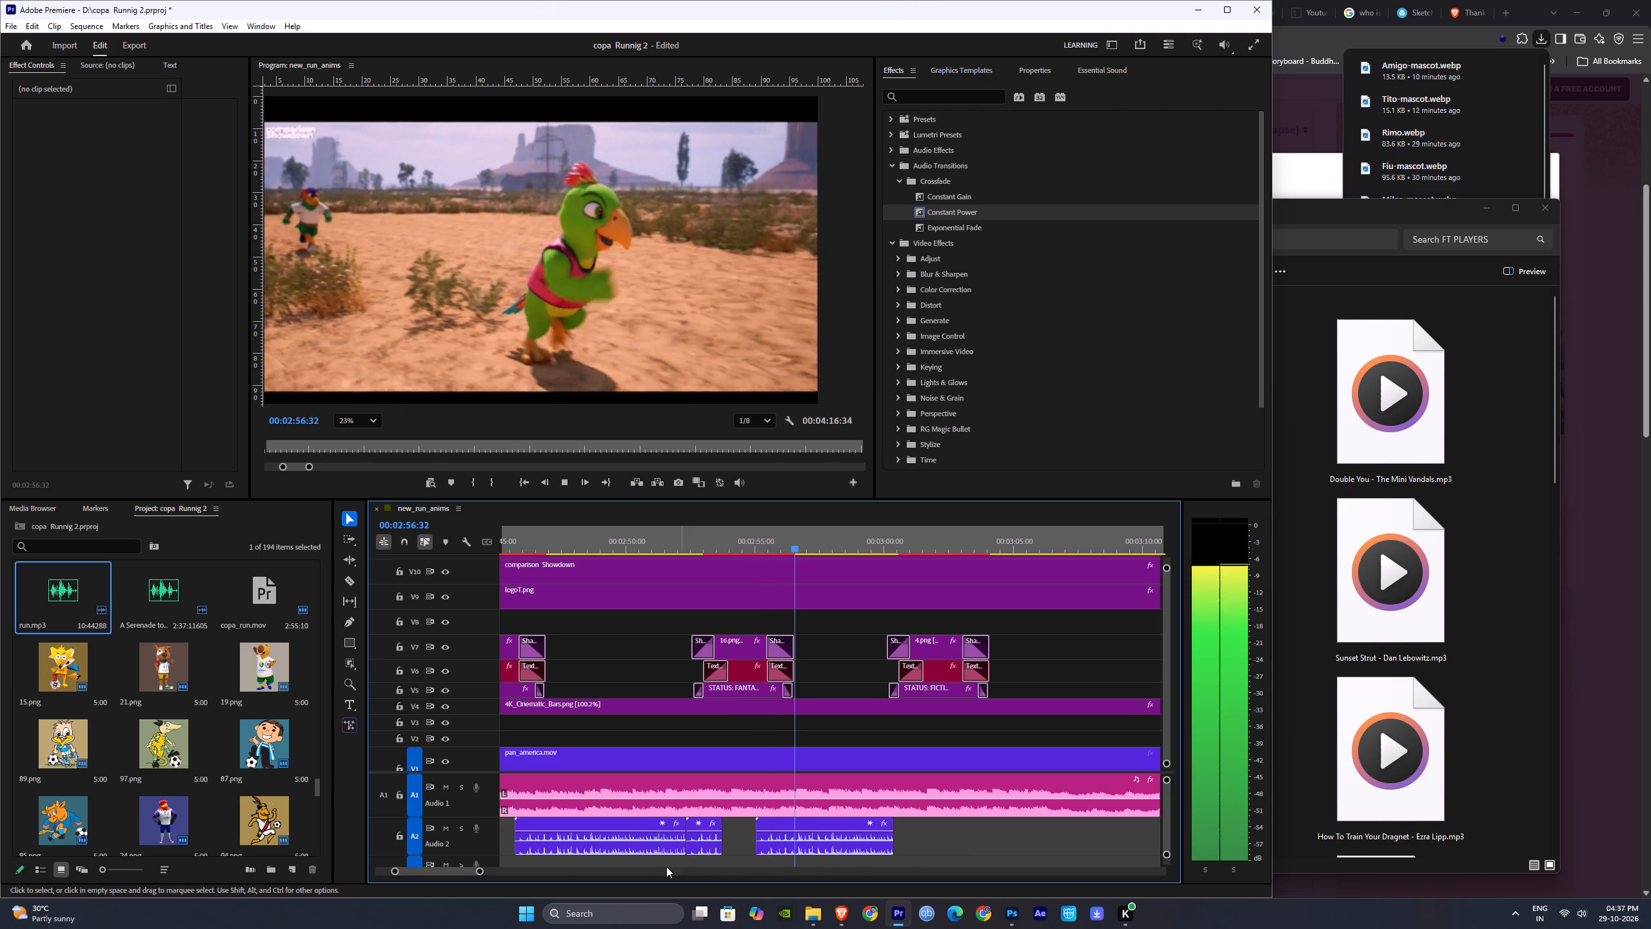
{"action": "left_click_drag", "start_coordinate": [742, 534], "coordinate": [720, 548]}
{"action": "key", "text": "space"}
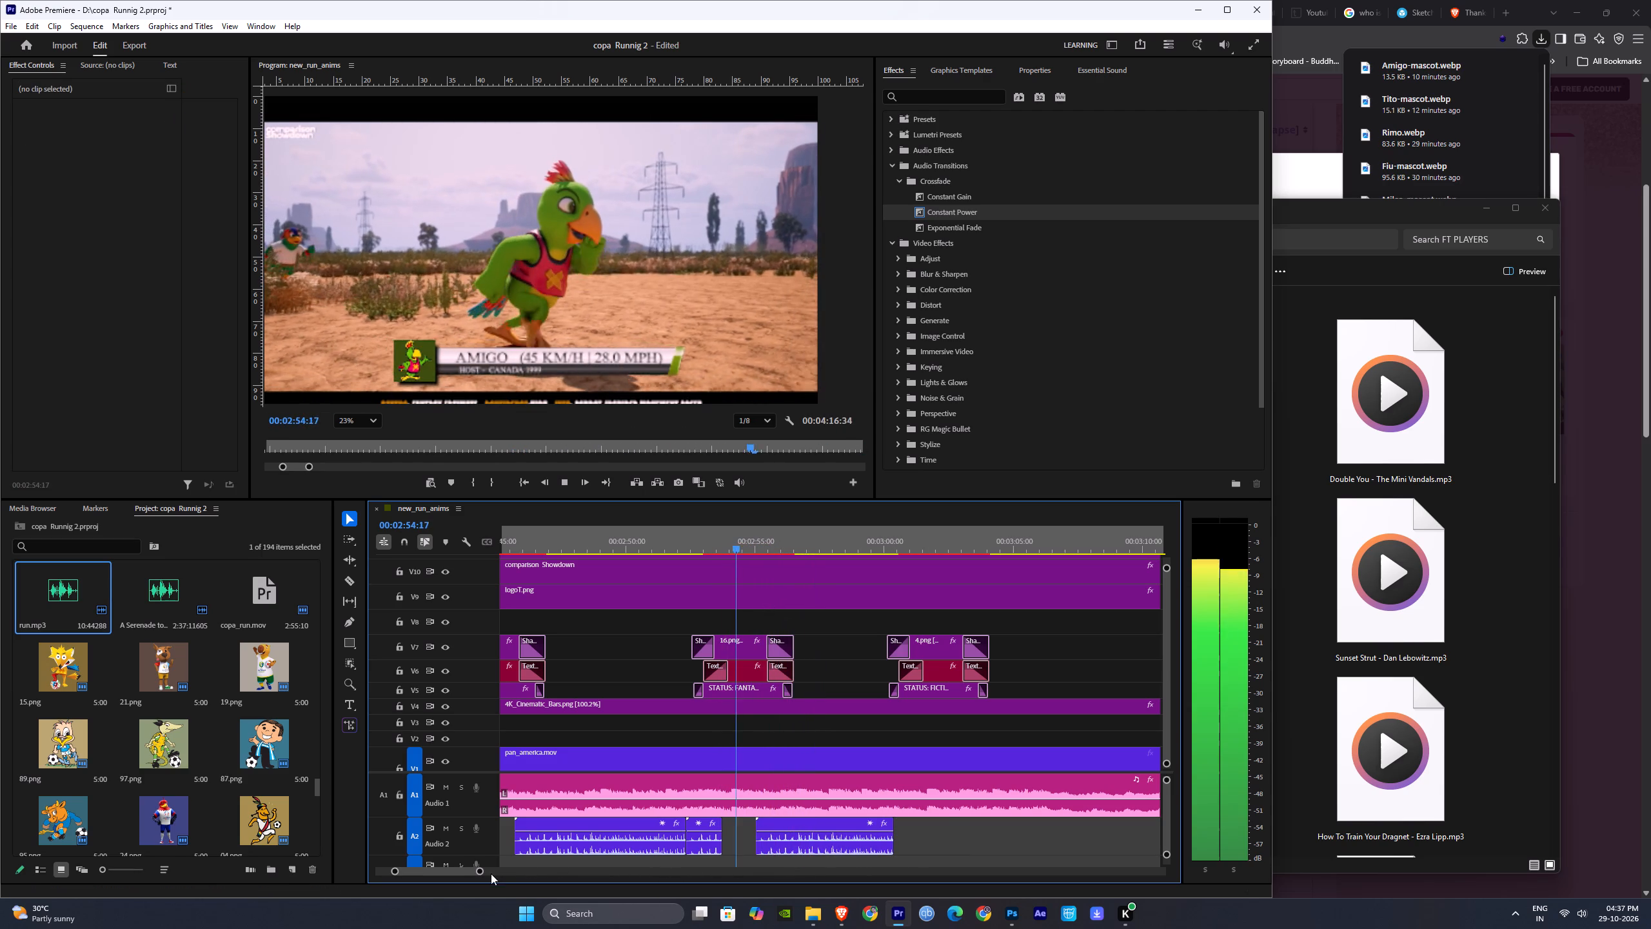
Duplicate the run.mp3 clip that starts at 02:55:00, placing the copy on Audio 2 at about 03:02:40.
{"action": "left_click_drag", "start_coordinate": [482, 871], "coordinate": [620, 871]}
{"action": "scroll", "coordinate": [864, 803], "scroll_direction": "up", "scroll_amount": 8, "text": "alt"}
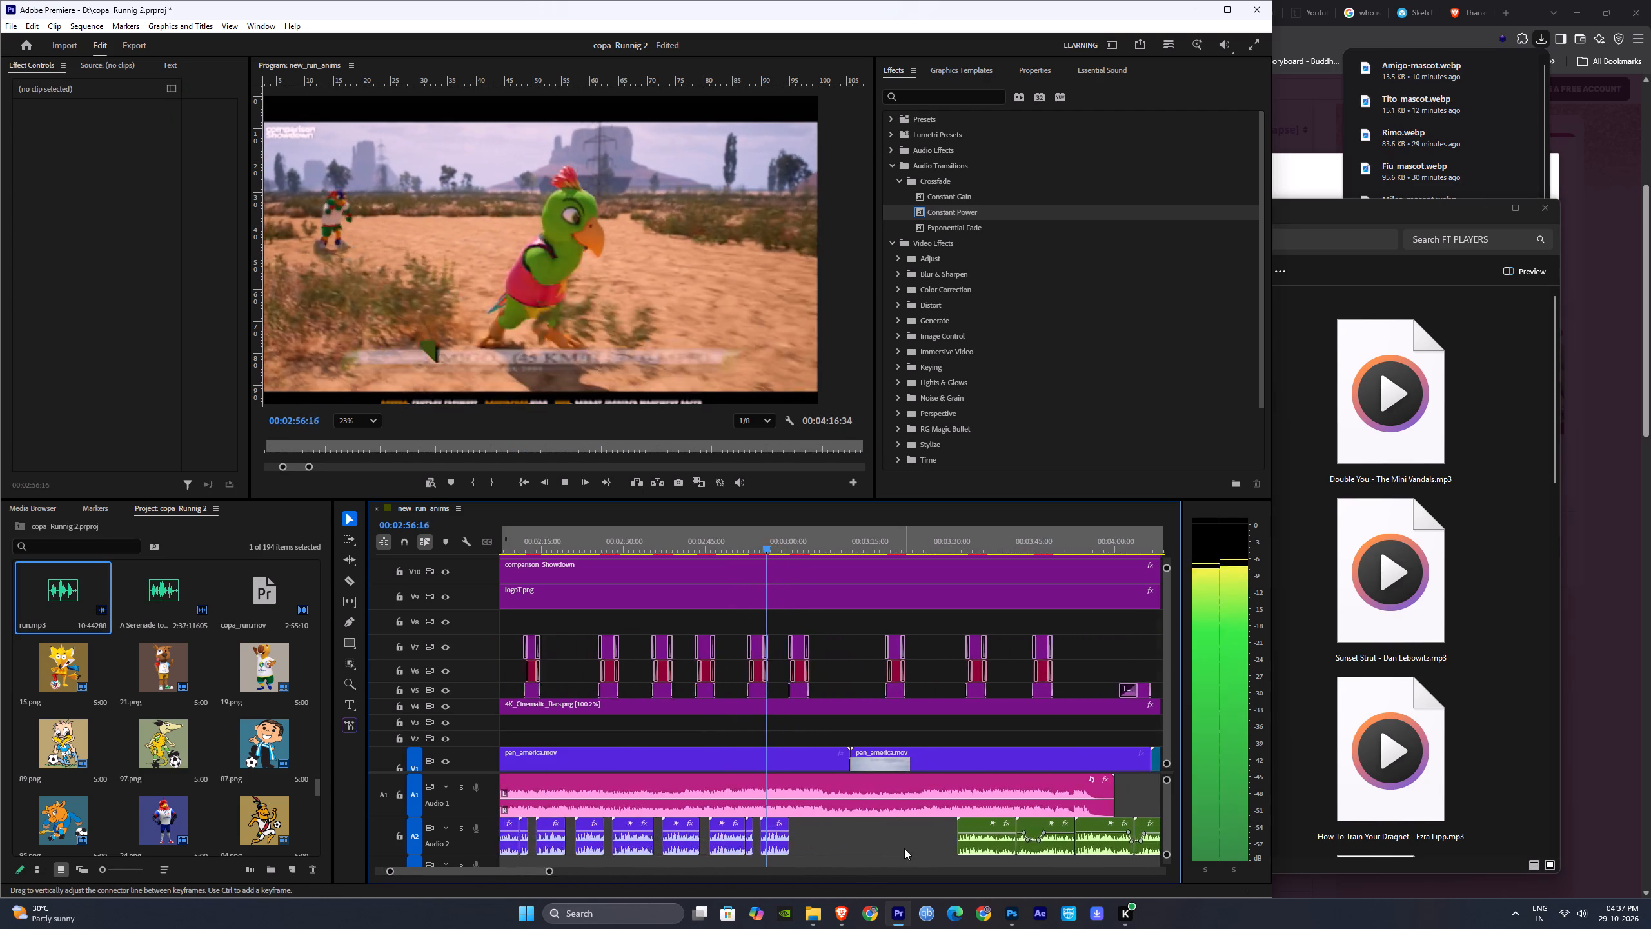
{"action": "scroll", "coordinate": [904, 848], "scroll_direction": "up", "scroll_amount": 7, "text": "alt"}
{"action": "key", "text": "space"}
{"action": "left_click_drag", "start_coordinate": [644, 848], "coordinate": [718, 846], "text": "alt"}
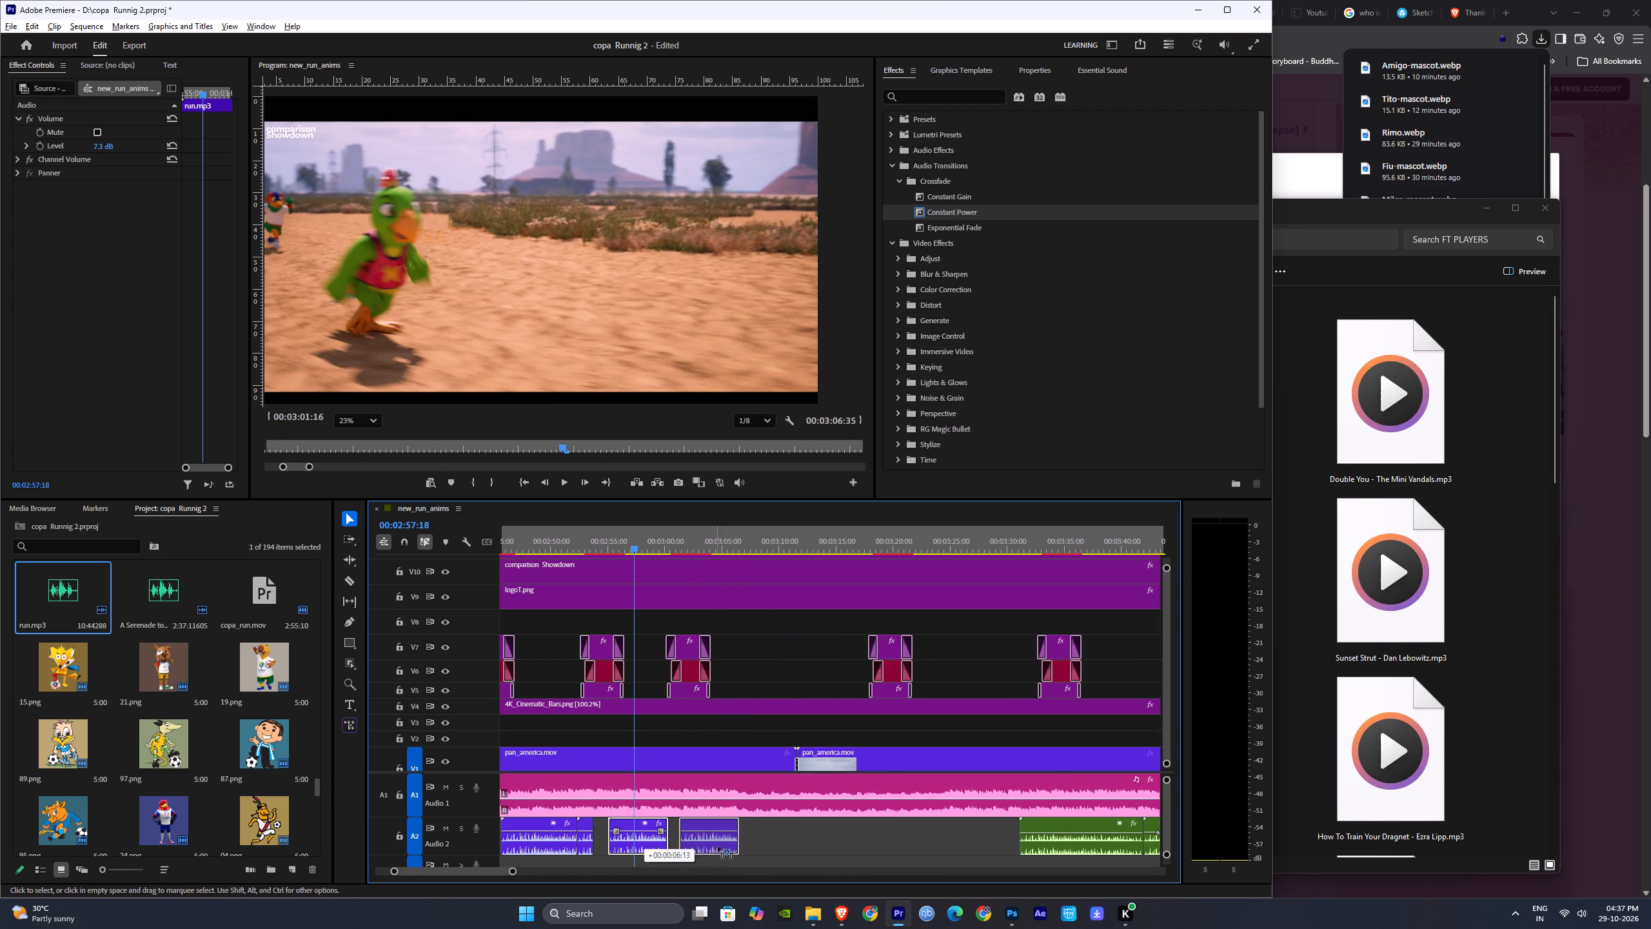
{"action": "left_click_drag", "start_coordinate": [718, 846], "coordinate": [730, 846], "text": "alt"}
Extend the end of the run.mp3 clip before FIU's graphic to about 03:00:55, and play it back.
{"action": "left_click", "coordinate": [669, 535]}
{"action": "key", "text": "space"}
{"action": "scroll", "coordinate": [765, 776], "scroll_direction": "up", "scroll_amount": 2, "text": "alt"}
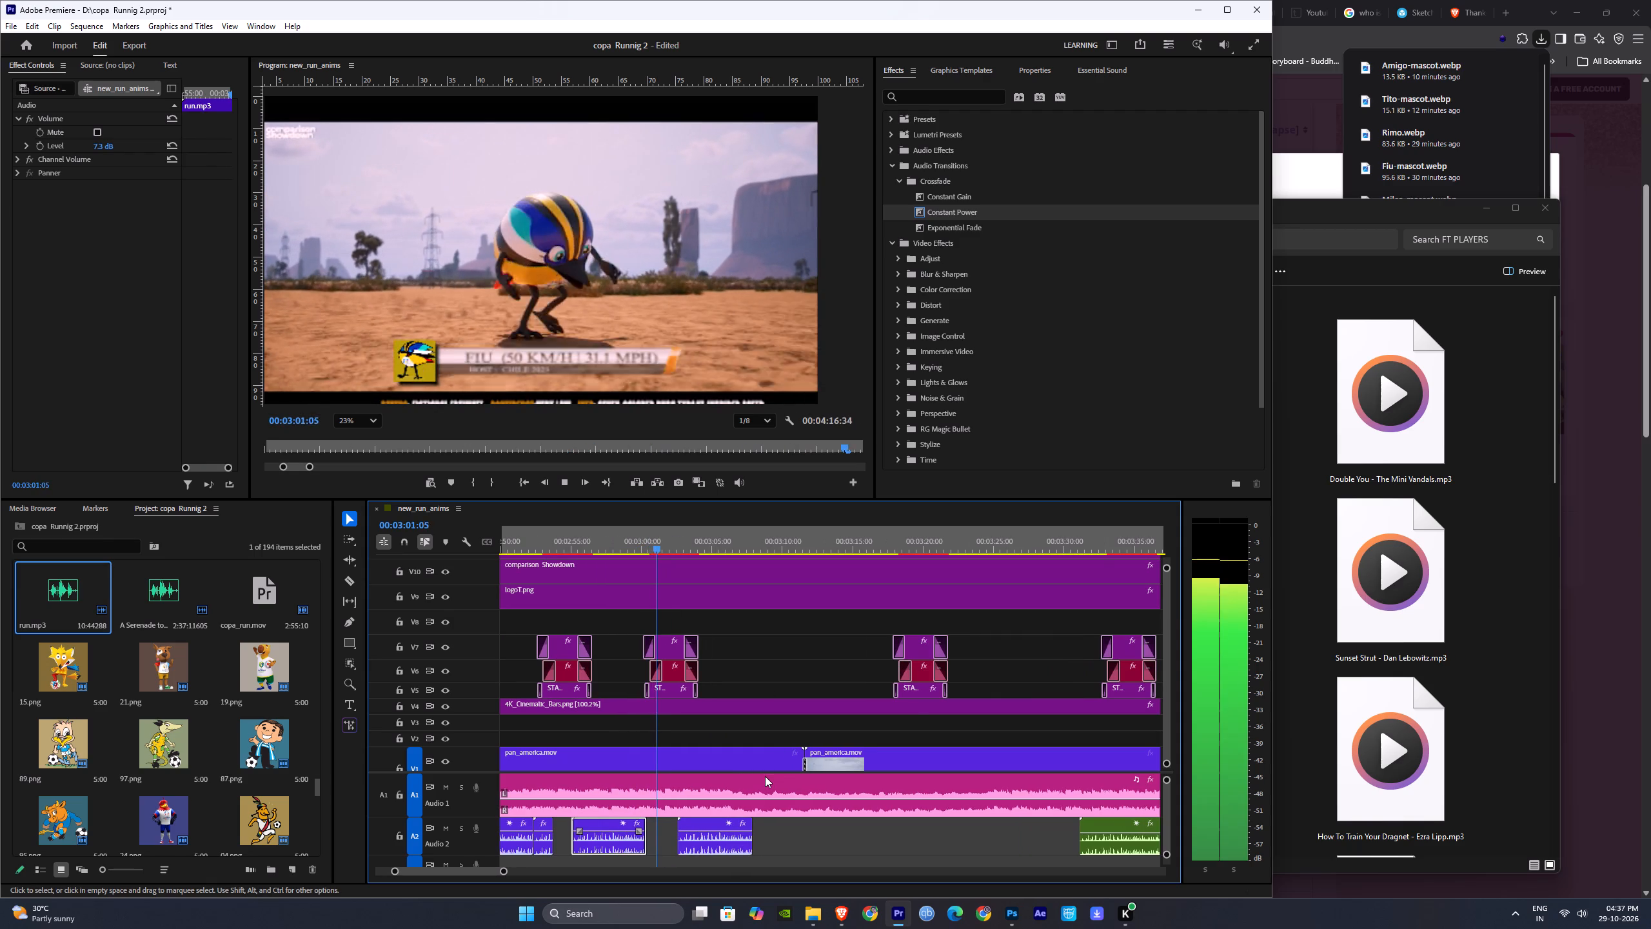
{"action": "key", "text": "space"}
{"action": "left_click_drag", "start_coordinate": [649, 837], "coordinate": [658, 837]}
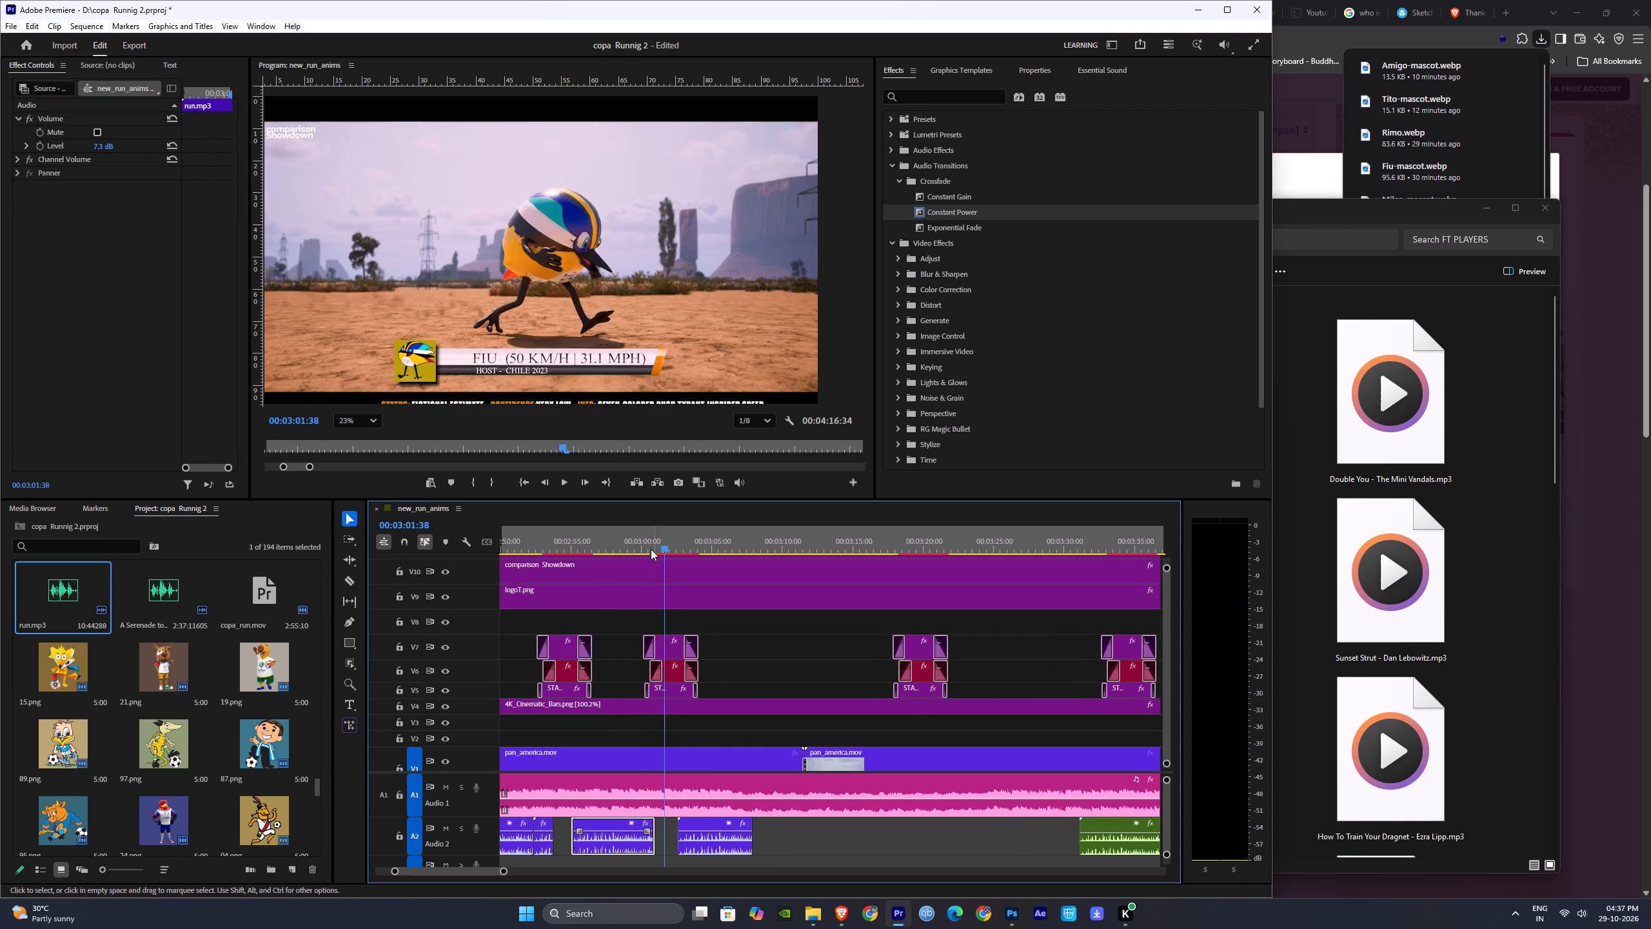
{"action": "left_click", "coordinate": [651, 546]}
{"action": "key", "text": "space"}
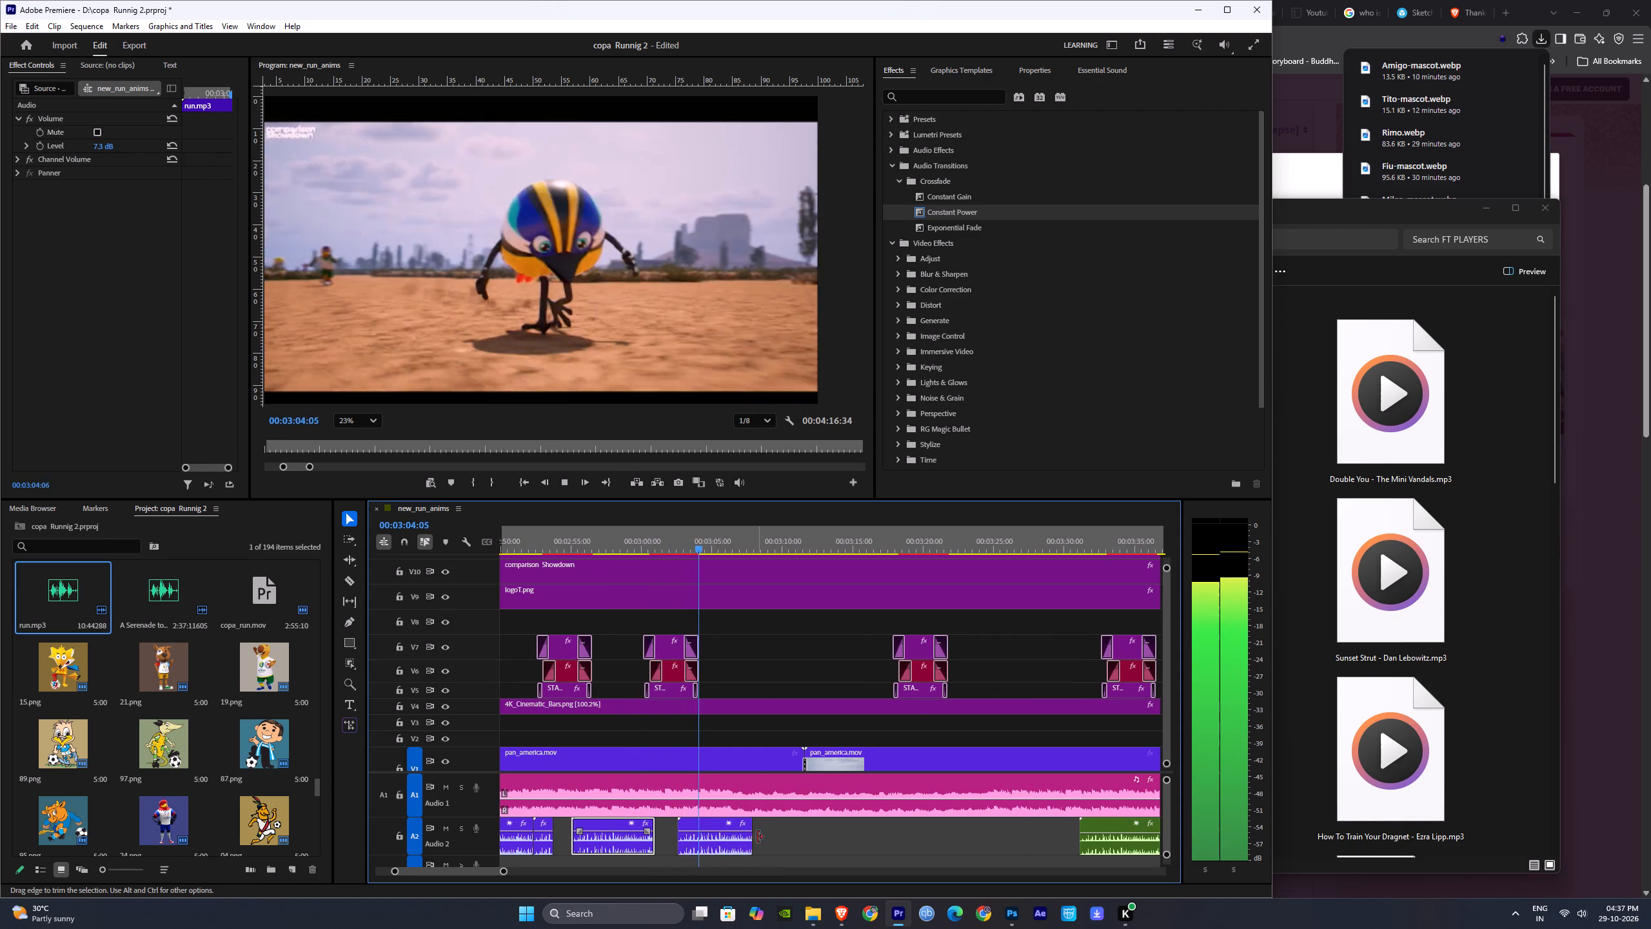
Extend the end of the run.mp3 copy starting at 03:02:40 to about 03:13.
{"action": "left_click_drag", "start_coordinate": [757, 837], "coordinate": [885, 840]}
{"action": "left_click", "coordinate": [910, 836]}
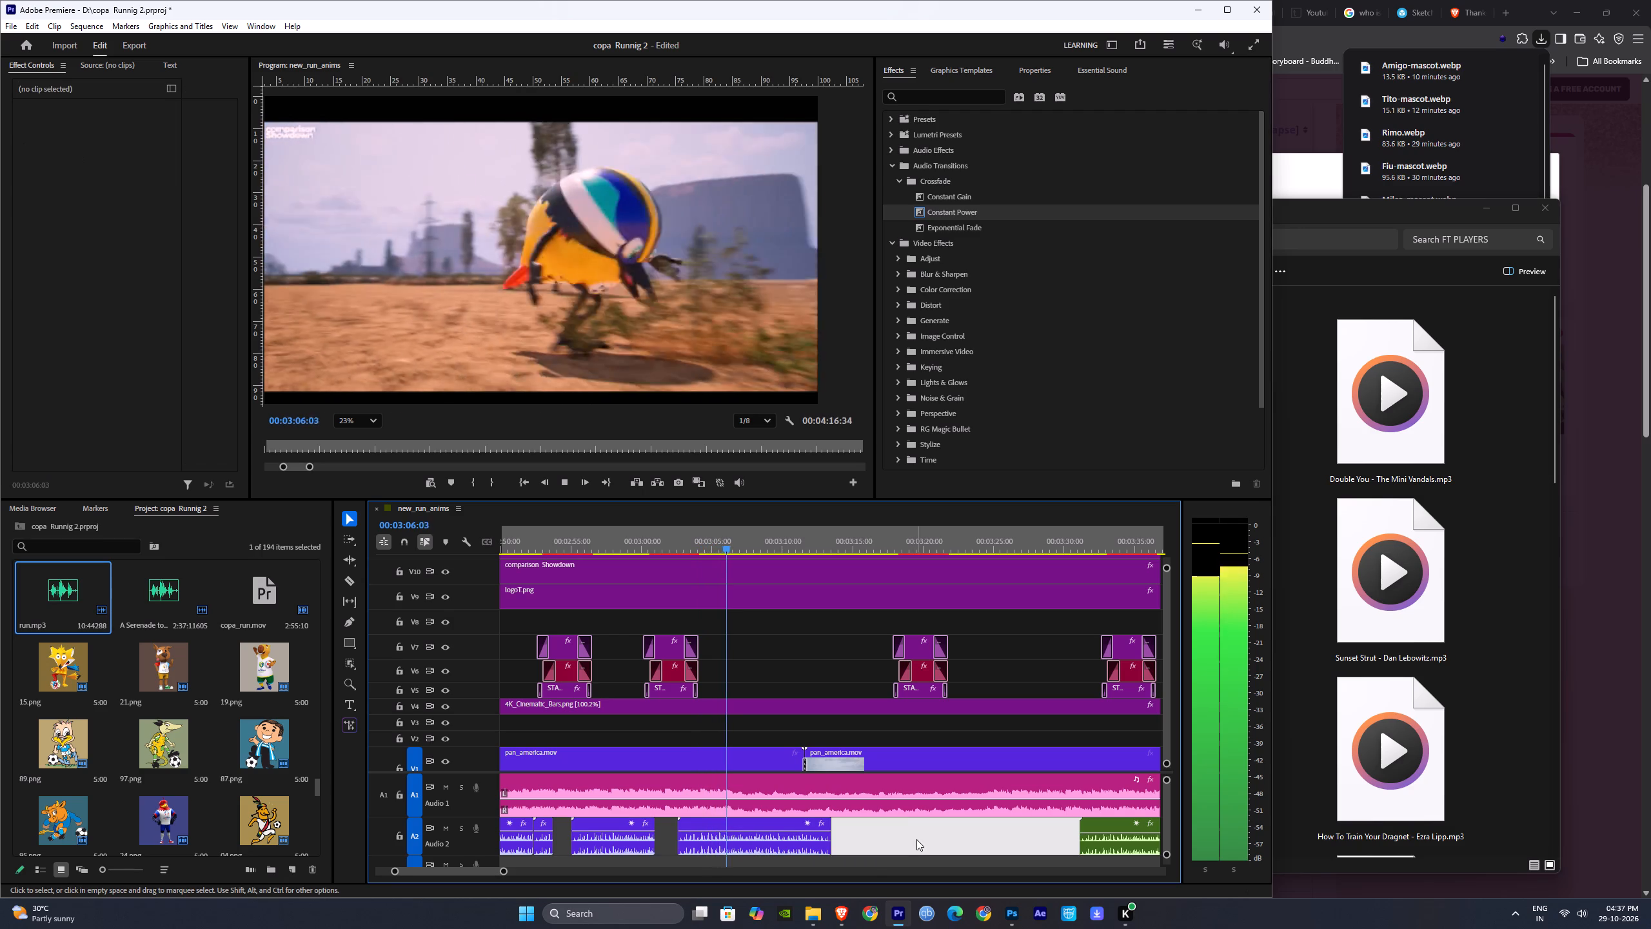
{"action": "left_click", "coordinate": [916, 839]}
Delete the first five green audio clips on Audio 2, starting at about 03:31.
{"action": "left_click_drag", "start_coordinate": [934, 839], "coordinate": [611, 848]}
{"action": "scroll", "coordinate": [920, 845], "scroll_direction": "down", "scroll_amount": 6, "text": "alt"}
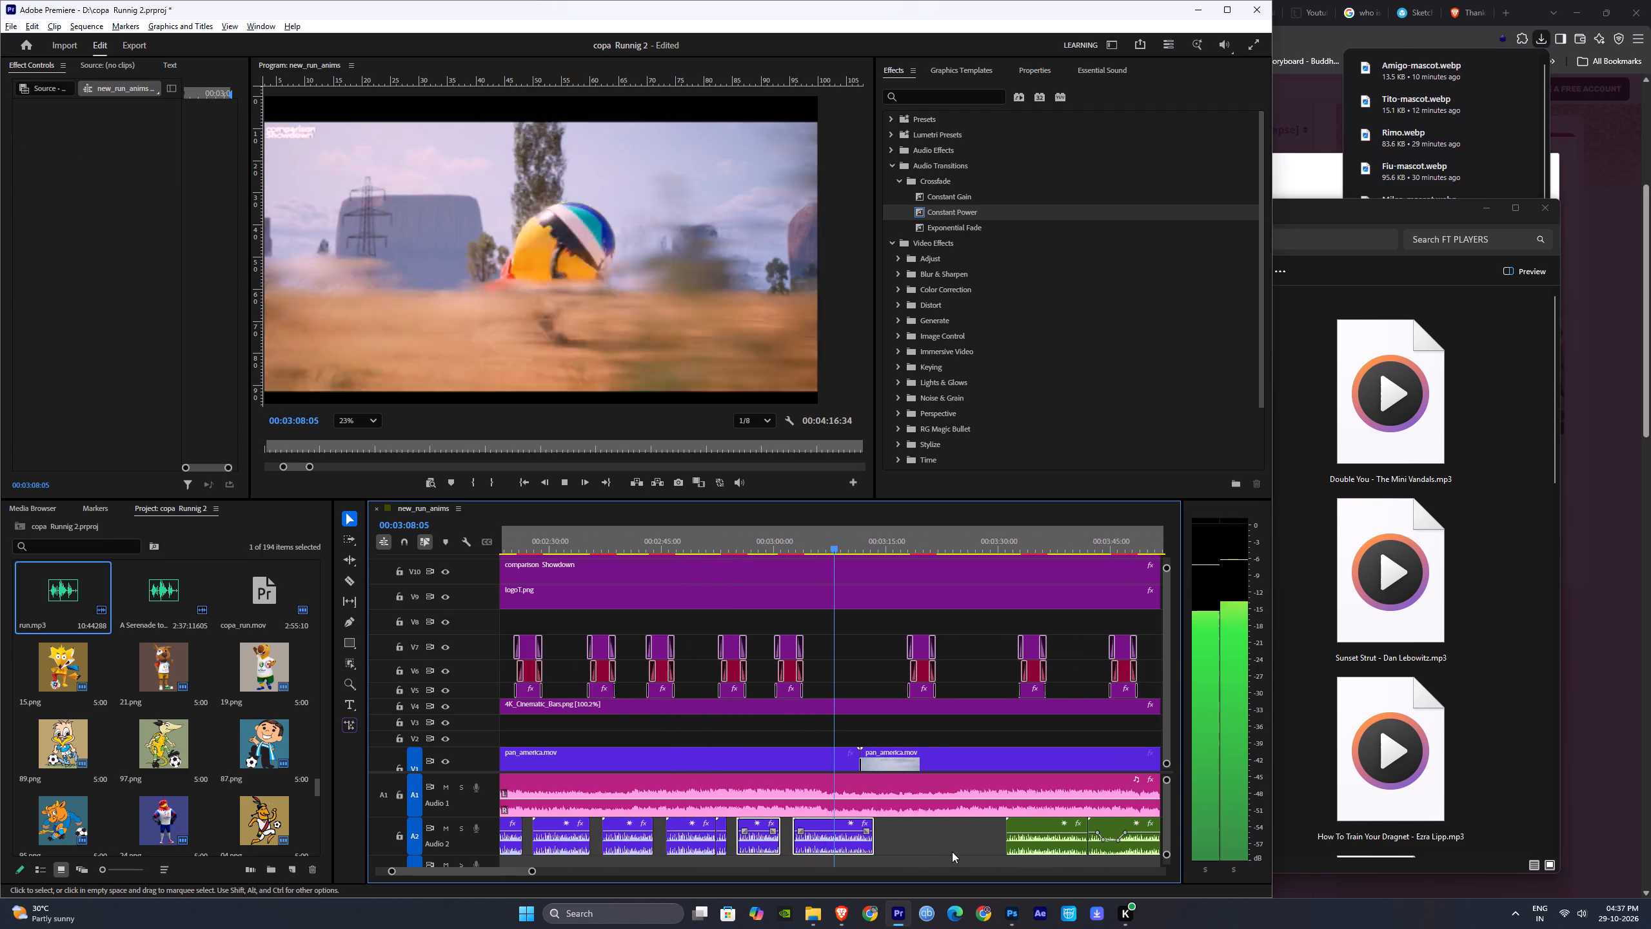
{"action": "scroll", "coordinate": [1078, 861], "scroll_direction": "down", "scroll_amount": 4, "text": "alt"}
{"action": "left_click_drag", "start_coordinate": [1013, 828], "coordinate": [1078, 843]}
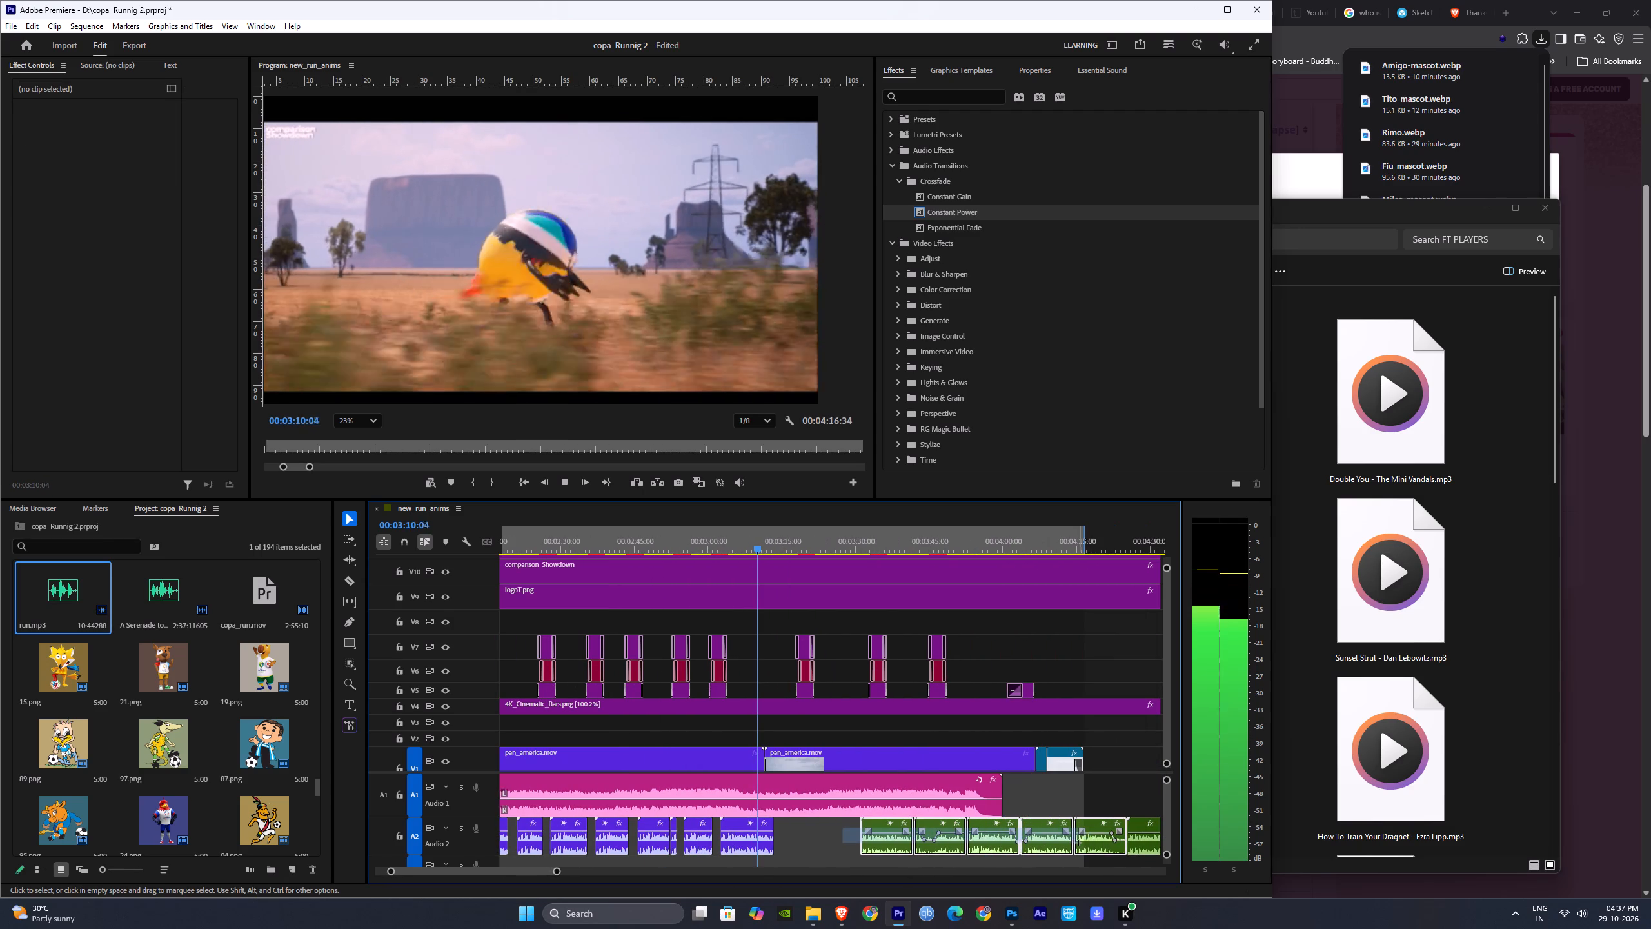
{"action": "left_click_drag", "start_coordinate": [1078, 843], "coordinate": [1091, 843]}
{"action": "key", "text": "Delete"}
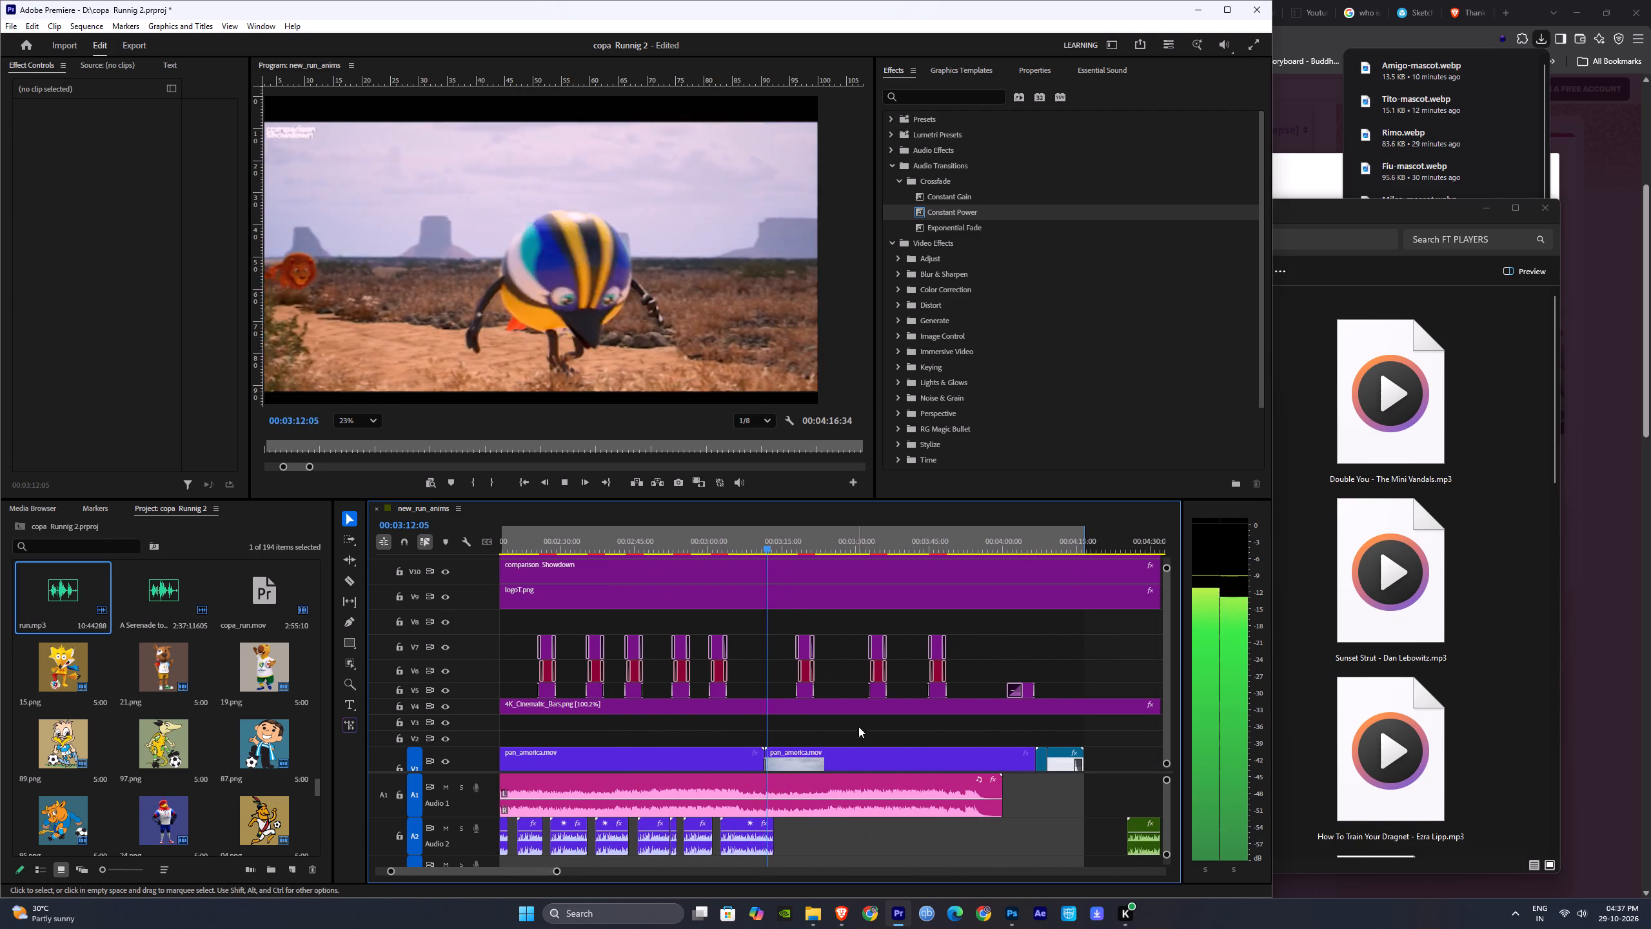
Duplicate the two run.mp3 clips around FIU's graphic, placing the copies on Audio 2 from about 03:19:40.
{"action": "scroll", "coordinate": [870, 750], "scroll_direction": "up", "scroll_amount": 2, "text": "alt"}
{"action": "left_click_drag", "start_coordinate": [742, 544], "coordinate": [735, 544]}
{"action": "key", "text": "space"}
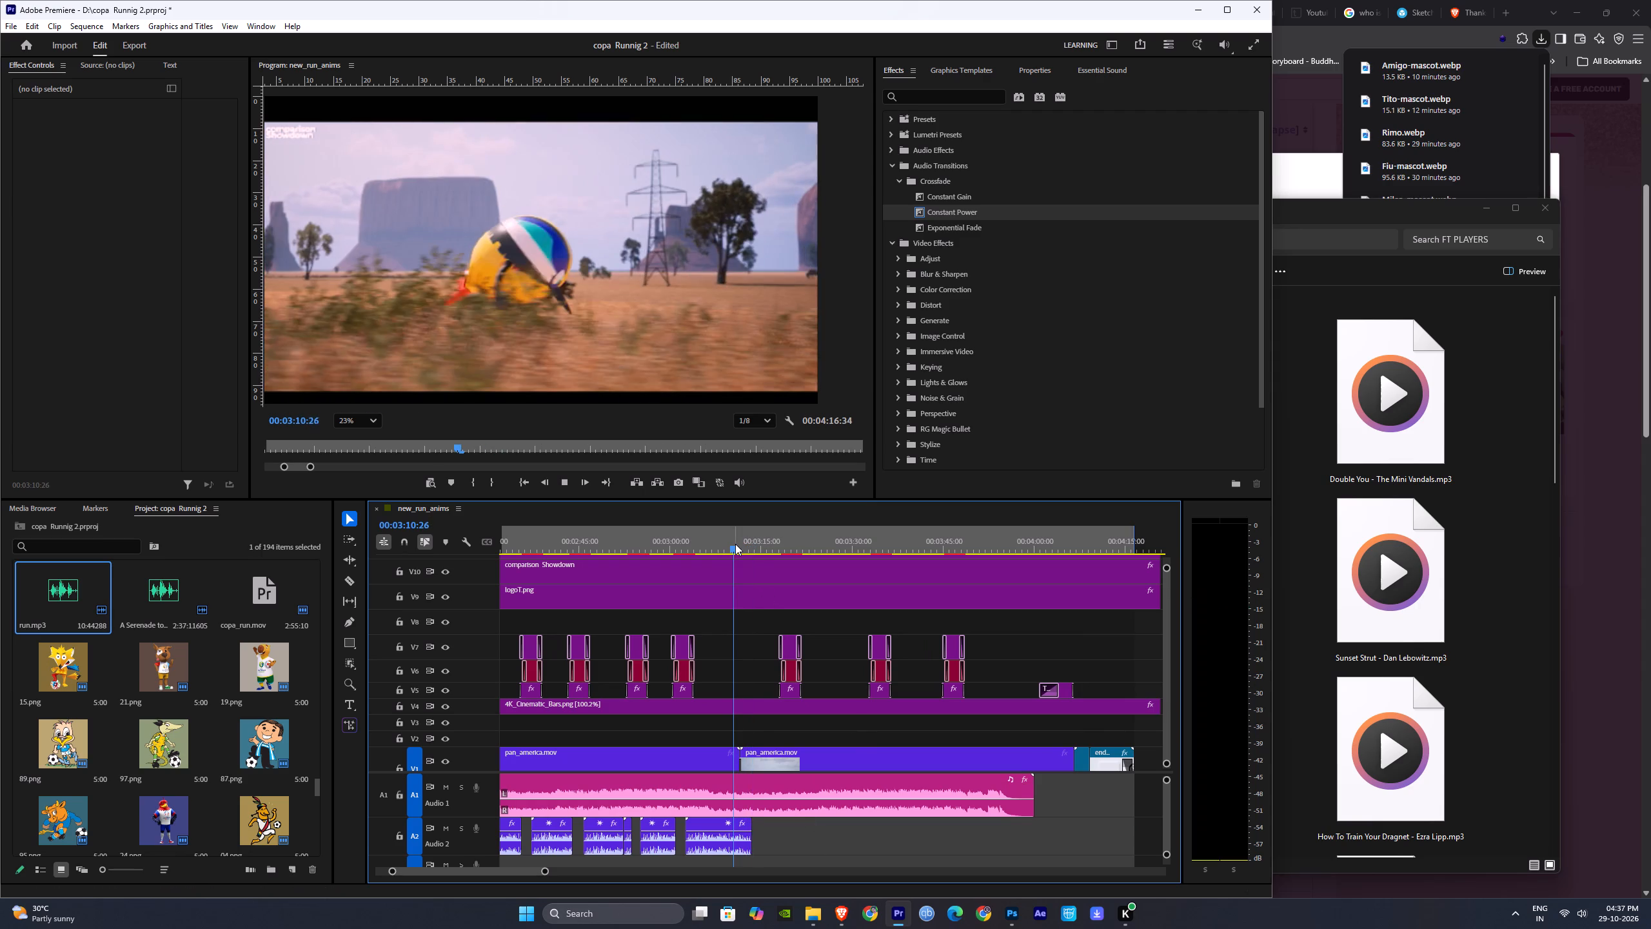
{"action": "left_click_drag", "start_coordinate": [733, 543], "coordinate": [744, 544]}
{"action": "left_click_drag", "start_coordinate": [806, 834], "coordinate": [658, 843]}
{"action": "left_click_drag", "start_coordinate": [658, 846], "coordinate": [700, 846], "text": "alt"}
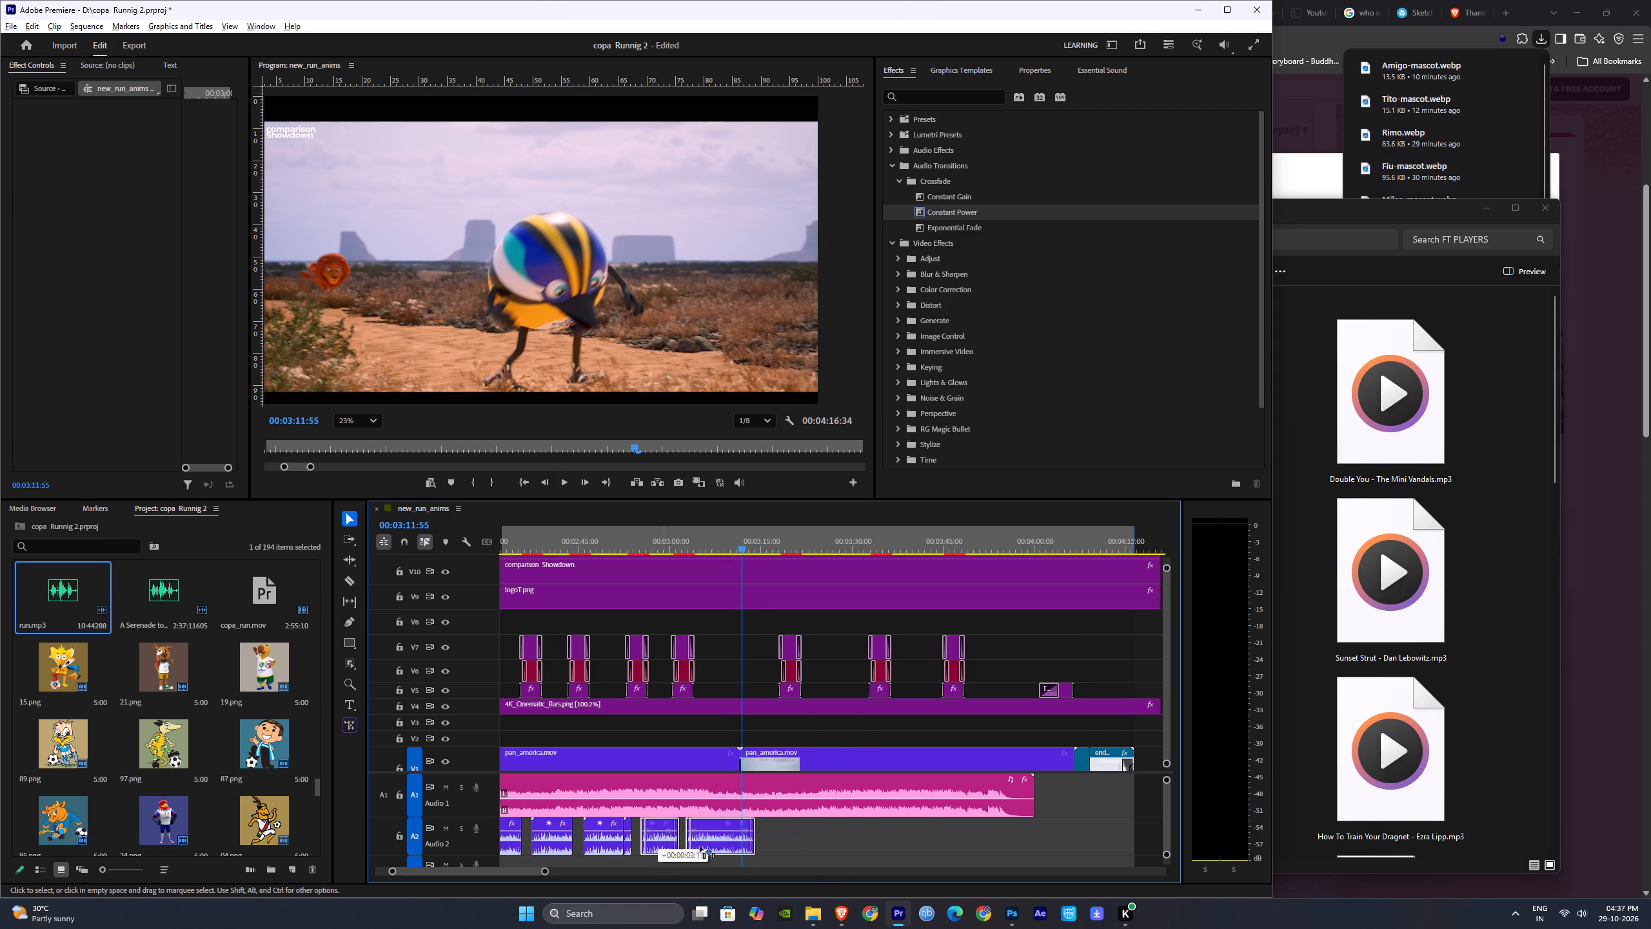
{"action": "left_click_drag", "start_coordinate": [700, 846], "coordinate": [807, 845], "text": "alt"}
Move the first copied run.mp3 clip against the clip ending near 03:13, and extend its end to about 03:23:50.
{"action": "key", "text": "space"}
{"action": "scroll", "coordinate": [808, 741], "scroll_direction": "up", "scroll_amount": 3, "text": "alt"}
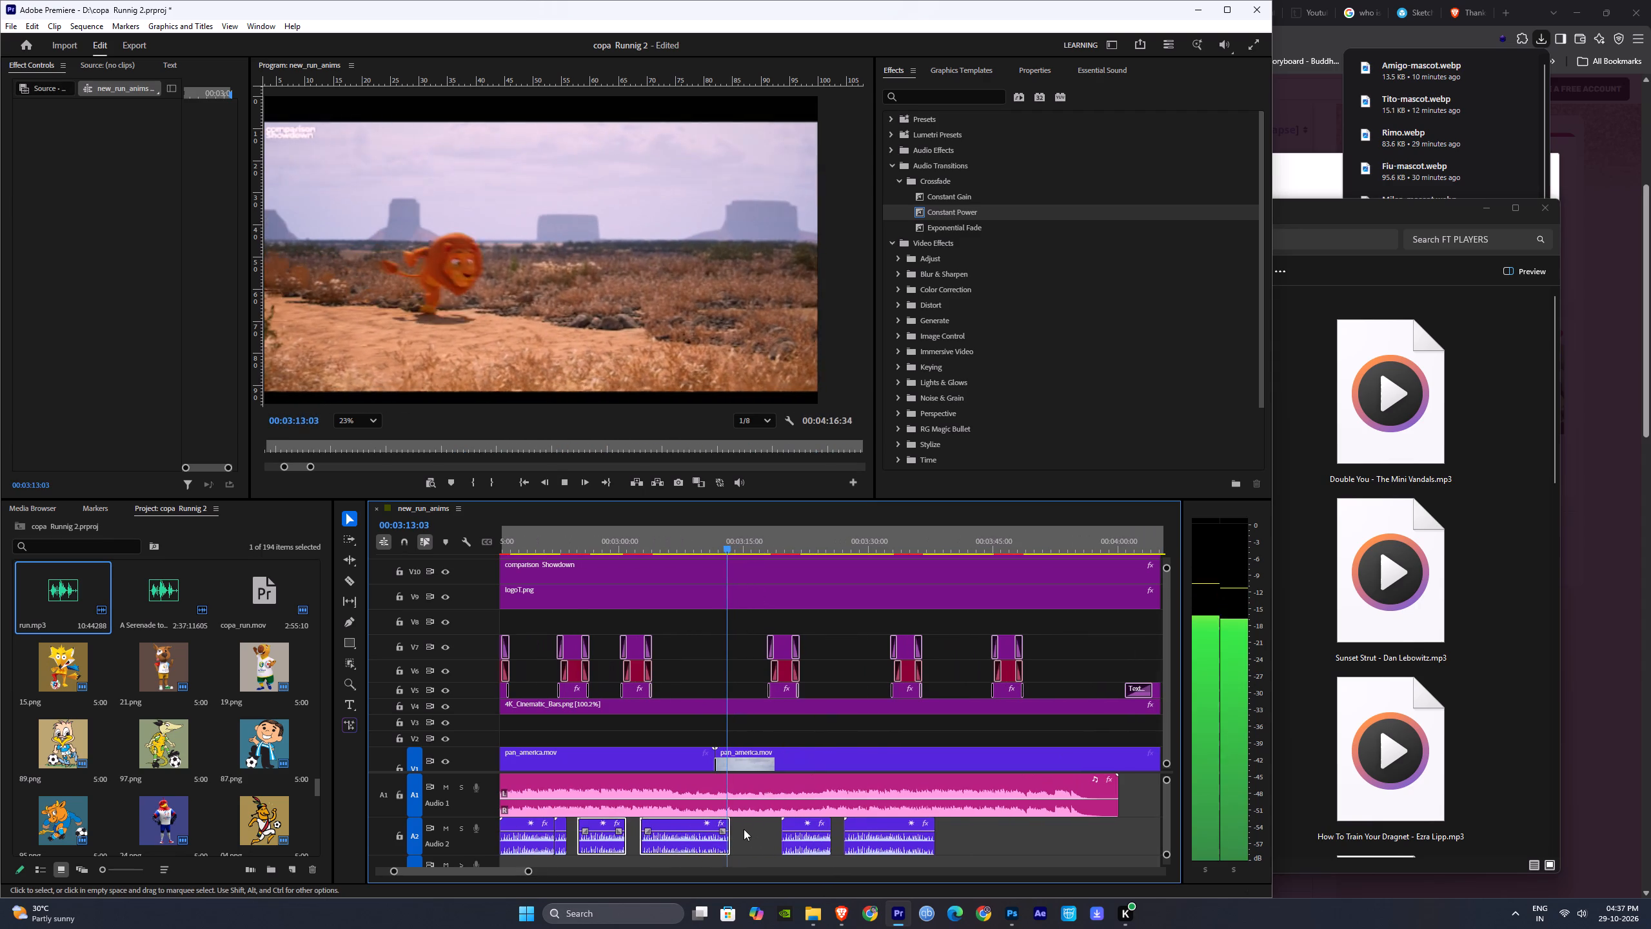
{"action": "key", "text": "space"}
{"action": "left_click_drag", "start_coordinate": [738, 828], "coordinate": [767, 826]}
{"action": "left_click_drag", "start_coordinate": [733, 832], "coordinate": [824, 835]}
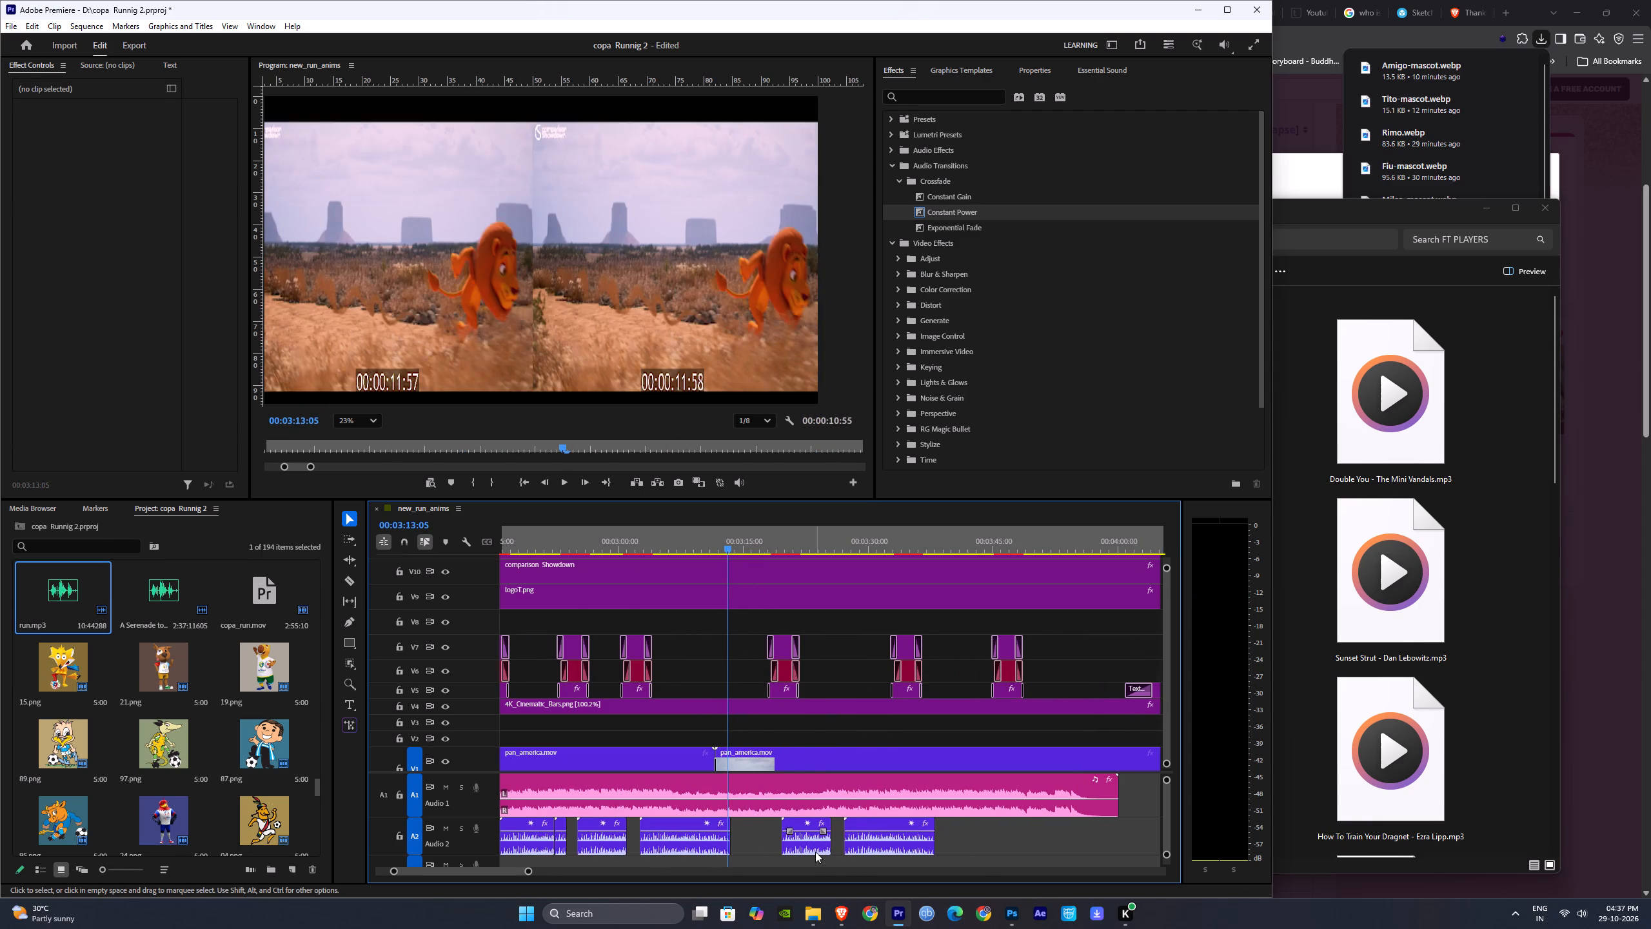
{"action": "left_click_drag", "start_coordinate": [812, 850], "coordinate": [787, 845]}
{"action": "left_click_drag", "start_coordinate": [757, 826], "coordinate": [702, 830]}
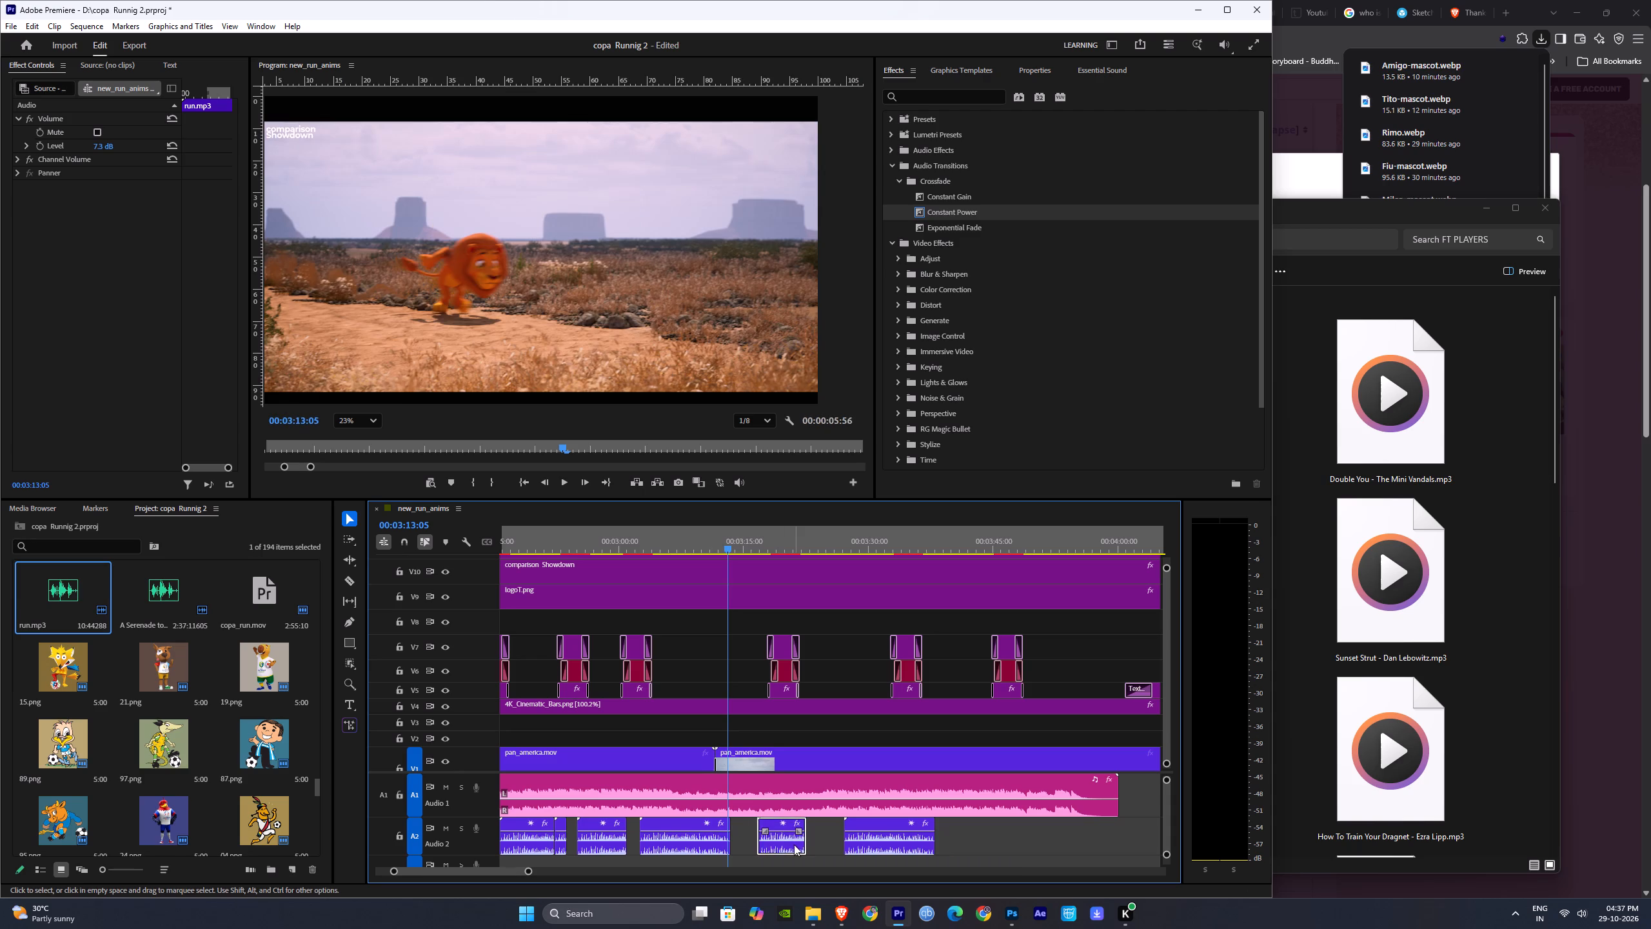
{"action": "left_click_drag", "start_coordinate": [793, 844], "coordinate": [763, 843]}
{"action": "left_click_drag", "start_coordinate": [778, 840], "coordinate": [833, 842]}
Trim the end of that run.mp3 clip to about 03:18:20, where SANTIAGUITO's graphic comes in, using playback.
{"action": "key", "text": "space"}
{"action": "scroll", "coordinate": [889, 842], "scroll_direction": "up", "scroll_amount": 4, "text": "alt"}
{"action": "left_click", "coordinate": [707, 542]}
{"action": "key", "text": "space"}
{"action": "scroll", "coordinate": [717, 848], "scroll_direction": "up", "scroll_amount": 2, "text": "alt"}
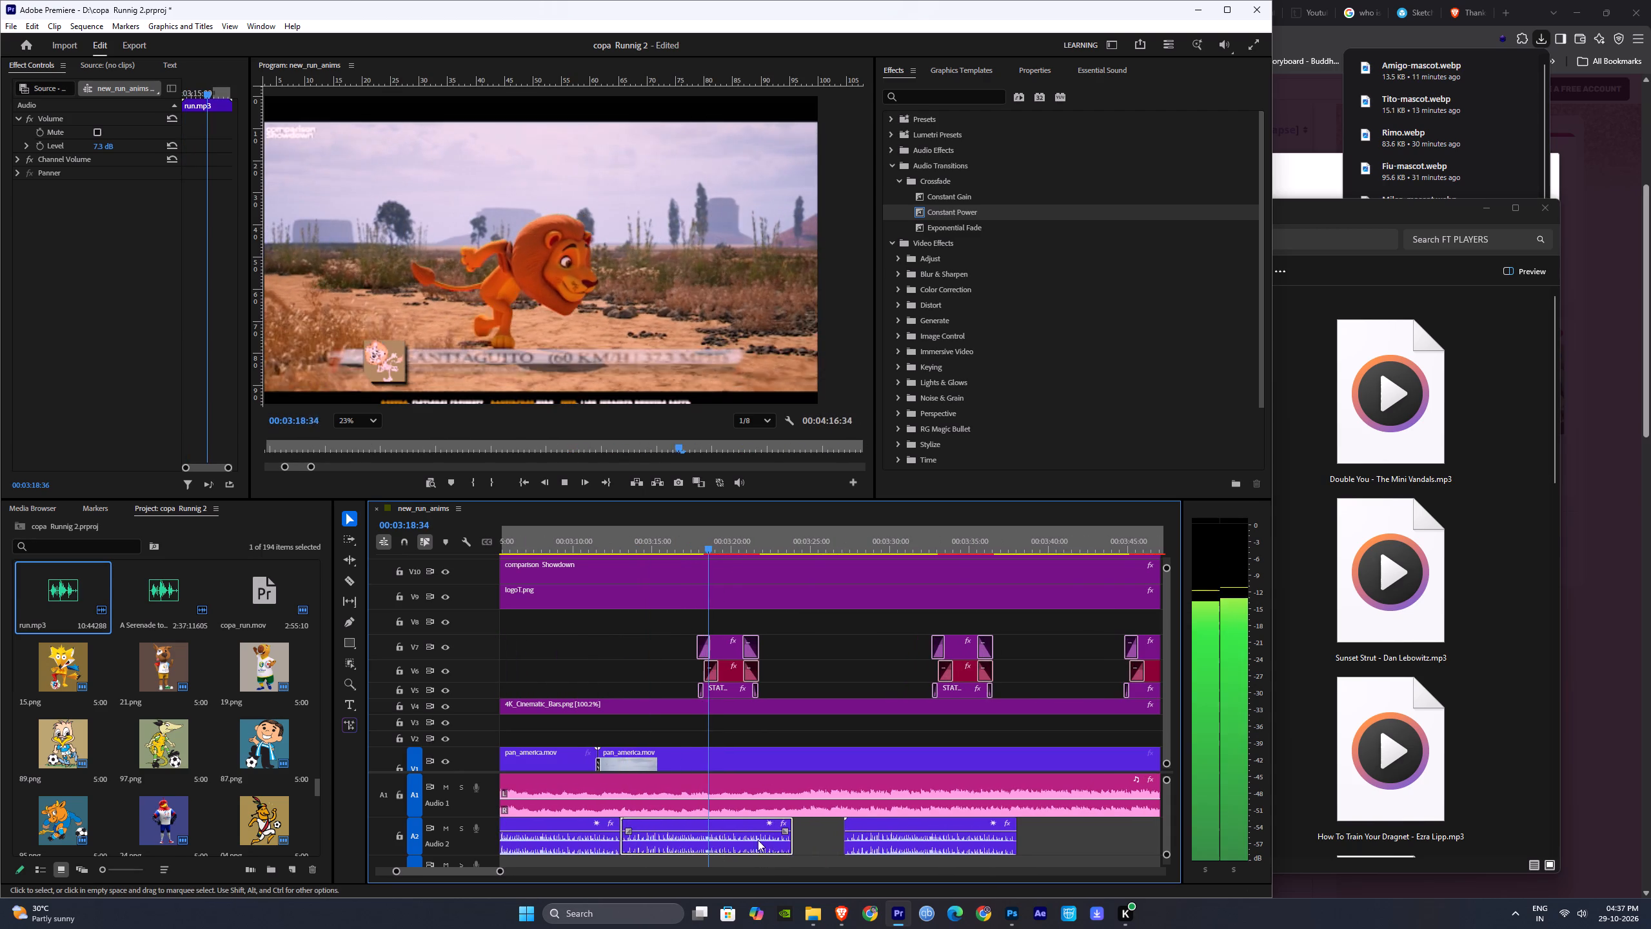
{"action": "key", "text": "space"}
{"action": "left_click_drag", "start_coordinate": [795, 838], "coordinate": [714, 839]}
{"action": "left_click", "coordinate": [697, 545]}
{"action": "key", "text": "space"}
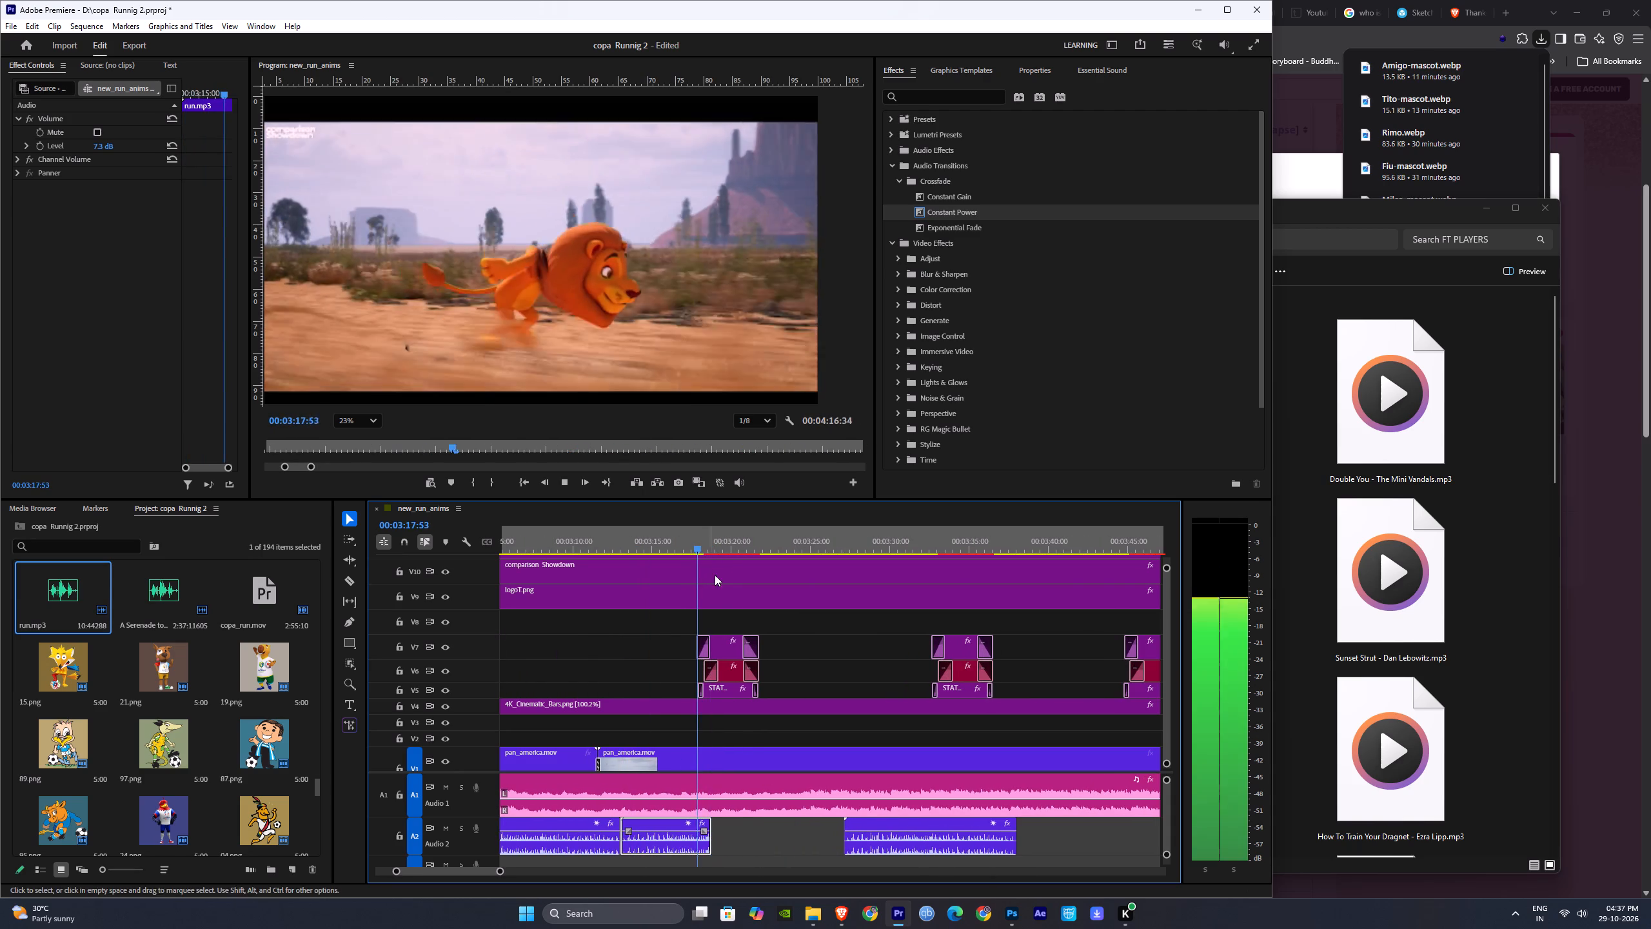
{"action": "key", "text": "space"}
{"action": "left_click", "coordinate": [692, 543]}
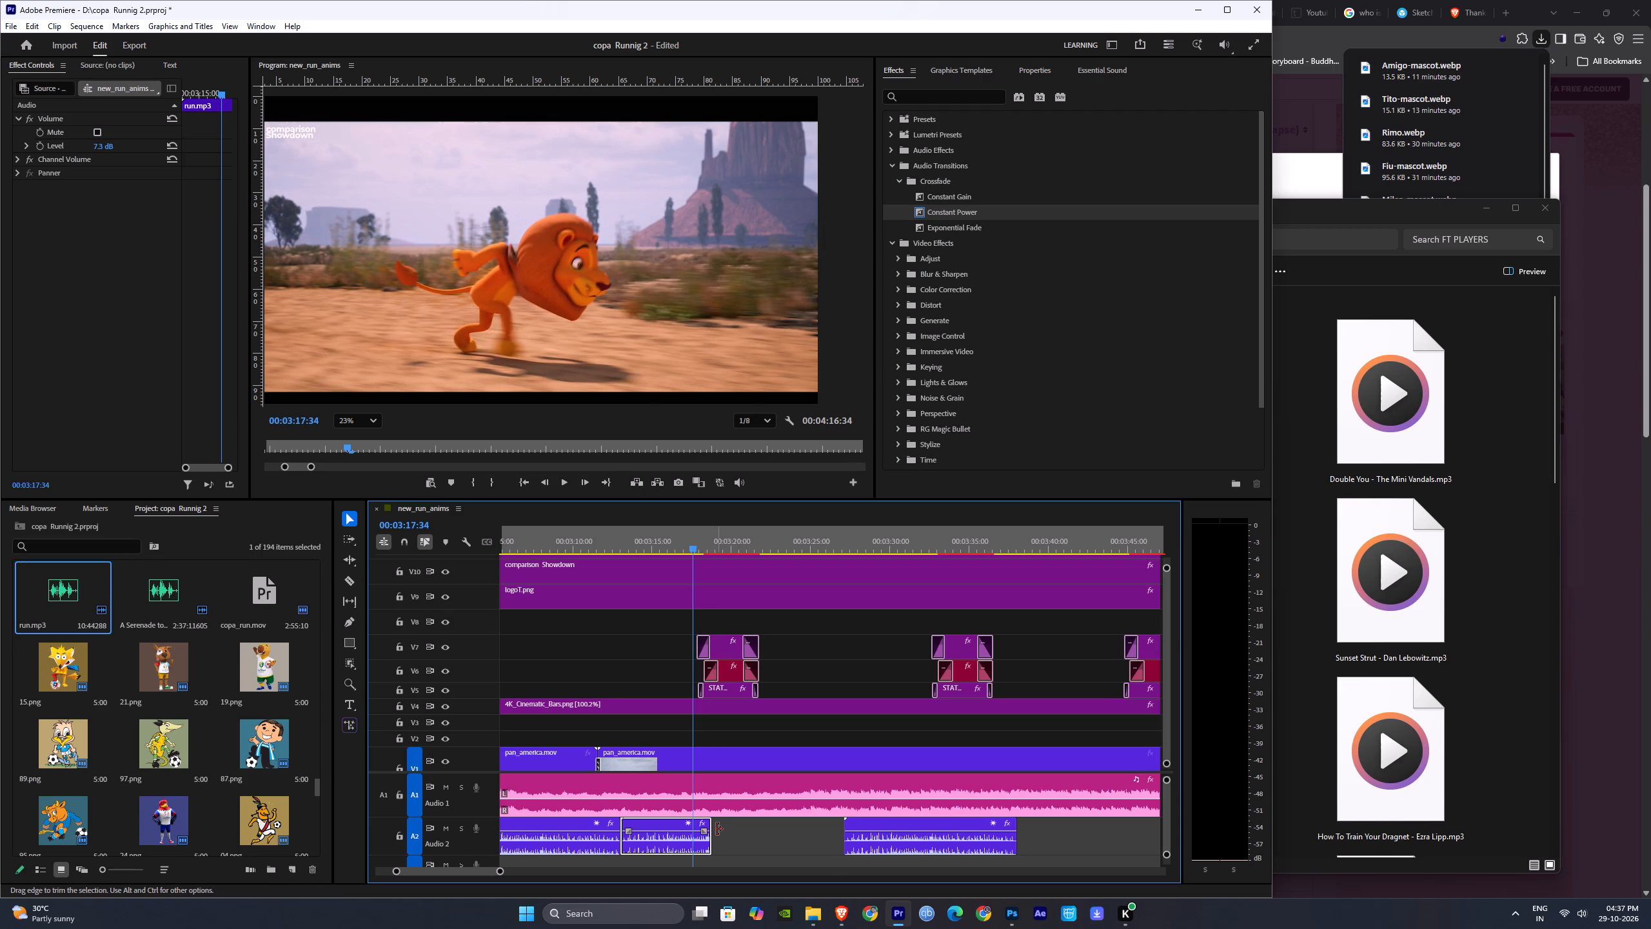
{"action": "left_click_drag", "start_coordinate": [716, 829], "coordinate": [708, 825]}
{"action": "key", "text": "space"}
Move the run.mp3 clip after SANTIAGUITO's graphic entrance earlier to start at about 03:19:30, play it back, and save the project.
{"action": "left_click", "coordinate": [729, 828]}
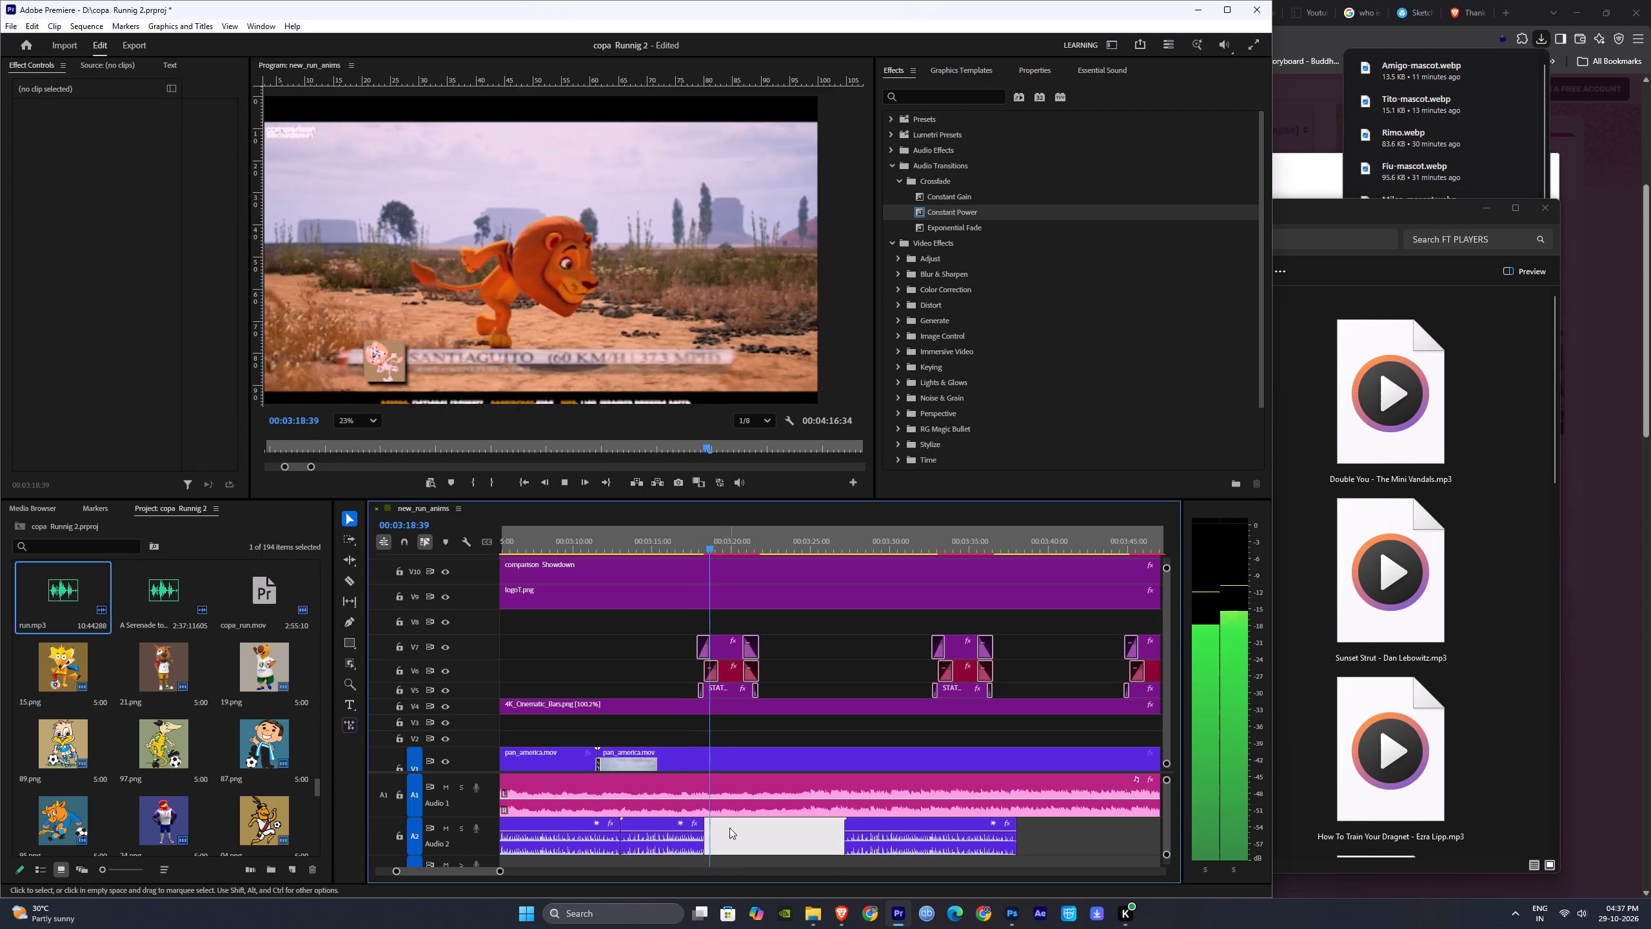
{"action": "left_click", "coordinate": [766, 831]}
{"action": "key", "text": "space"}
{"action": "left_click_drag", "start_coordinate": [902, 844], "coordinate": [789, 844]}
{"action": "key", "text": "space"}
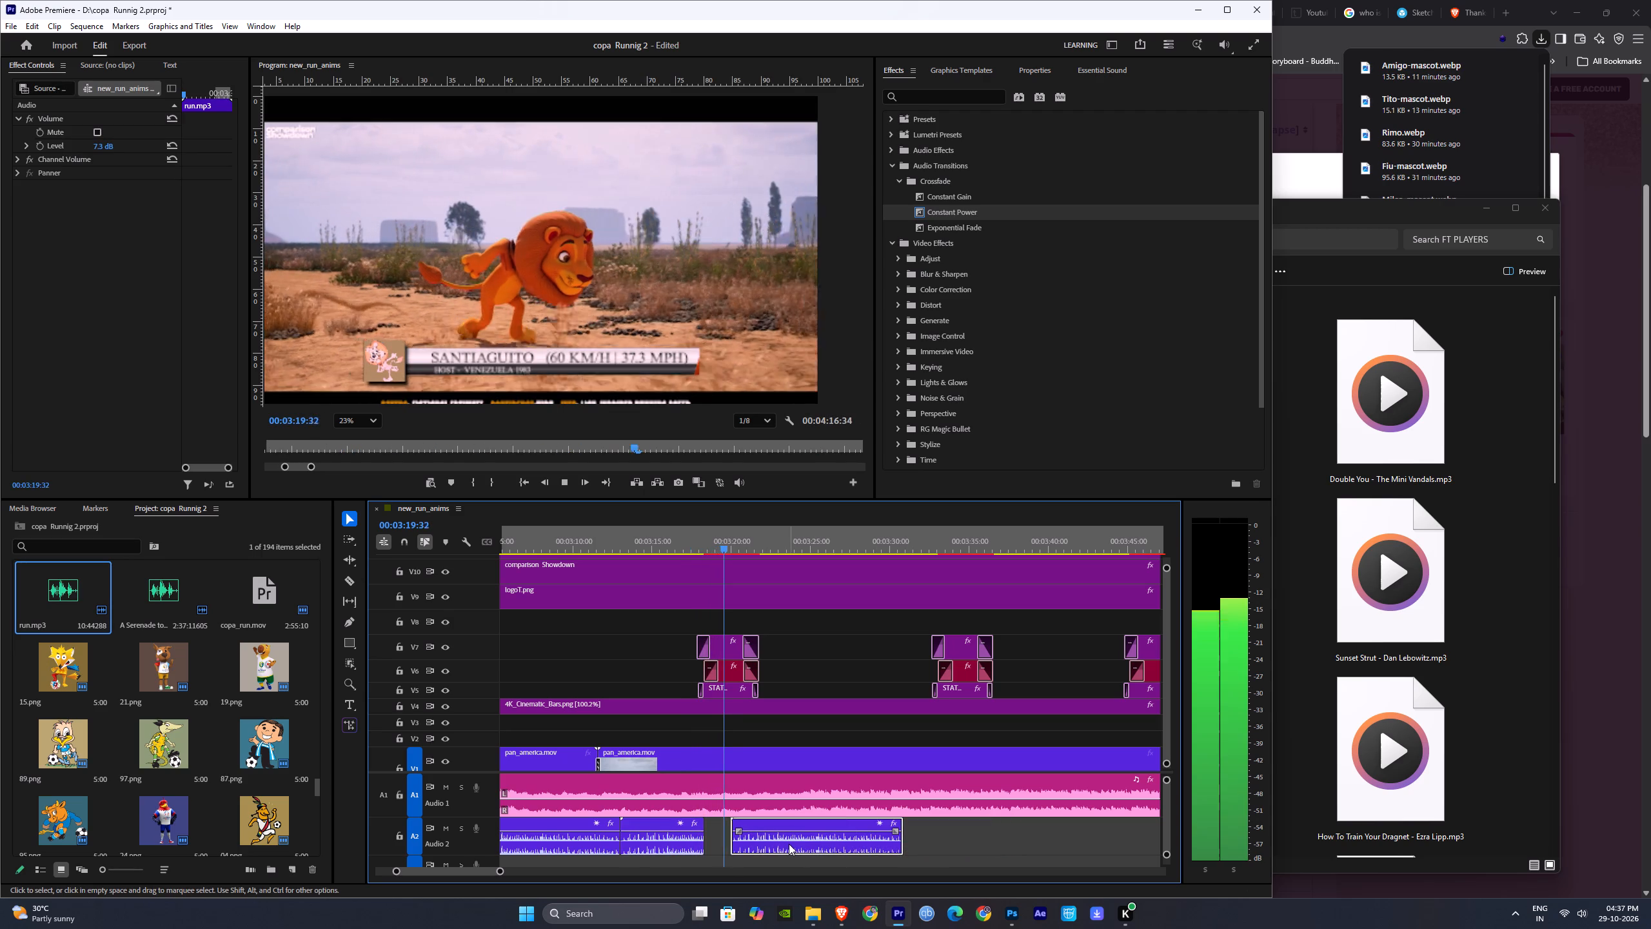
{"action": "left_click", "coordinate": [709, 537]}
{"action": "key", "text": "space"}
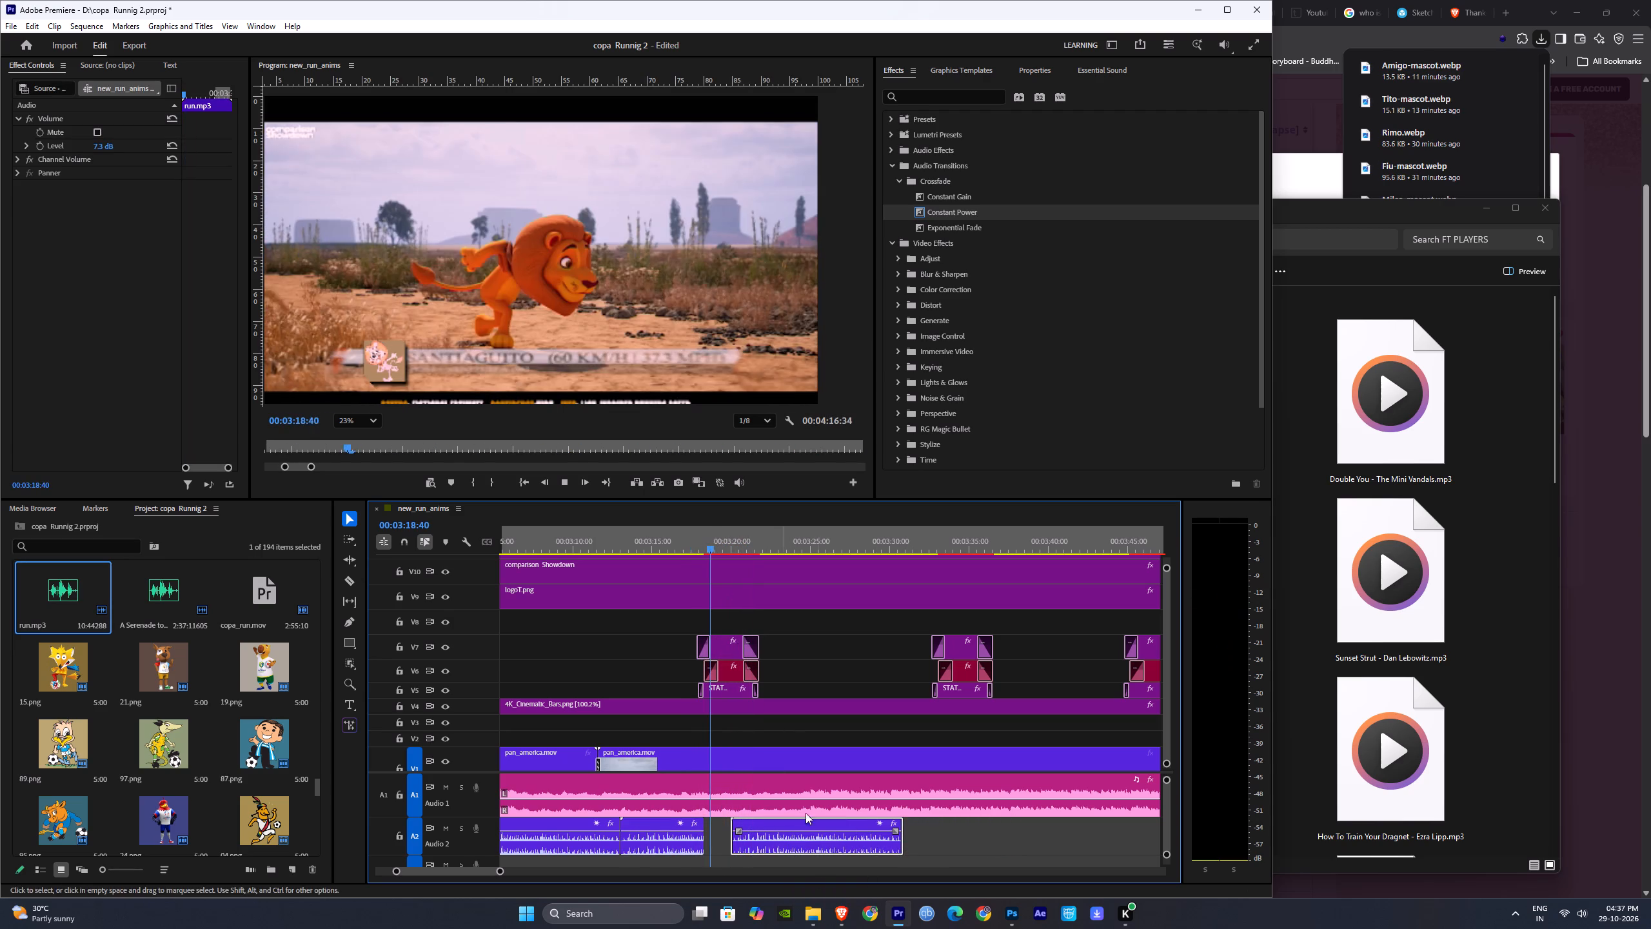
{"action": "left_click_drag", "start_coordinate": [797, 851], "coordinate": [787, 846]}
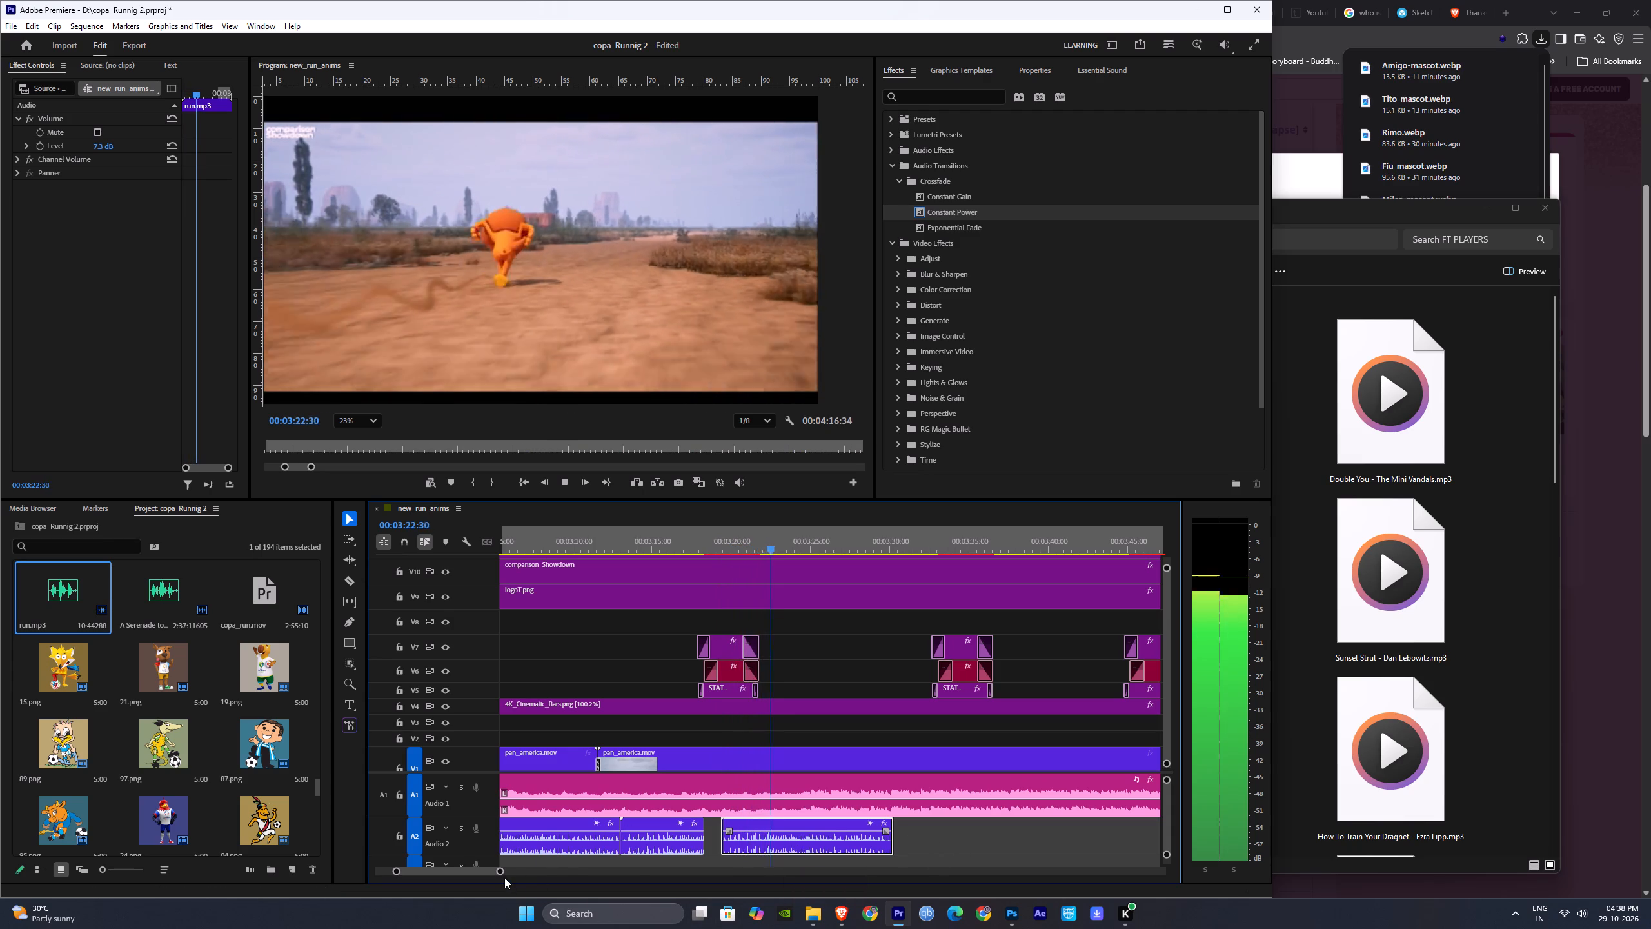
{"action": "left_click_drag", "start_coordinate": [502, 873], "coordinate": [586, 872]}
{"action": "key", "text": "space"}
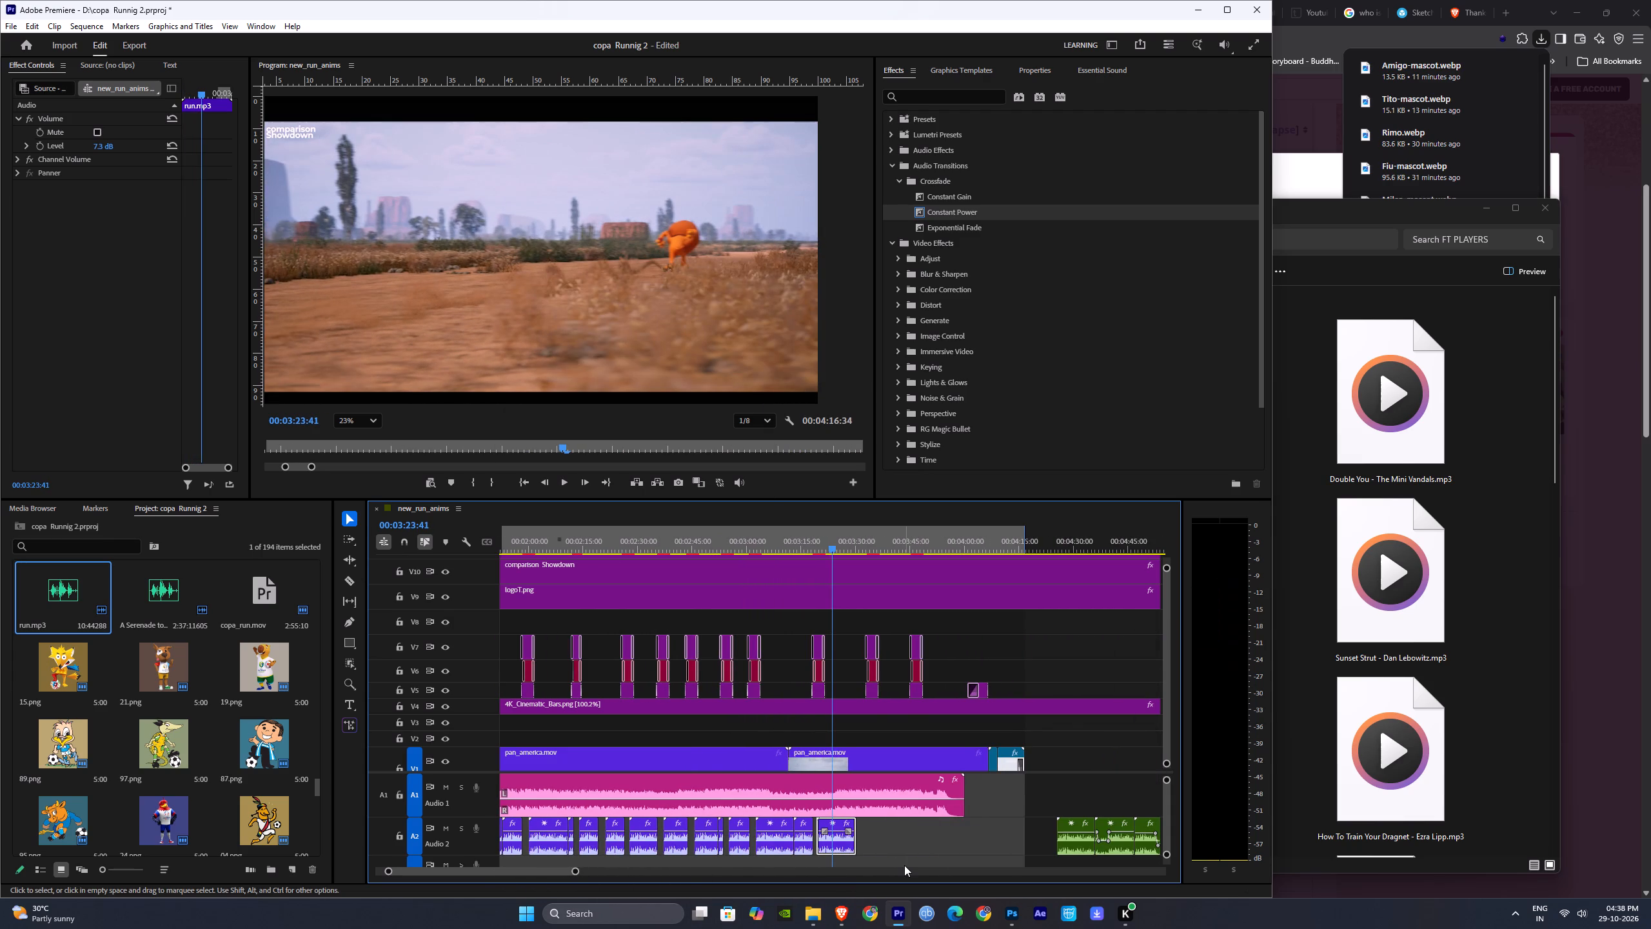
{"action": "key", "text": "ctrl+s"}
Duplicate the last three run.mp3 clips on Audio 2, placing the copies from about 03:34, and play back the section before them.
{"action": "left_click_drag", "start_coordinate": [884, 839], "coordinate": [785, 846]}
{"action": "left_click_drag", "start_coordinate": [781, 846], "coordinate": [949, 844], "text": "alt"}
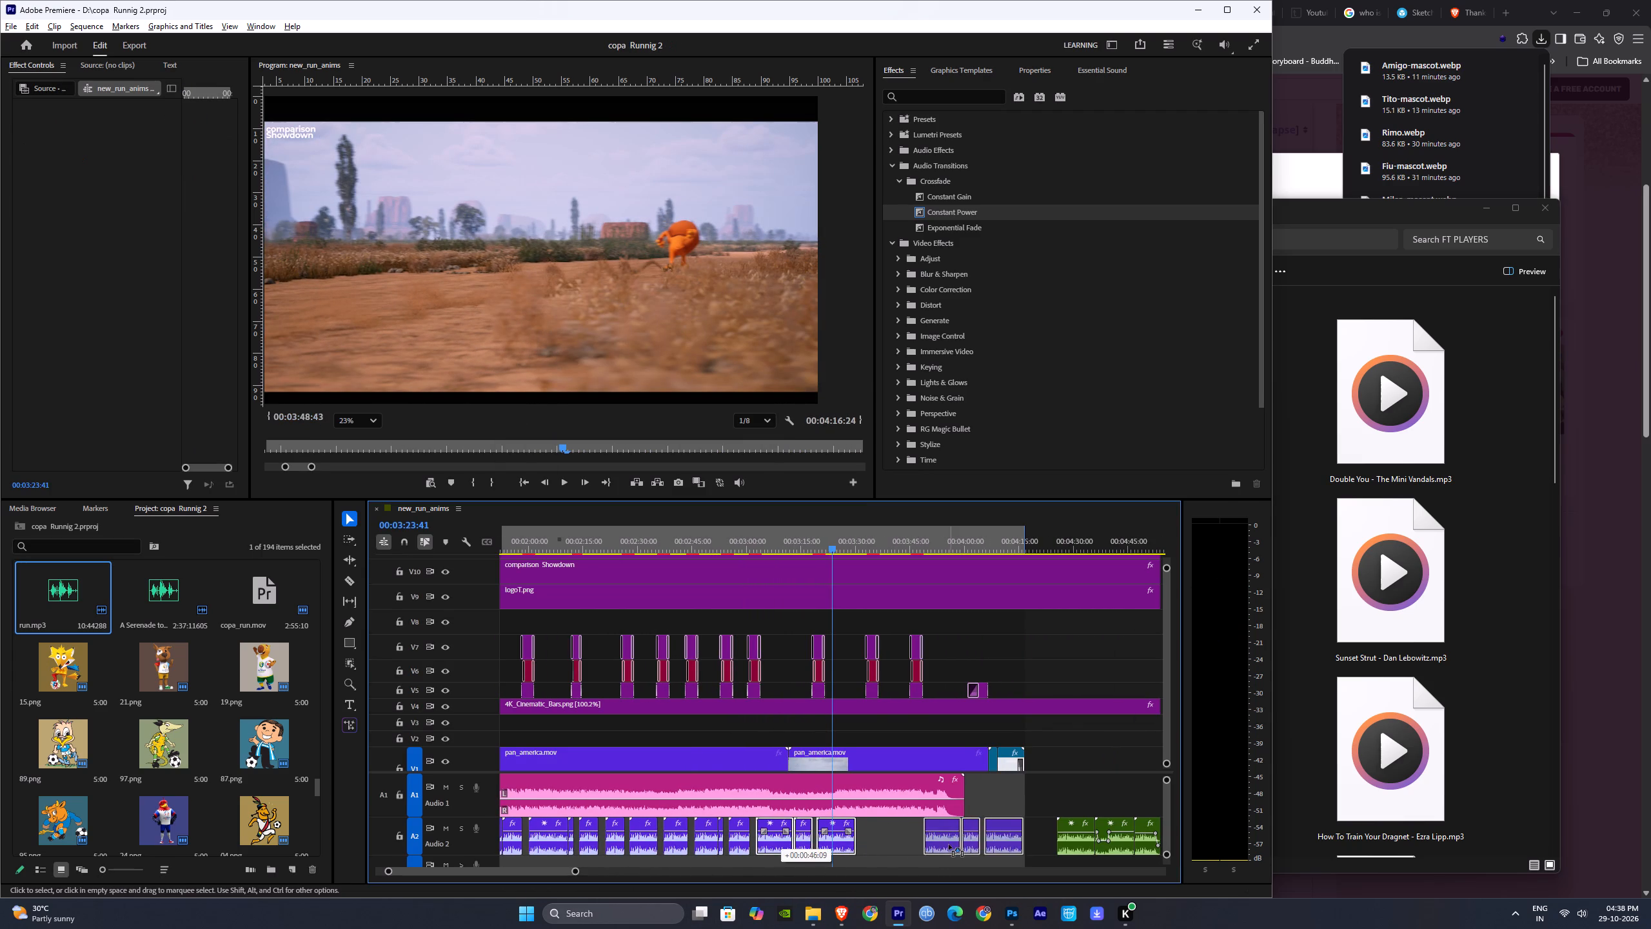
{"action": "left_click_drag", "start_coordinate": [949, 844], "coordinate": [896, 841], "text": "alt"}
{"action": "left_click", "coordinate": [867, 544]}
{"action": "key", "text": "space"}
{"action": "scroll", "coordinate": [955, 779], "scroll_direction": "up", "scroll_amount": 8, "text": "alt"}
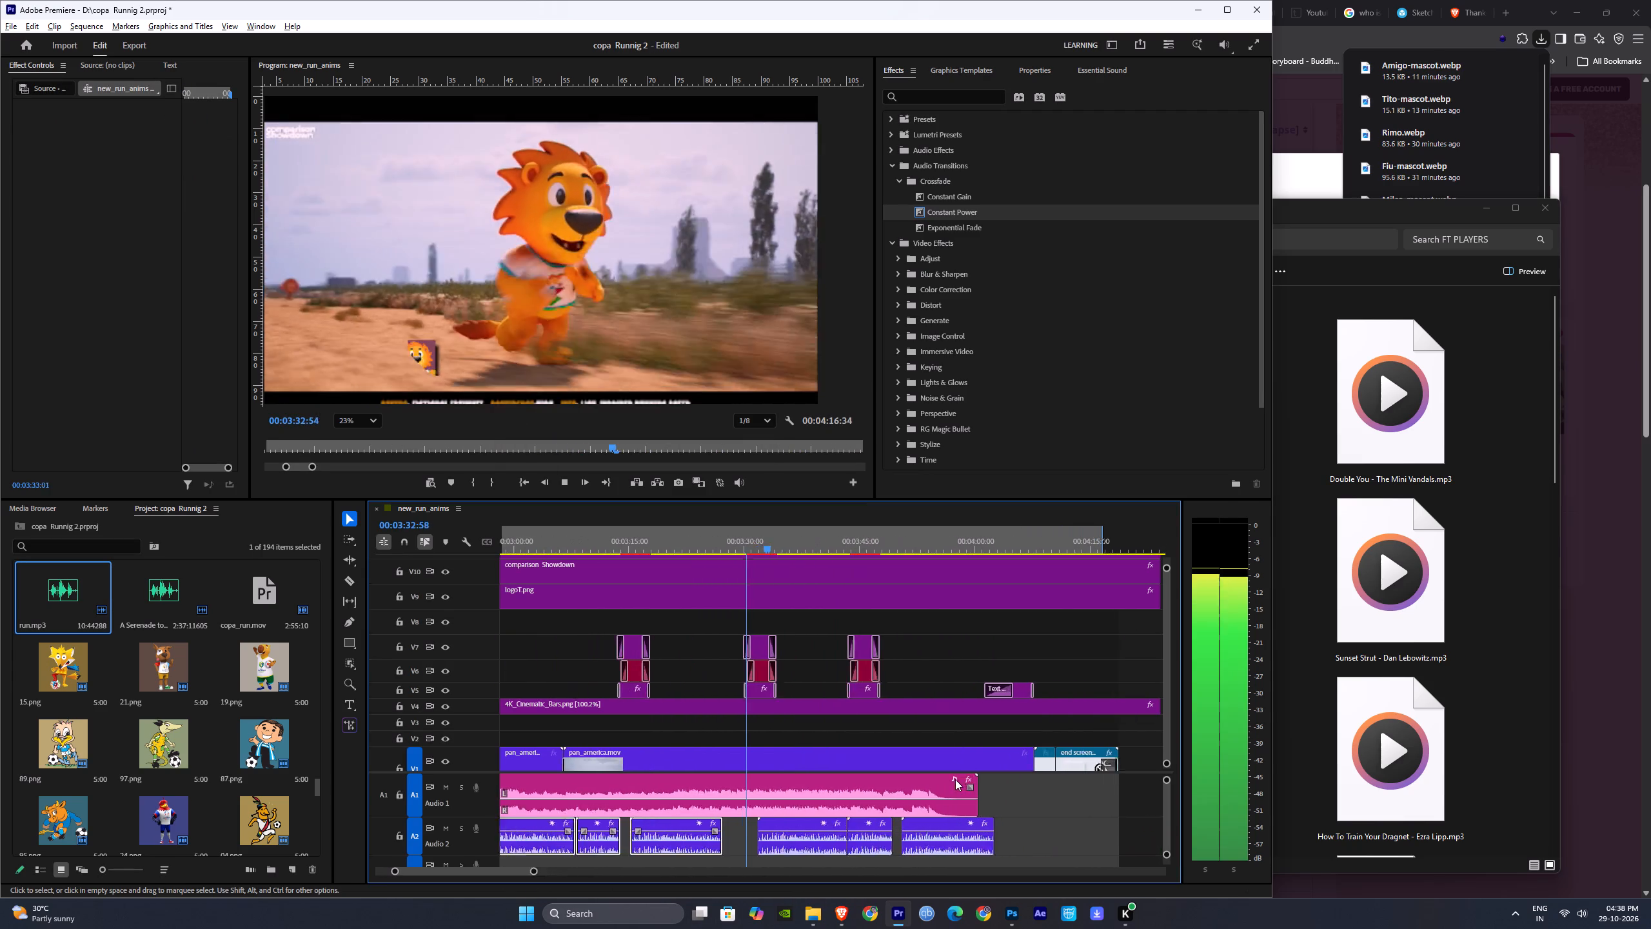
Save the project and play back the footsteps from about 03:29 to 03:30, before LEO's graphic.
{"action": "key", "text": "space"}
{"action": "left_click", "coordinate": [714, 539]}
{"action": "key", "text": "ctrl+s"}
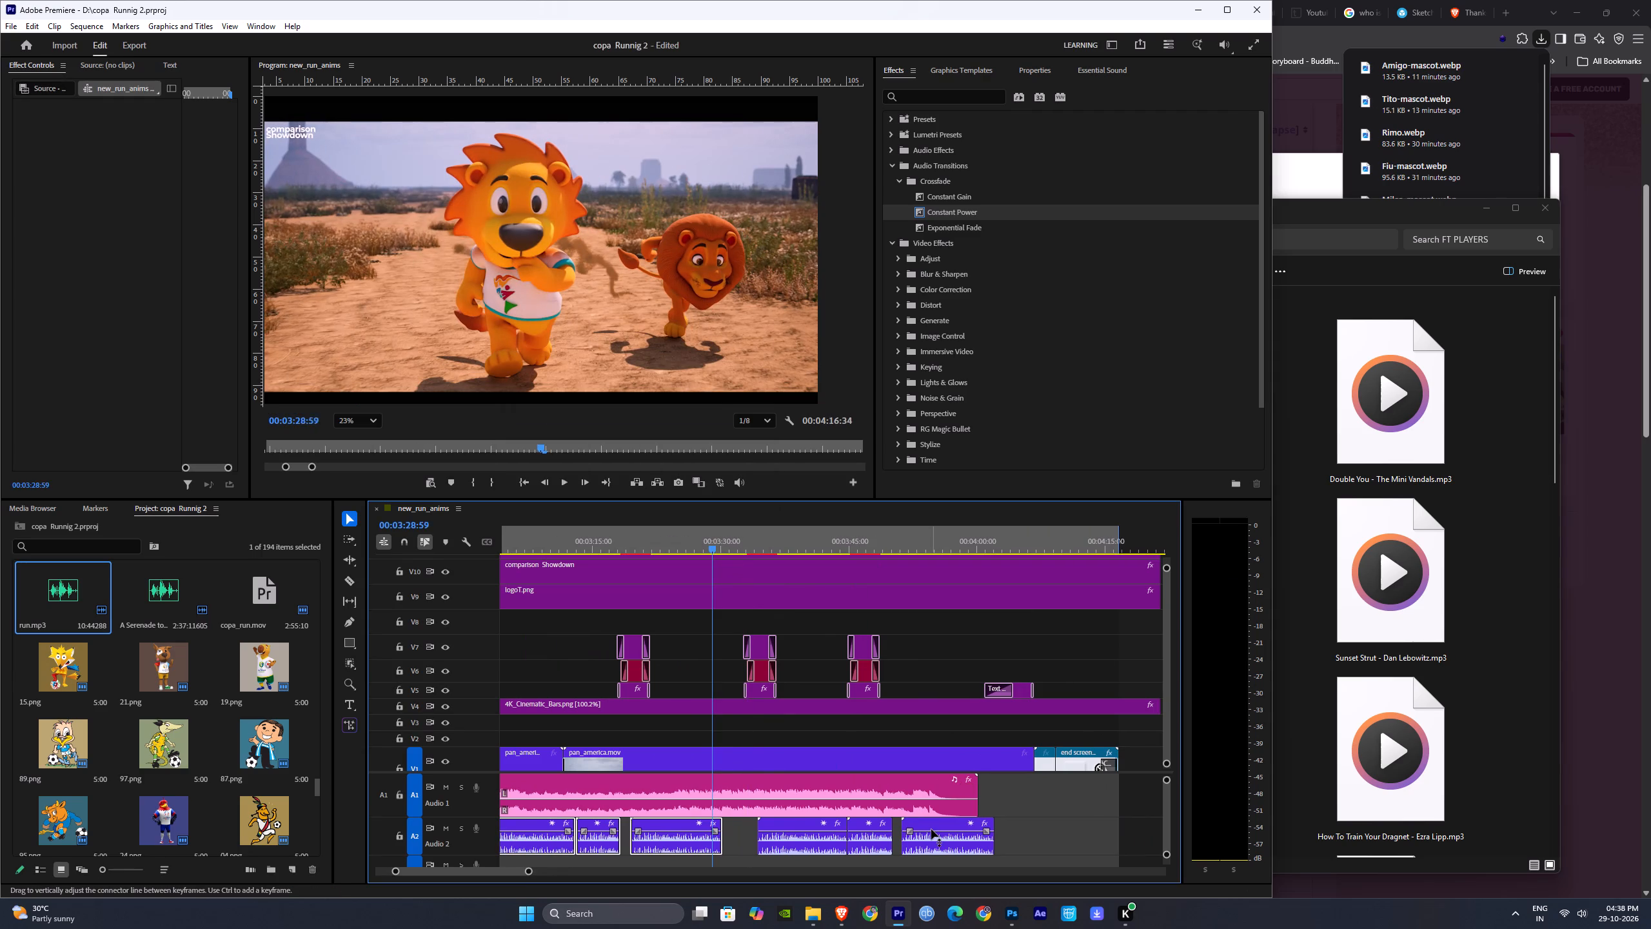
{"action": "key", "text": "space"}
{"action": "scroll", "coordinate": [931, 829], "scroll_direction": "up", "scroll_amount": 4, "text": "alt"}
{"action": "key", "text": "space"}
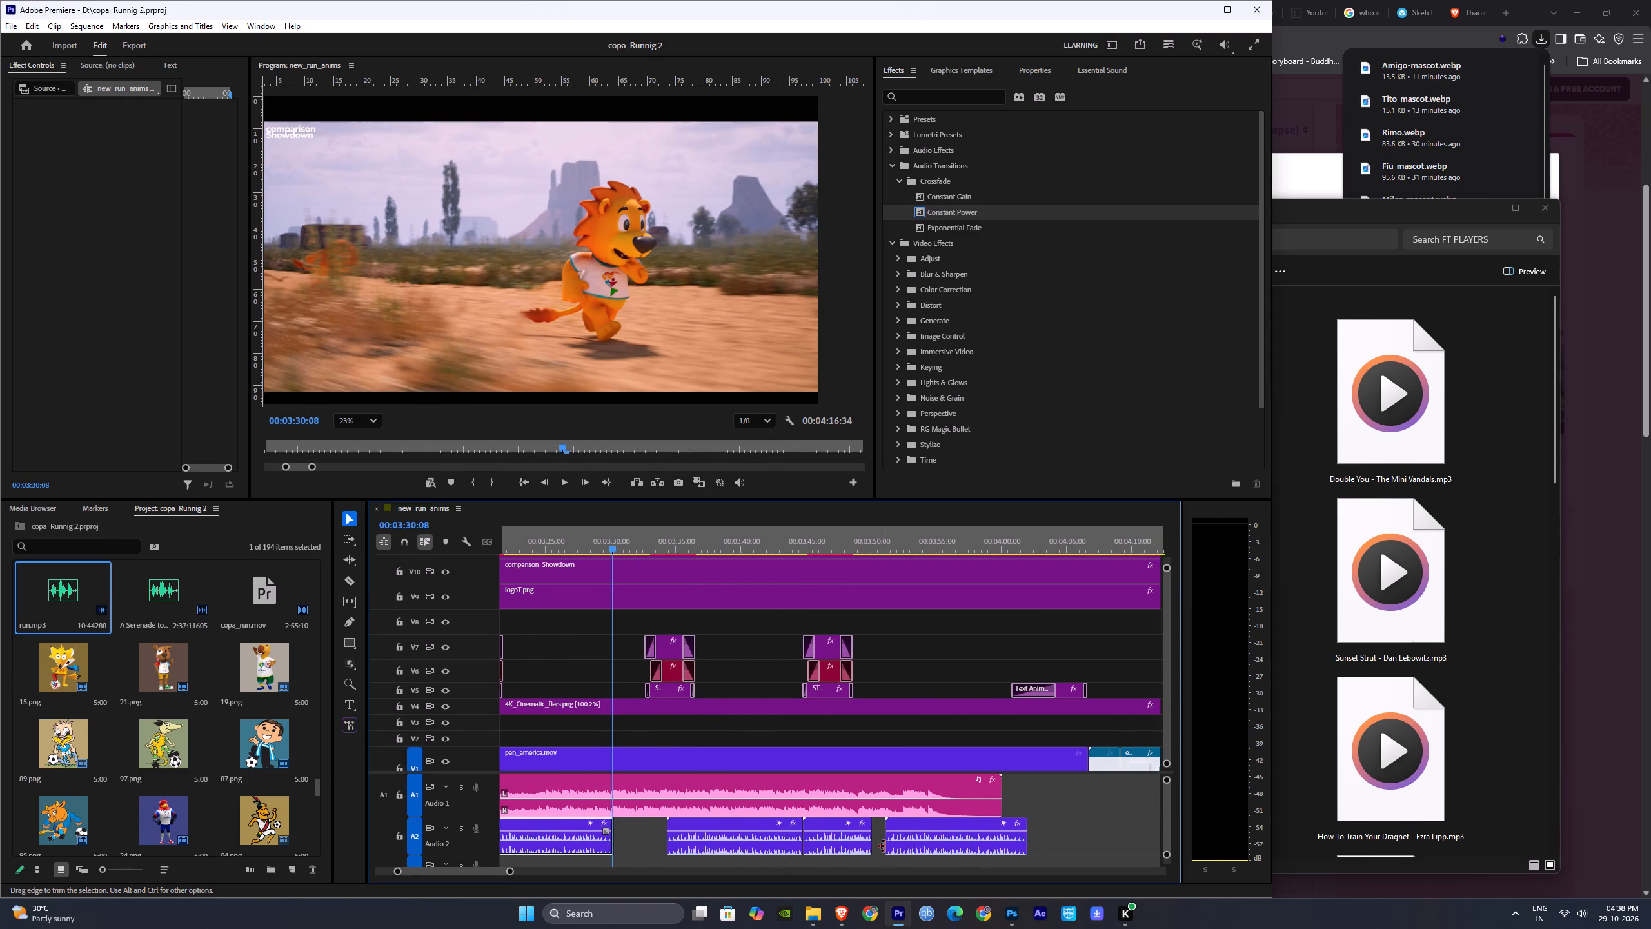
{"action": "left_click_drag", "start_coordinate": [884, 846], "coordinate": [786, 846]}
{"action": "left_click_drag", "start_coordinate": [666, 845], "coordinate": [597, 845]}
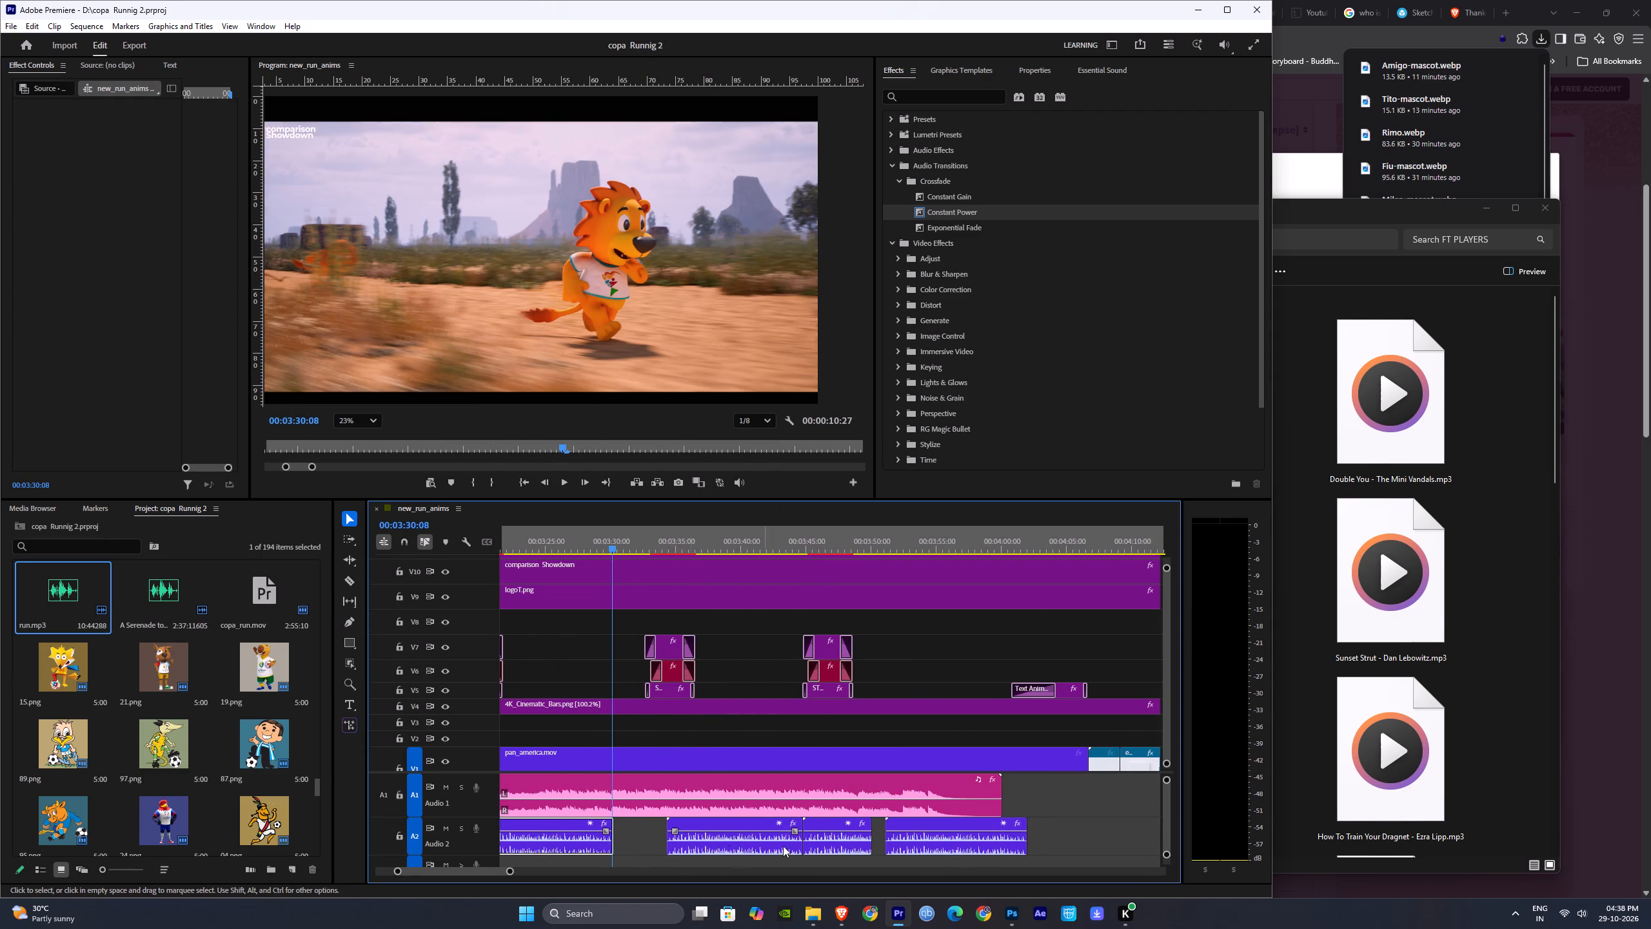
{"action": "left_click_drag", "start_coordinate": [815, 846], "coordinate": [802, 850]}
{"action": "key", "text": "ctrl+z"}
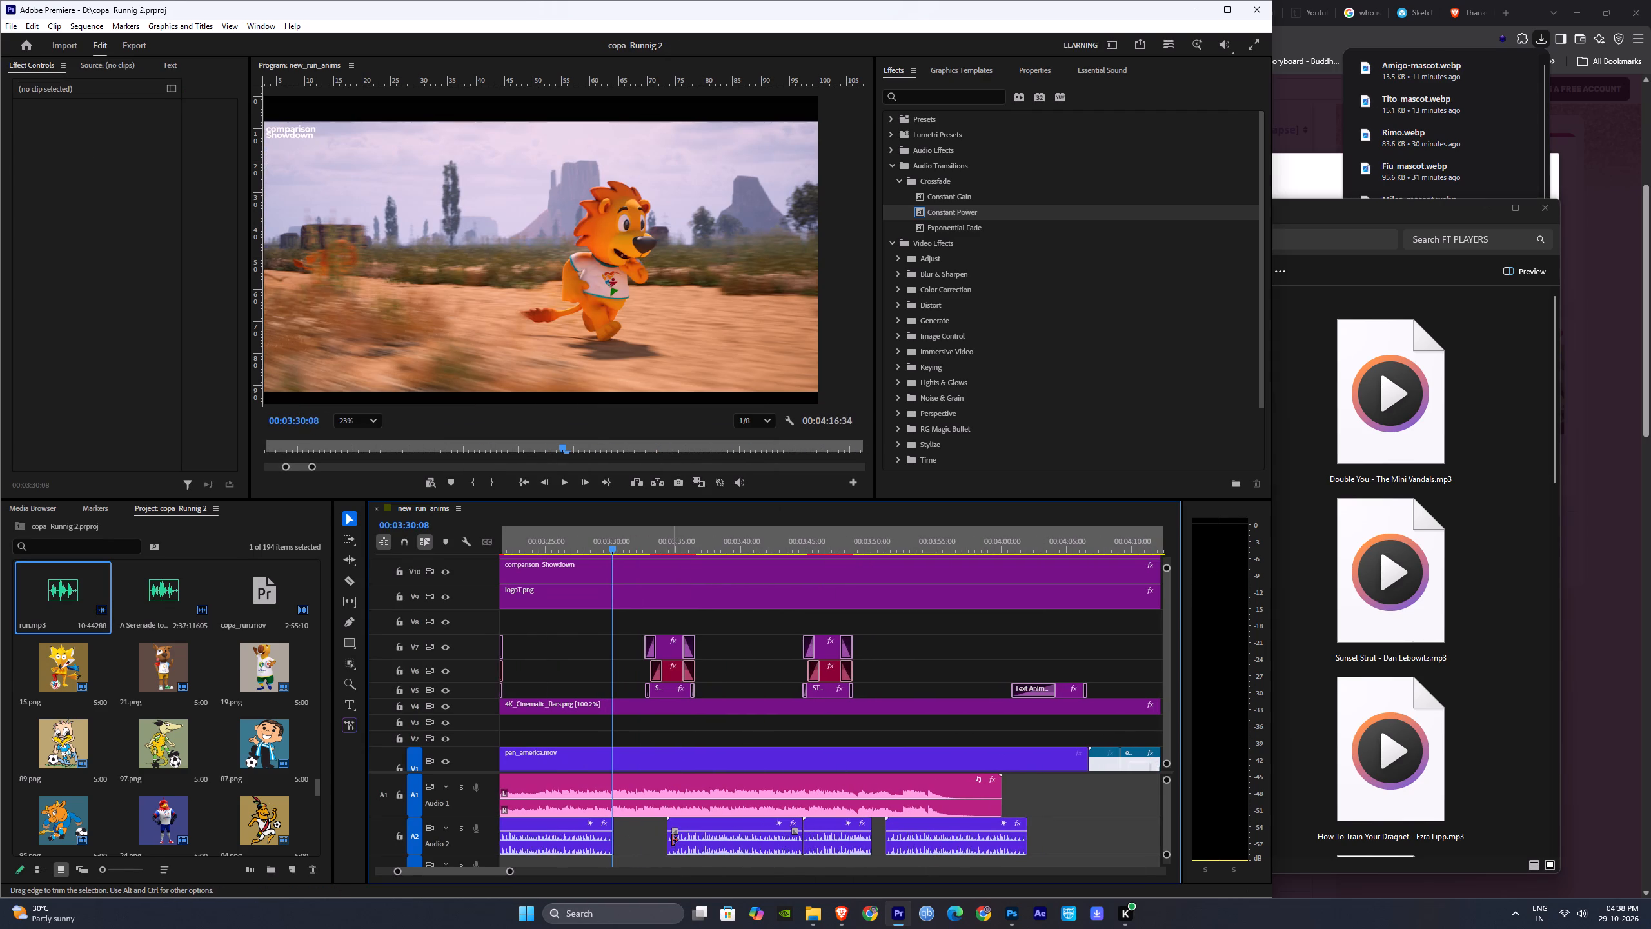
Trim about 2 seconds off the start of the next run.mp3 clip, and butt it and its follower against the clip ending near 03:30.
{"action": "left_click_drag", "start_coordinate": [672, 840], "coordinate": [698, 844]}
{"action": "left_click_drag", "start_coordinate": [760, 846], "coordinate": [676, 843]}
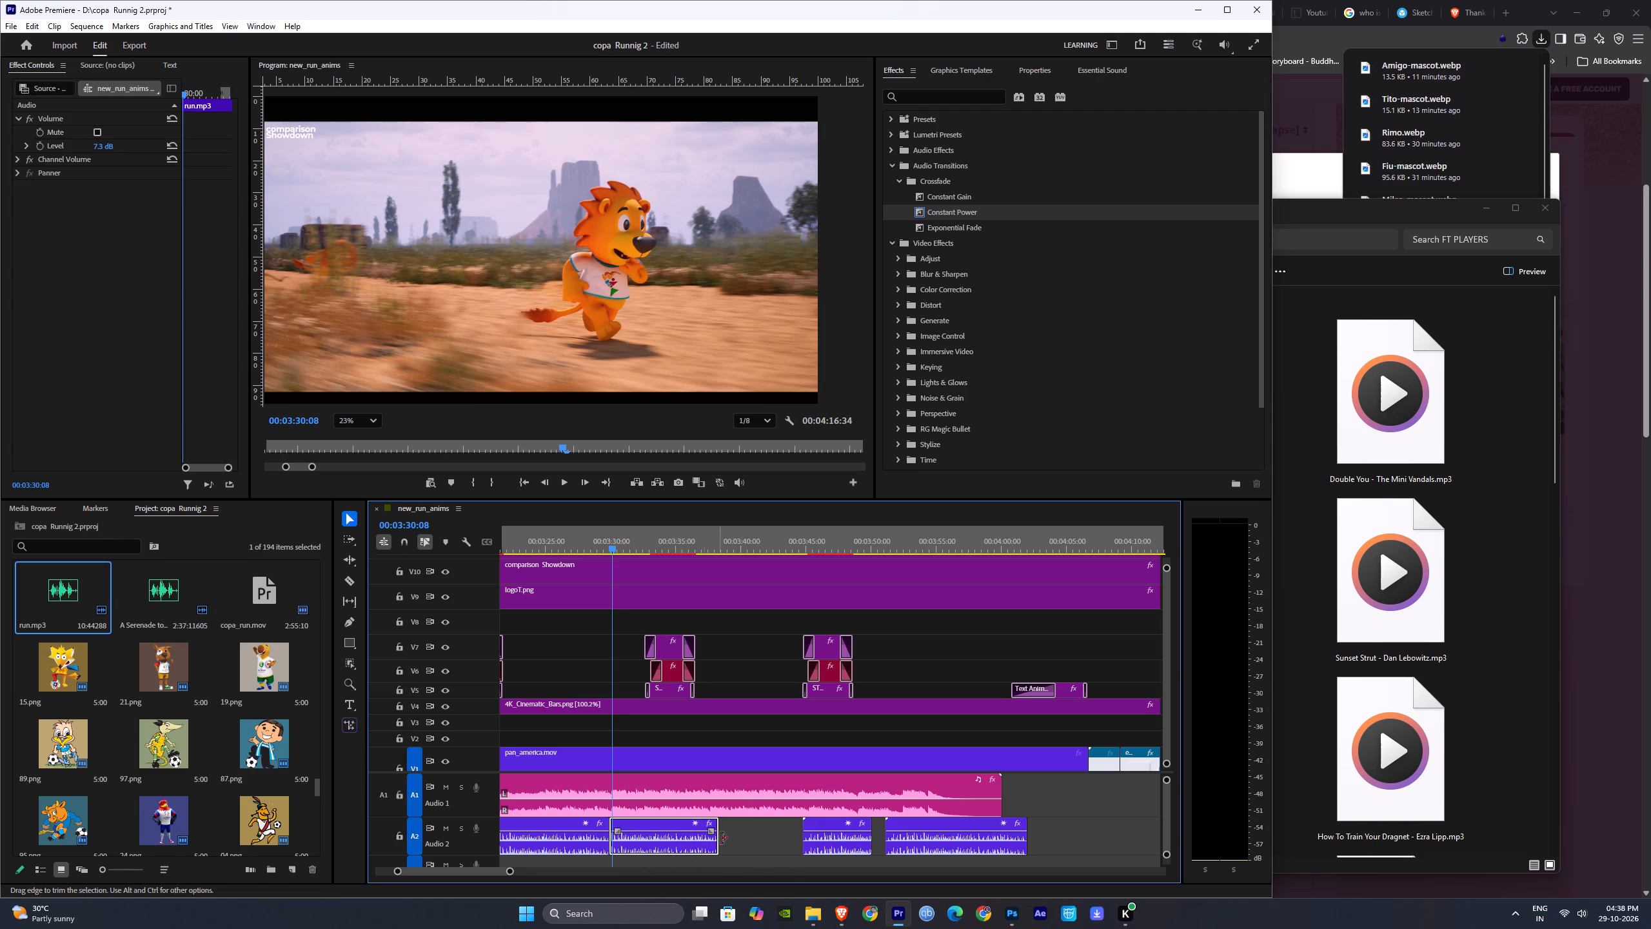
{"action": "left_click_drag", "start_coordinate": [845, 847], "coordinate": [758, 839]}
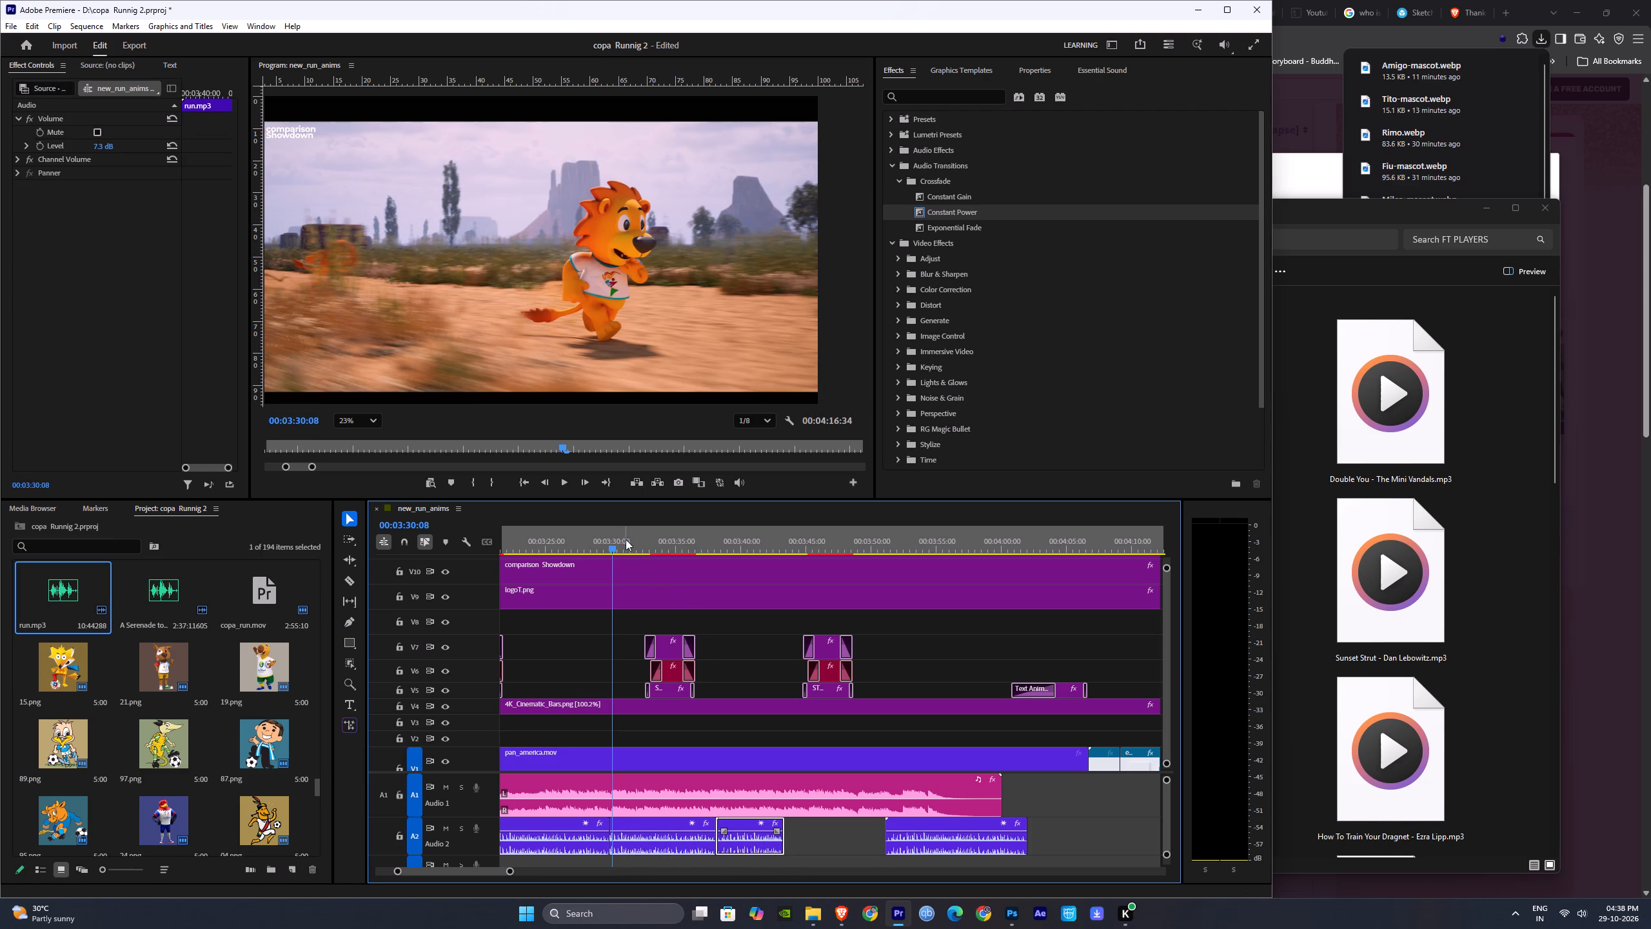
Trim the end of the run.mp3 clip before LEO's graphic to about 03:34:00, checking the cut with playback.
{"action": "left_click", "coordinate": [626, 539]}
{"action": "key", "text": "space"}
{"action": "scroll", "coordinate": [740, 761], "scroll_direction": "up", "scroll_amount": 4, "text": "alt"}
{"action": "key", "text": "space"}
{"action": "left_click", "coordinate": [701, 833]}
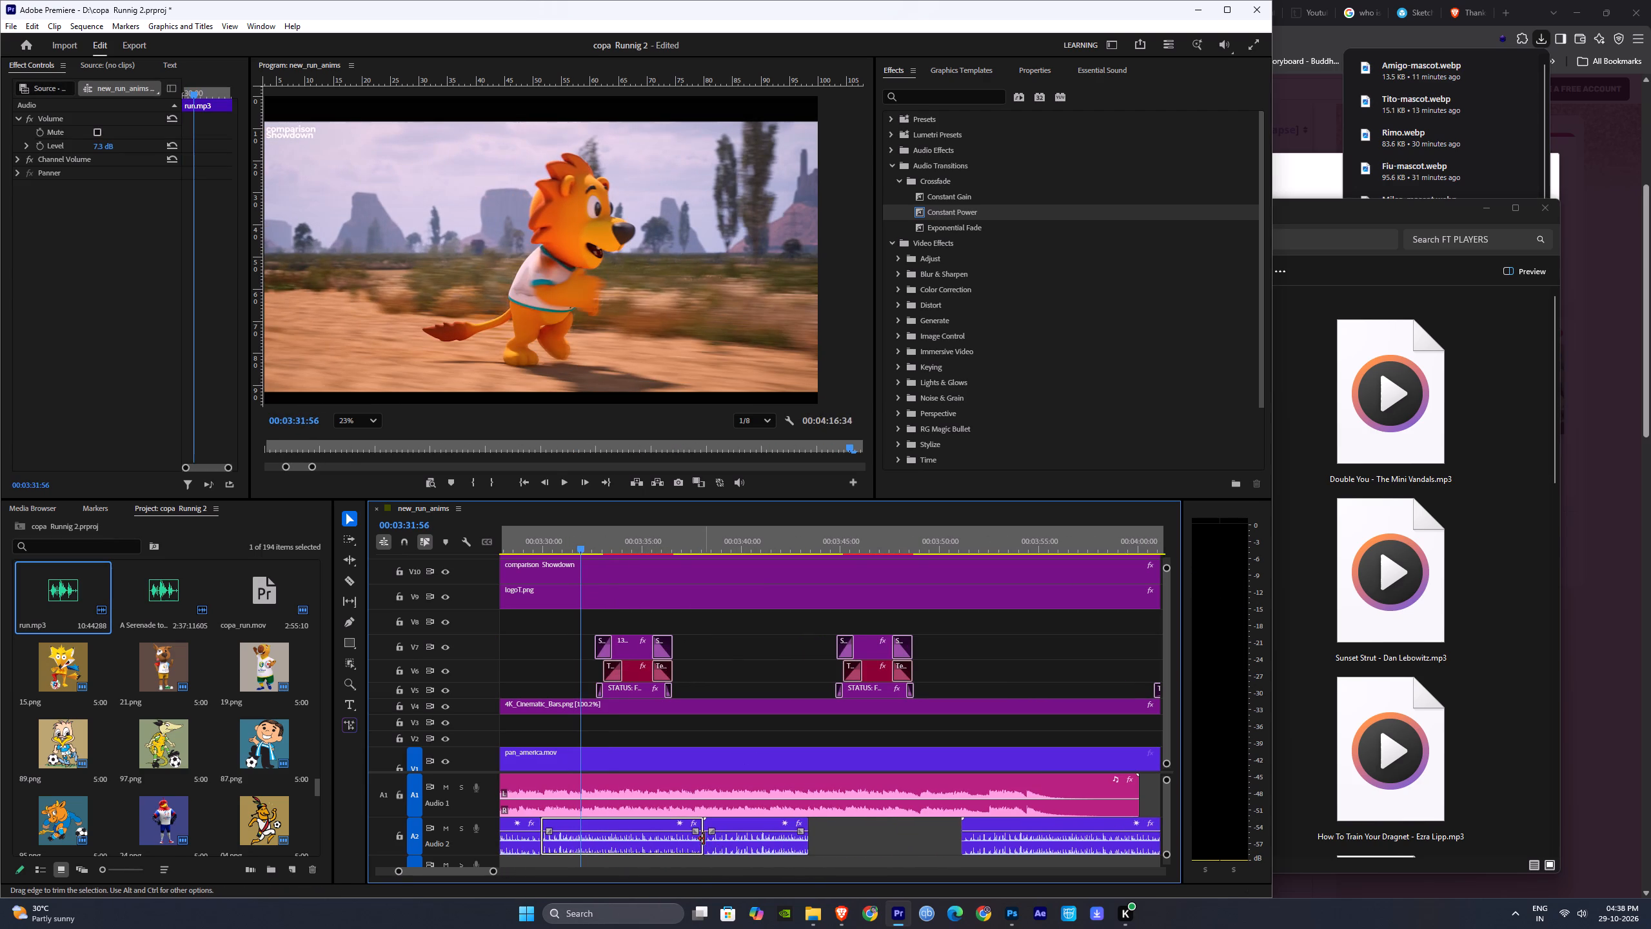
{"action": "left_click_drag", "start_coordinate": [701, 840], "coordinate": [638, 841]}
{"action": "key", "text": "space"}
{"action": "left_click", "coordinate": [600, 542]}
{"action": "key", "text": "space"}
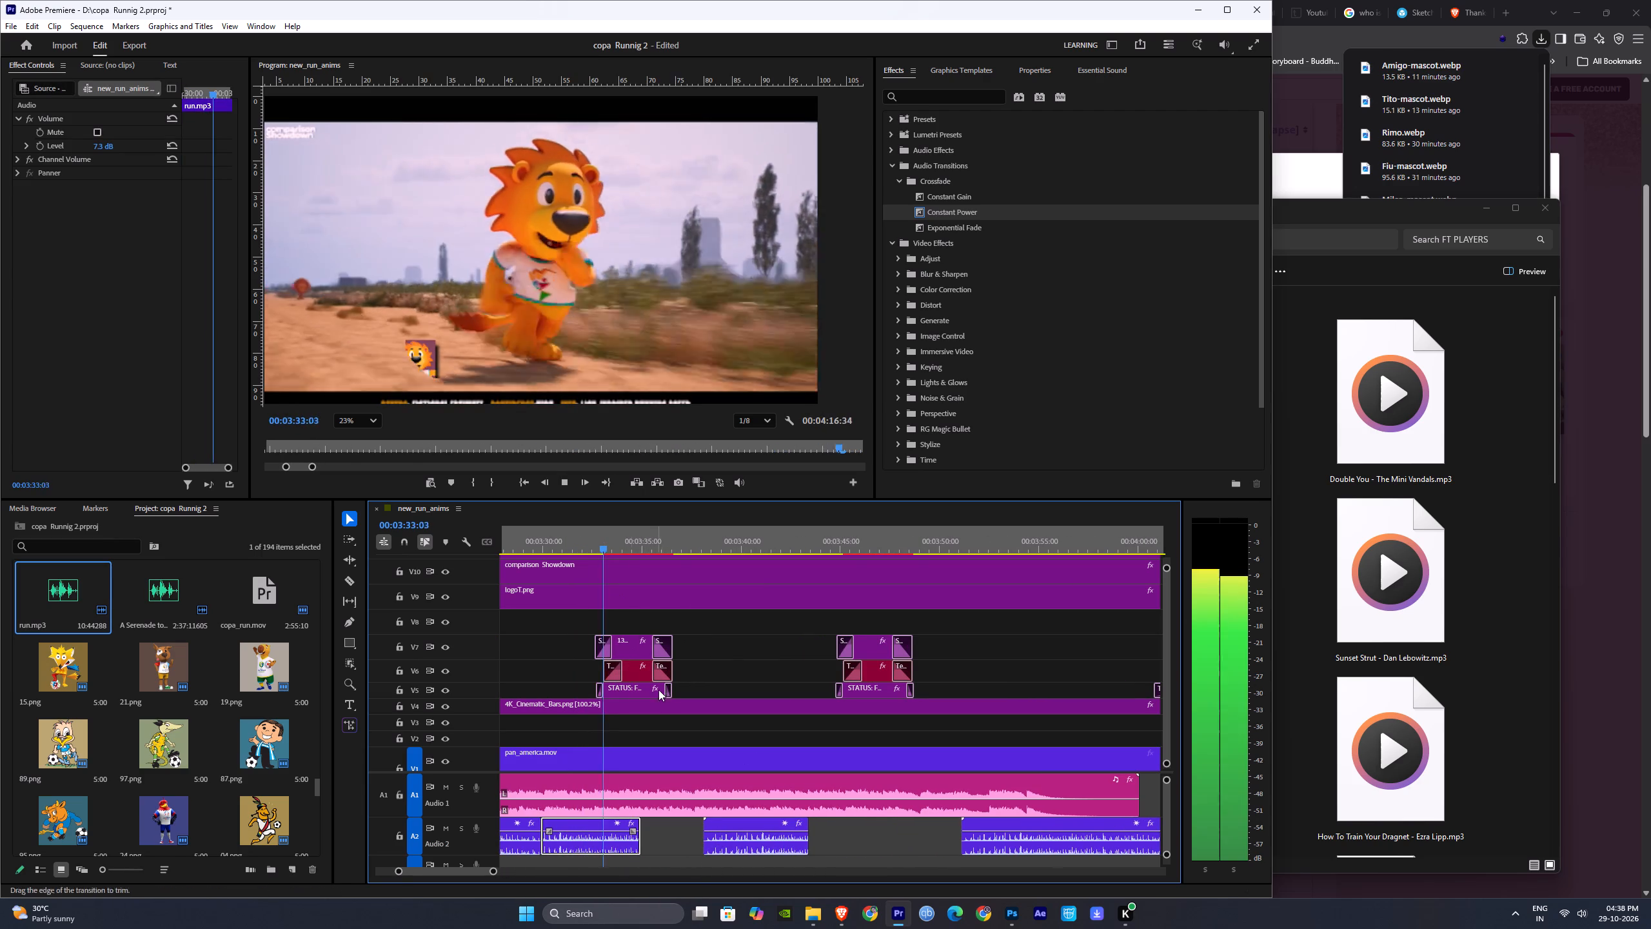
{"action": "key", "text": "space"}
{"action": "left_click_drag", "start_coordinate": [648, 824], "coordinate": [629, 824]}
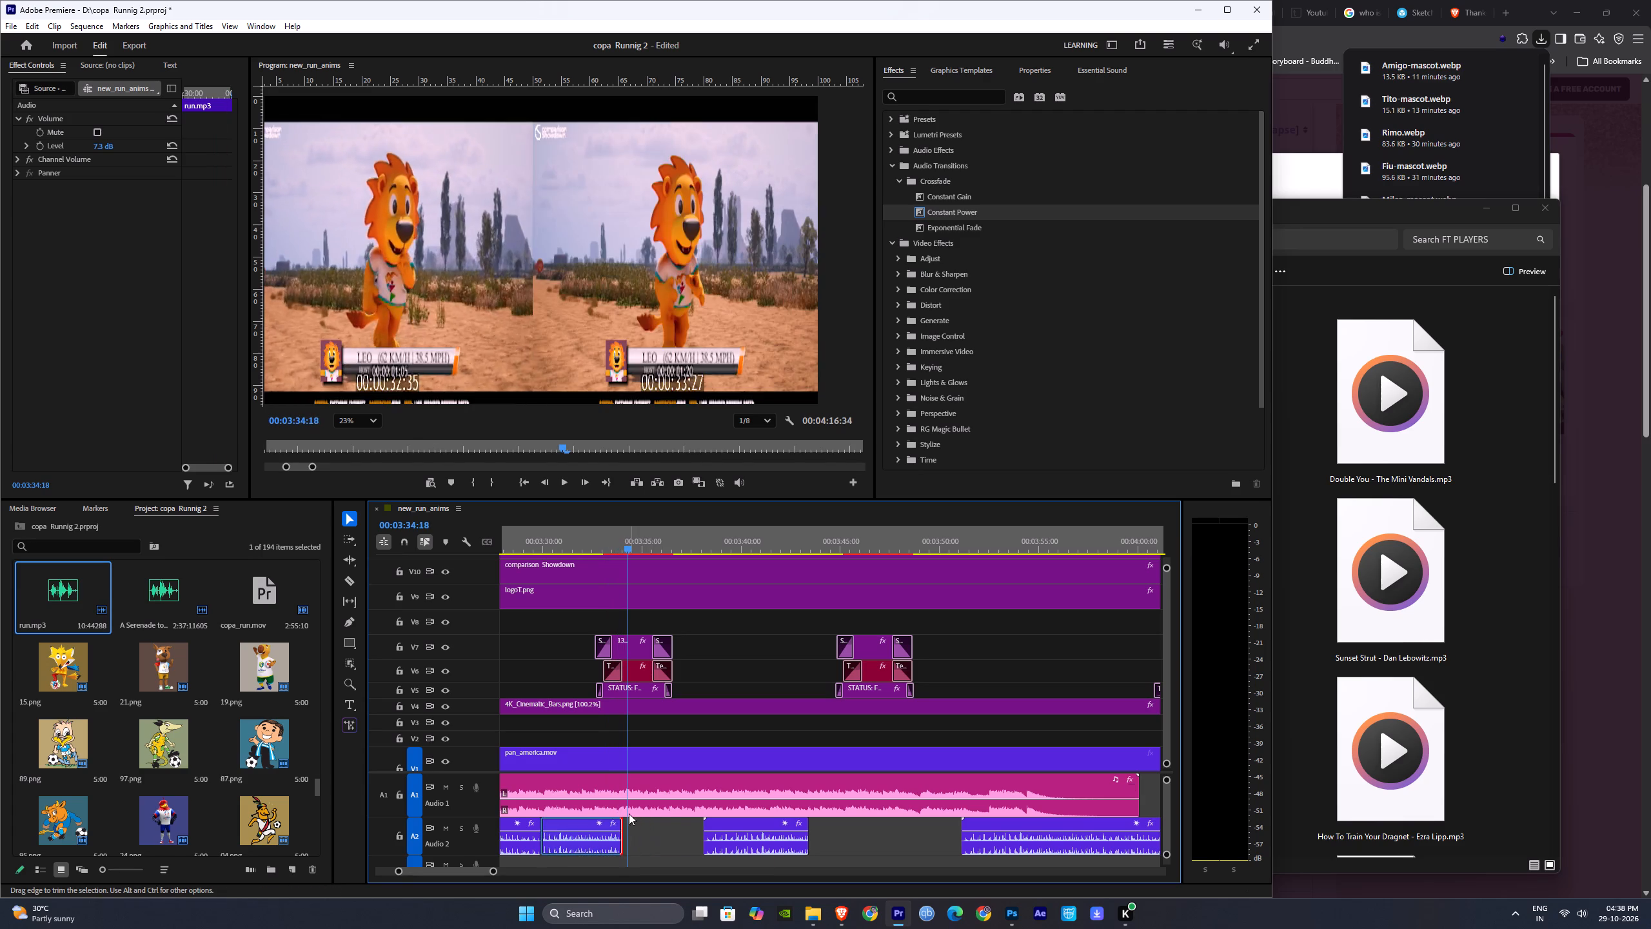
{"action": "left_click", "coordinate": [610, 530]}
{"action": "key", "text": "space"}
{"action": "key", "text": "space"}
Move the following run.mp3 clip earlier to start at about 03:35:30, as LEO's graphic leaves, and play it back.
{"action": "left_click_drag", "start_coordinate": [754, 844], "coordinate": [718, 843]}
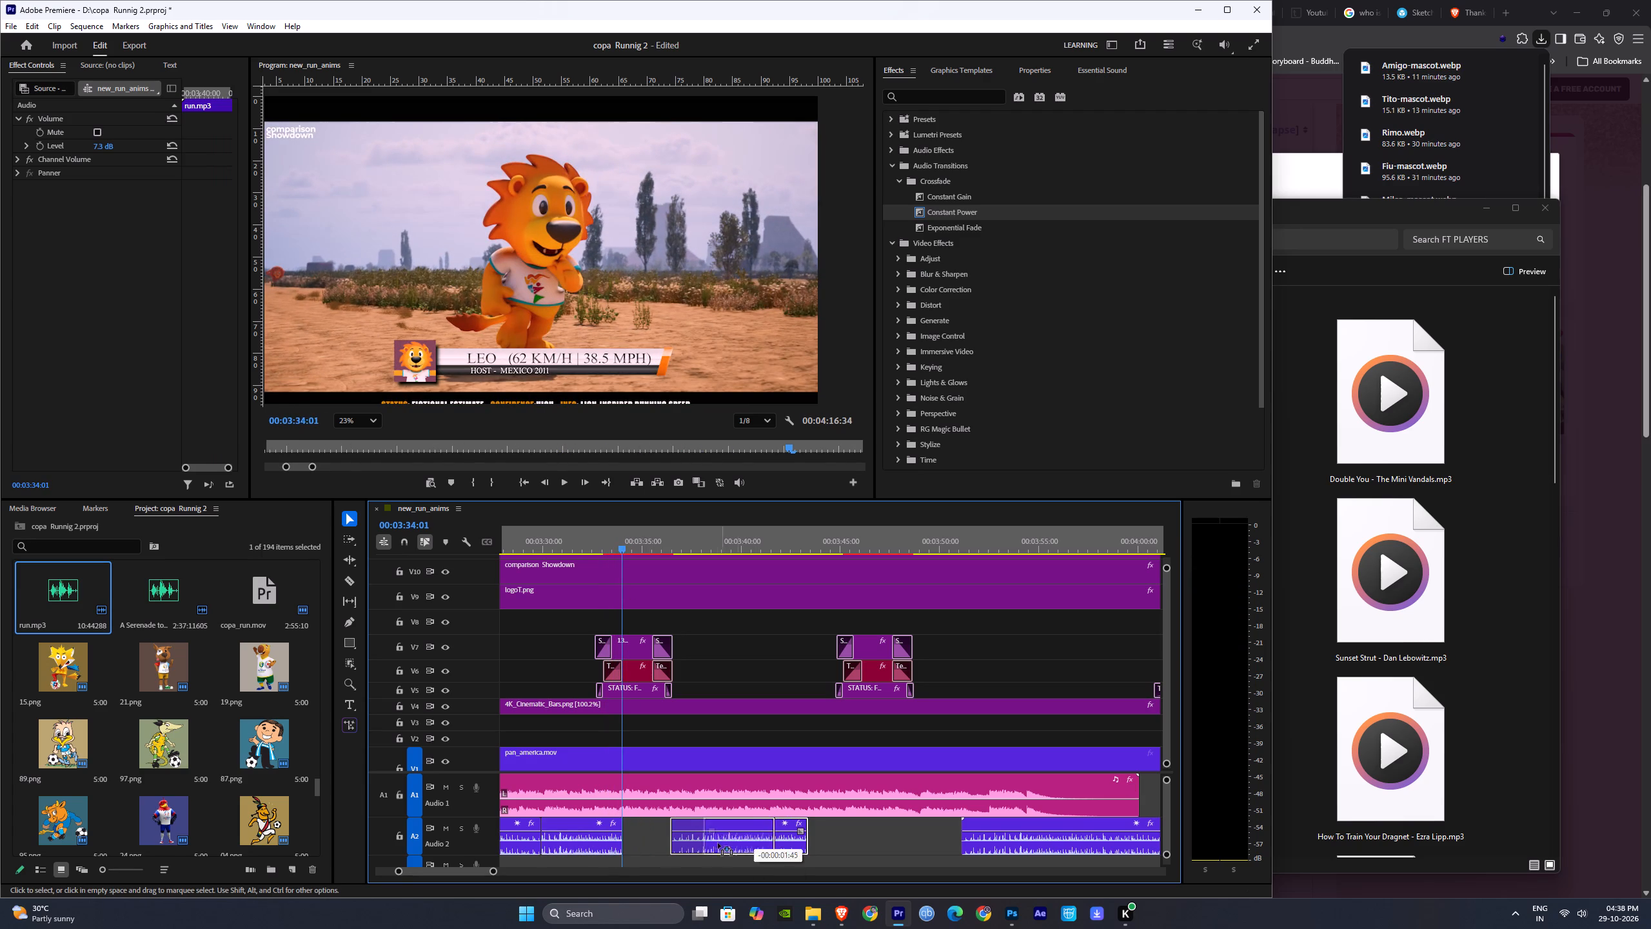
{"action": "left_click_drag", "start_coordinate": [718, 843], "coordinate": [700, 841]}
{"action": "key", "text": "space"}
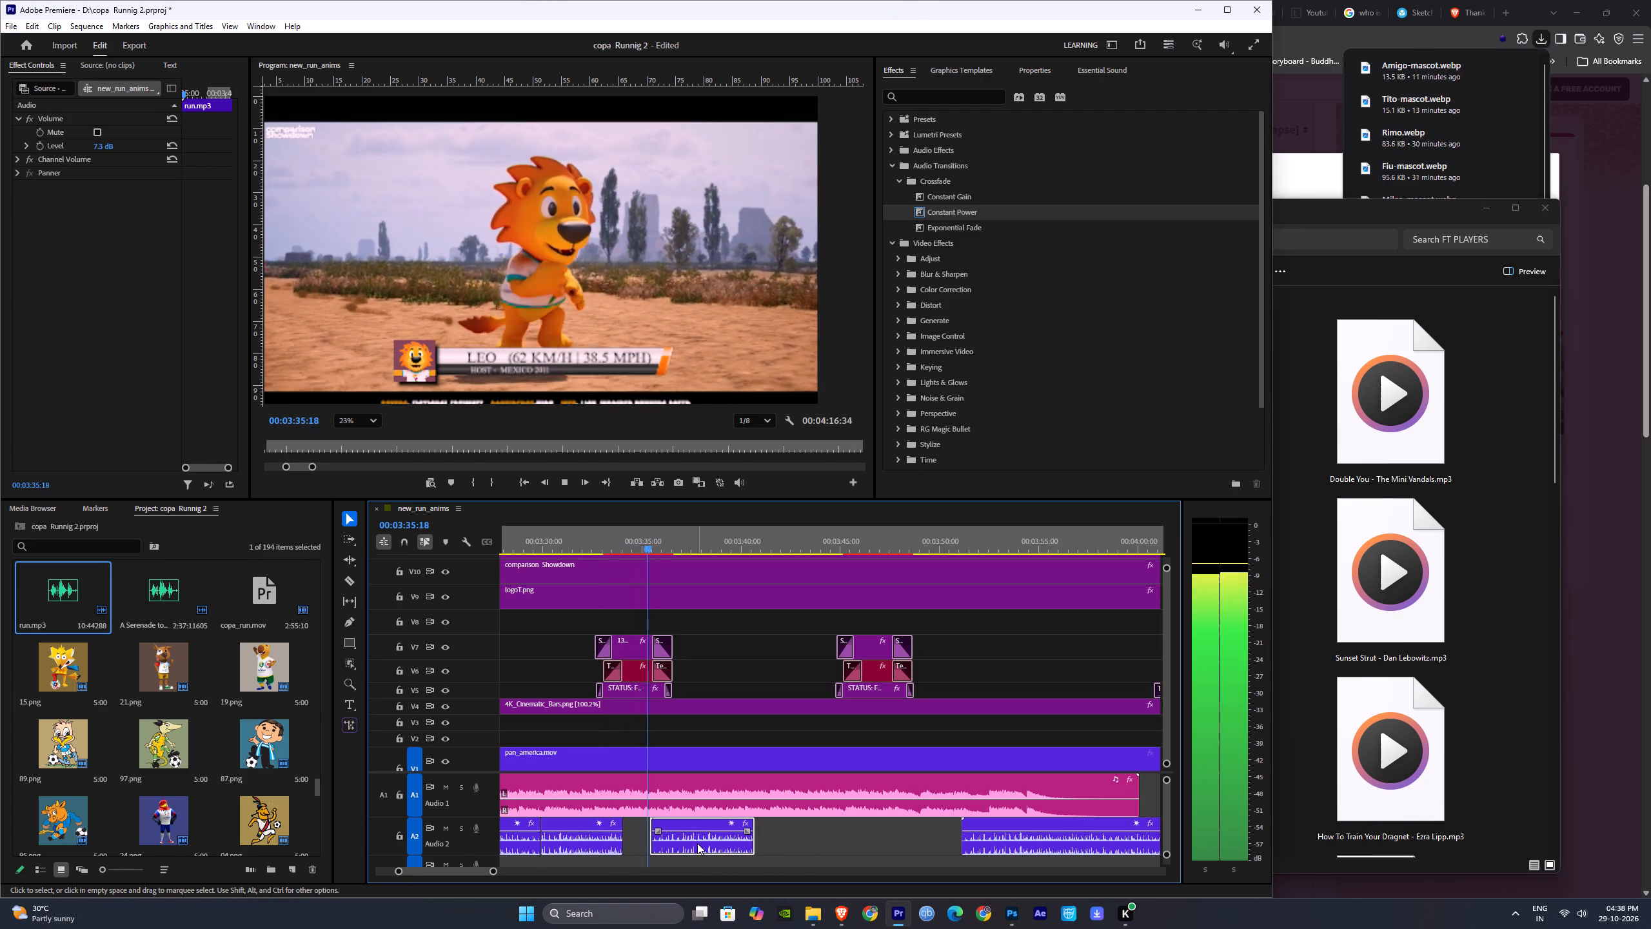
{"action": "key", "text": "space"}
{"action": "left_click", "coordinate": [697, 843]}
{"action": "key", "text": "space"}
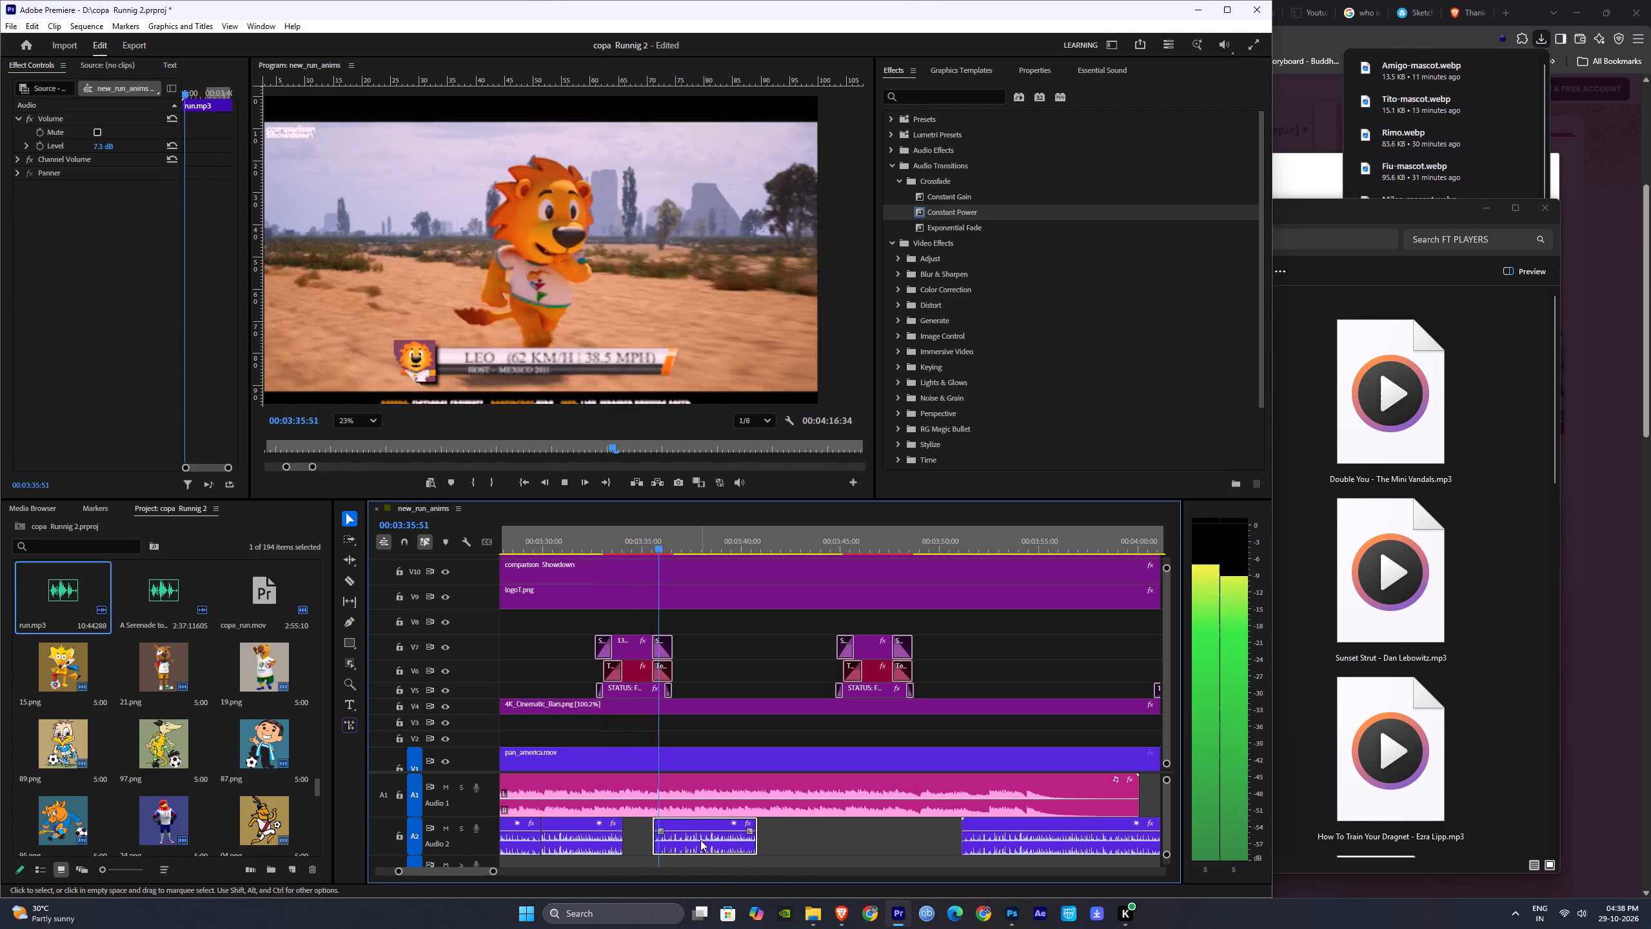
Extend the end of that run.mp3 clip and adjust it to about 03:45:15, where CAUÊ's graphic comes in, using playback.
{"action": "left_click_drag", "start_coordinate": [763, 841], "coordinate": [918, 845]}
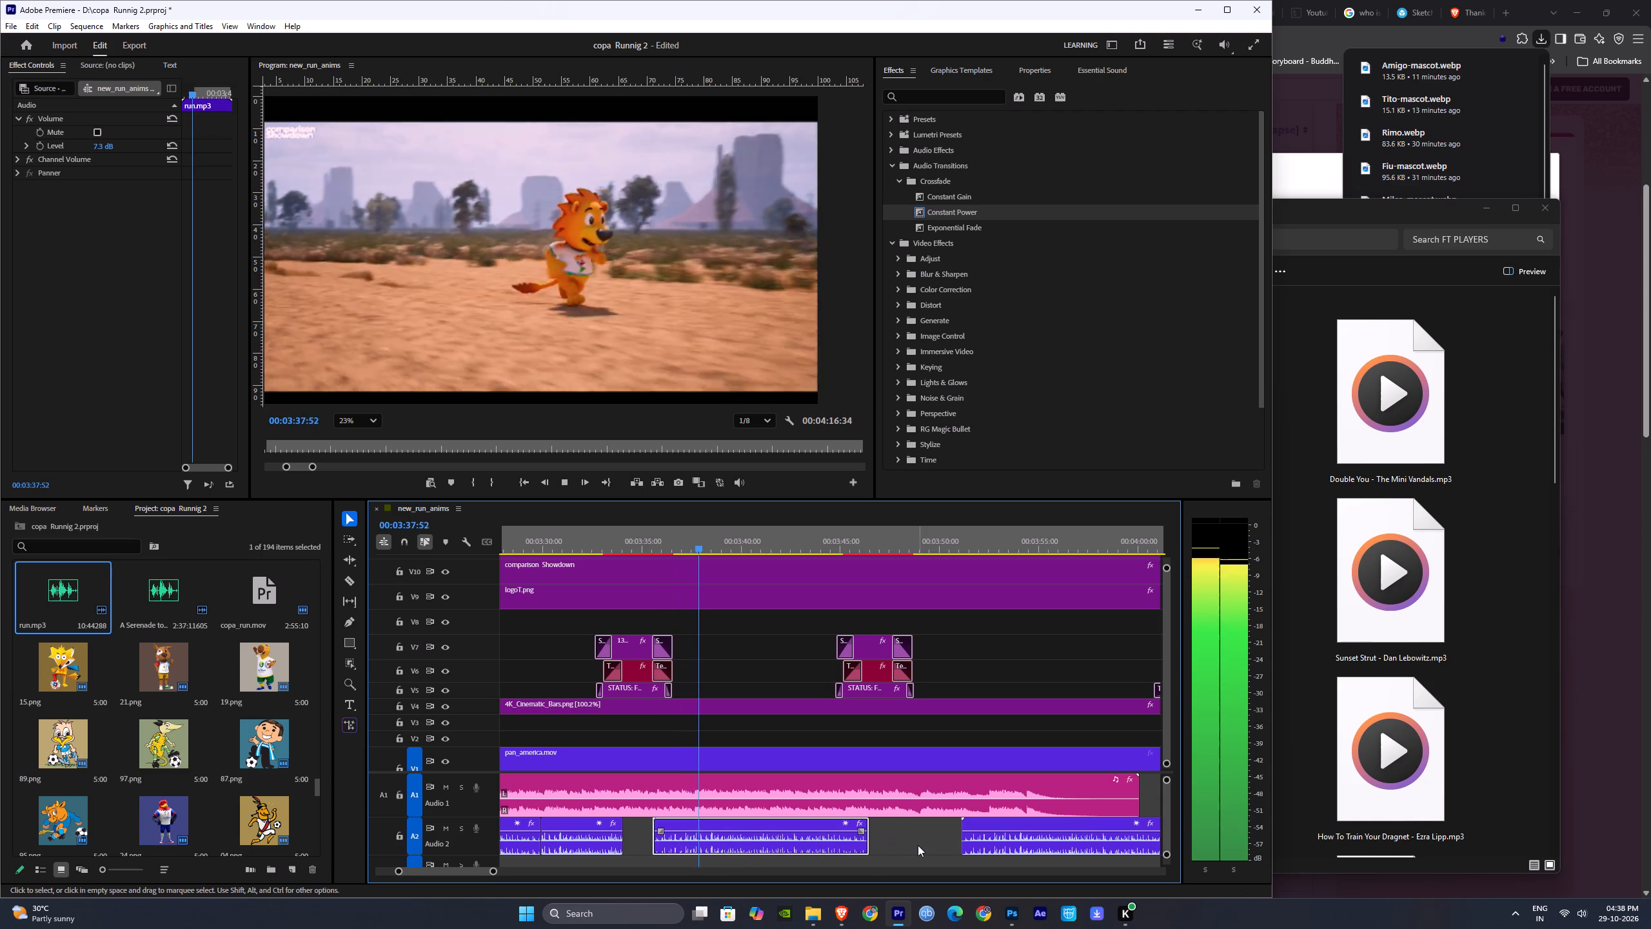
{"action": "left_click", "coordinate": [918, 844]}
{"action": "left_click", "coordinate": [923, 844]}
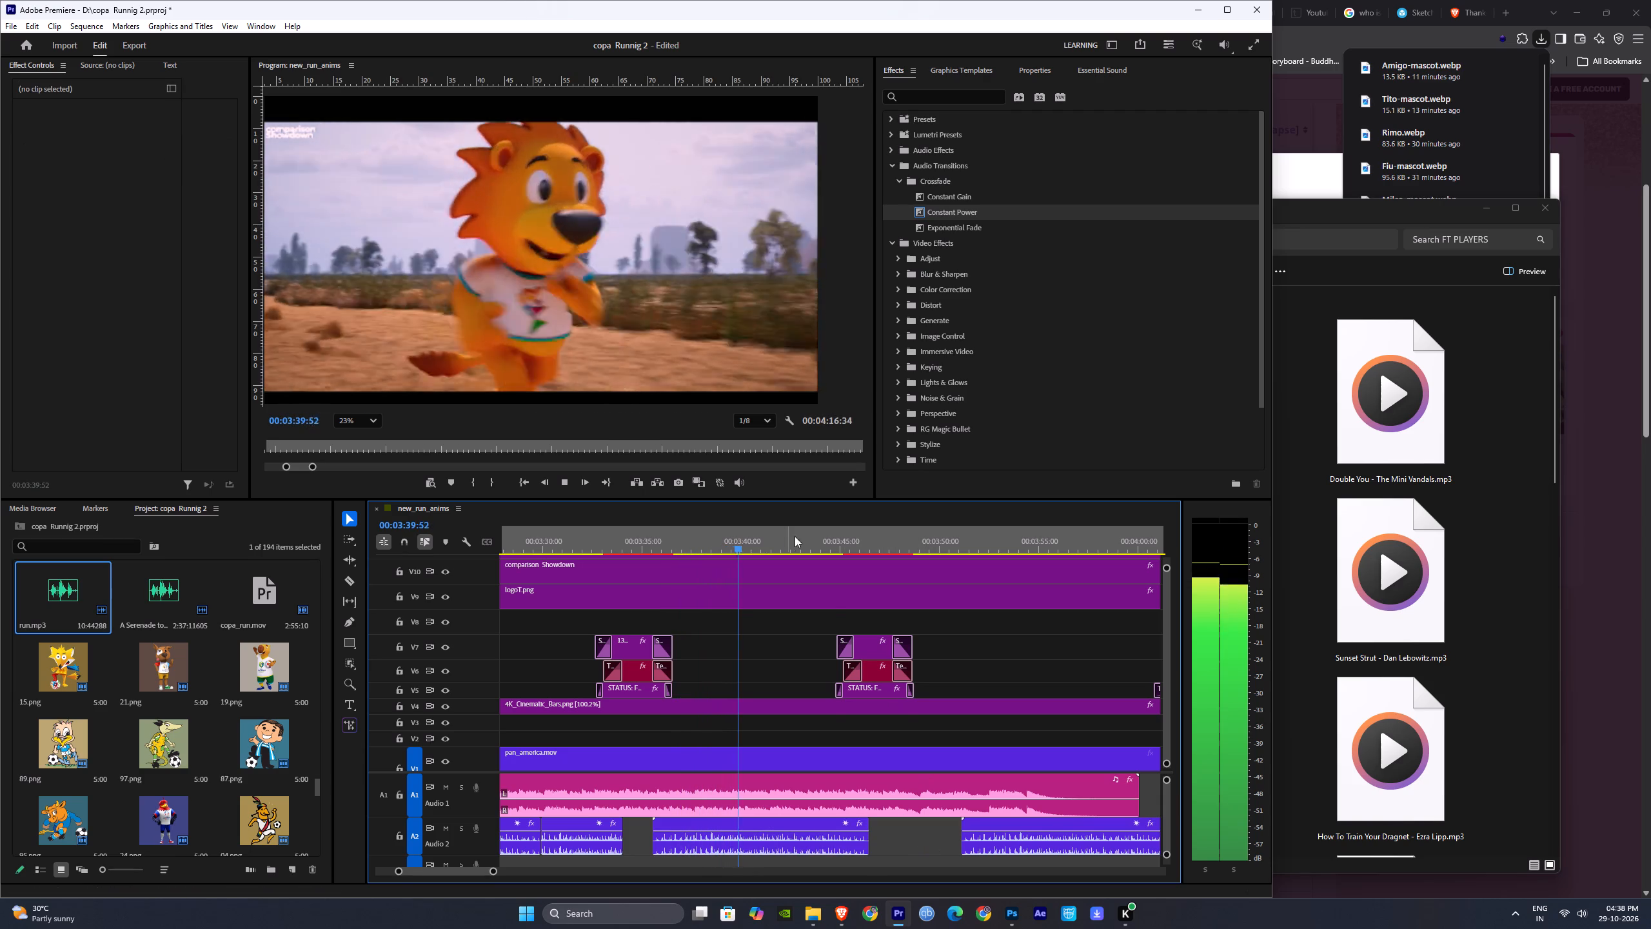
{"action": "left_click_drag", "start_coordinate": [793, 536], "coordinate": [835, 537]}
{"action": "key", "text": "space"}
{"action": "key", "text": "space"}
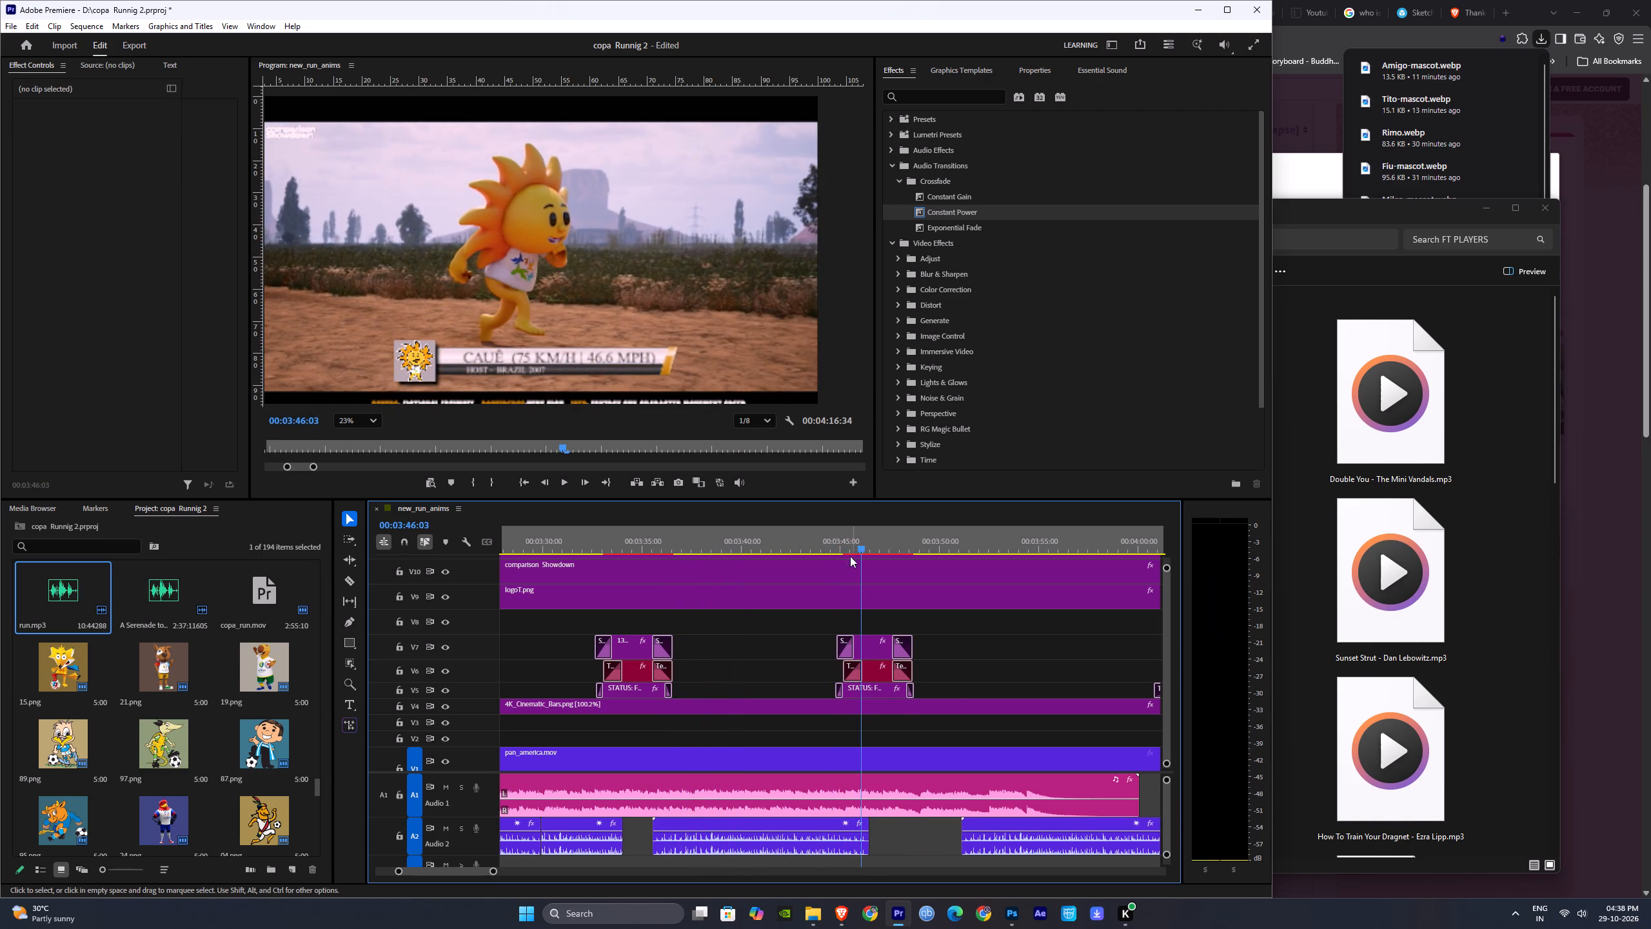
{"action": "left_click", "coordinate": [836, 543]}
{"action": "key", "text": "space"}
{"action": "key", "text": "space"}
{"action": "left_click_drag", "start_coordinate": [872, 834], "coordinate": [850, 831]}
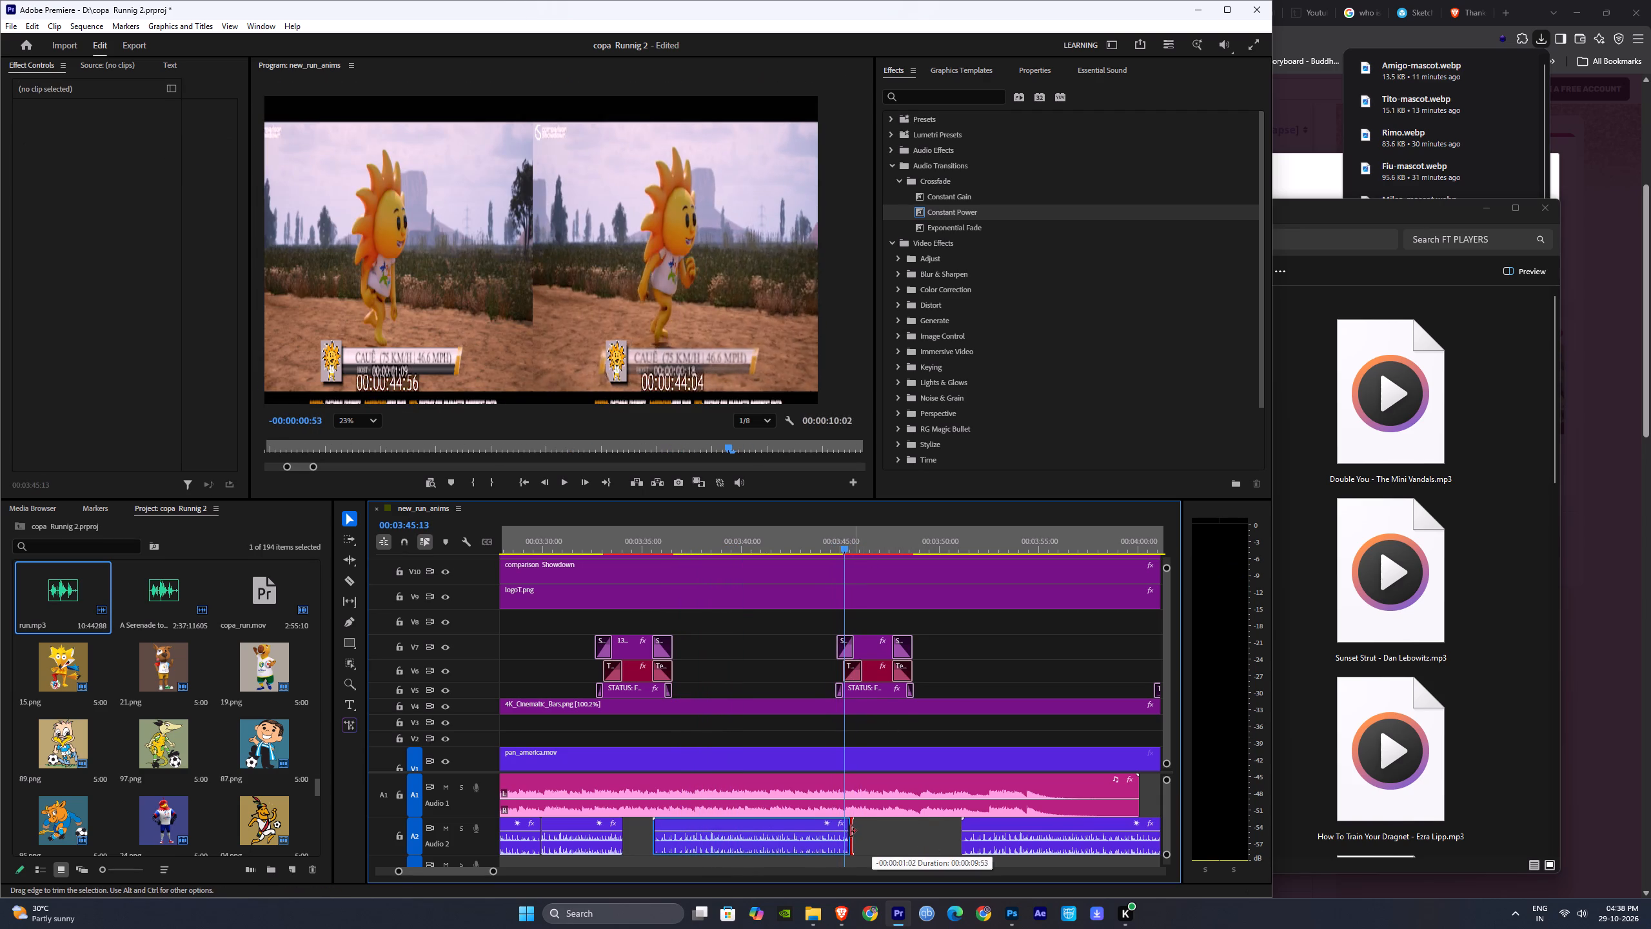
{"action": "left_click_drag", "start_coordinate": [850, 831], "coordinate": [849, 830]}
Move the last run.mp3 clip earlier to start at about 03:48:40, save the project, and play back CAUÊ's graphic section.
{"action": "key", "text": "space"}
{"action": "left_click_drag", "start_coordinate": [1019, 846], "coordinate": [971, 842]}
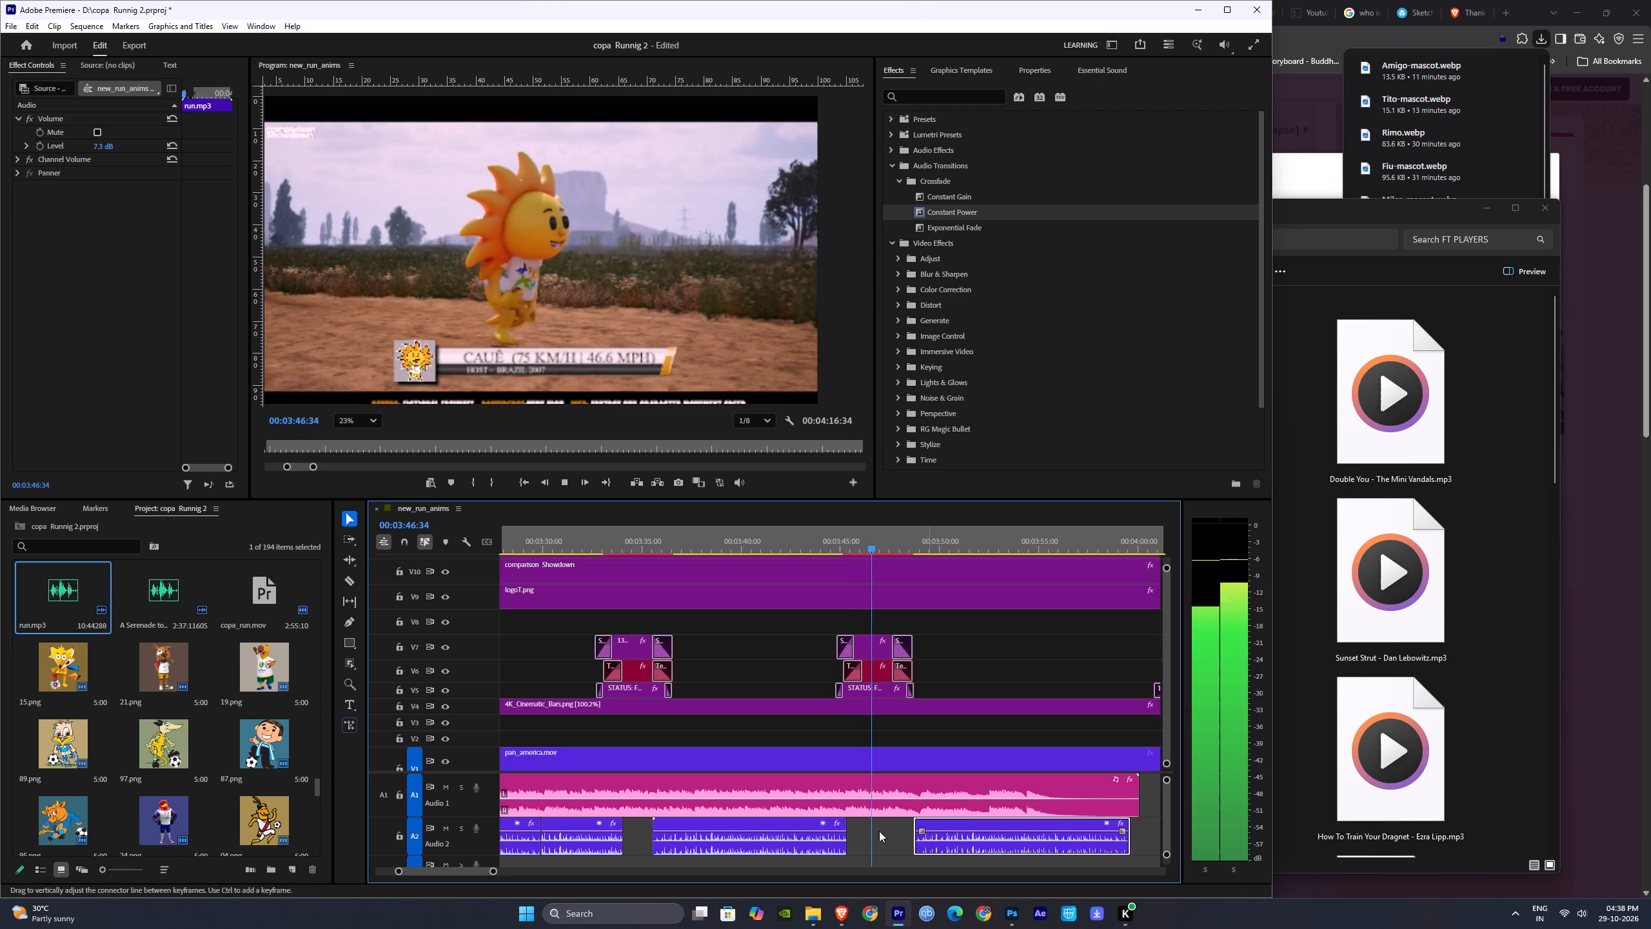
{"action": "left_click_drag", "start_coordinate": [494, 875], "coordinate": [533, 874]}
{"action": "left_click_drag", "start_coordinate": [491, 873], "coordinate": [507, 872]}
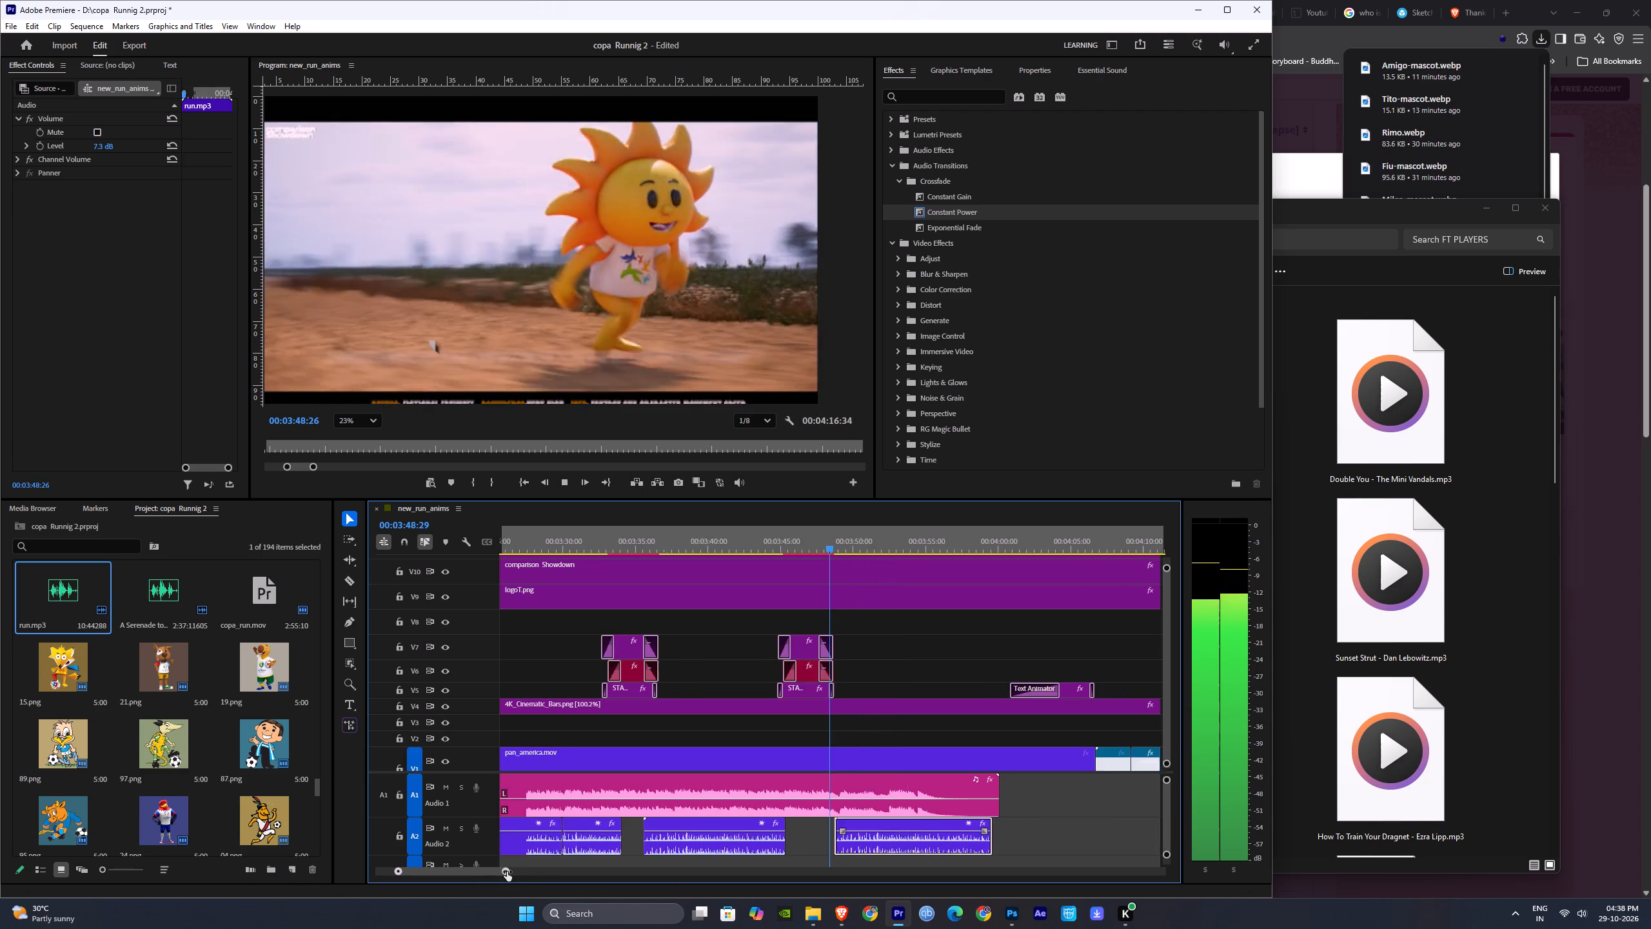
{"action": "left_click_drag", "start_coordinate": [507, 872], "coordinate": [517, 872]}
{"action": "left_click", "coordinate": [1223, 10]}
{"action": "scroll", "coordinate": [957, 607], "scroll_direction": "up", "scroll_amount": 2, "text": "alt"}
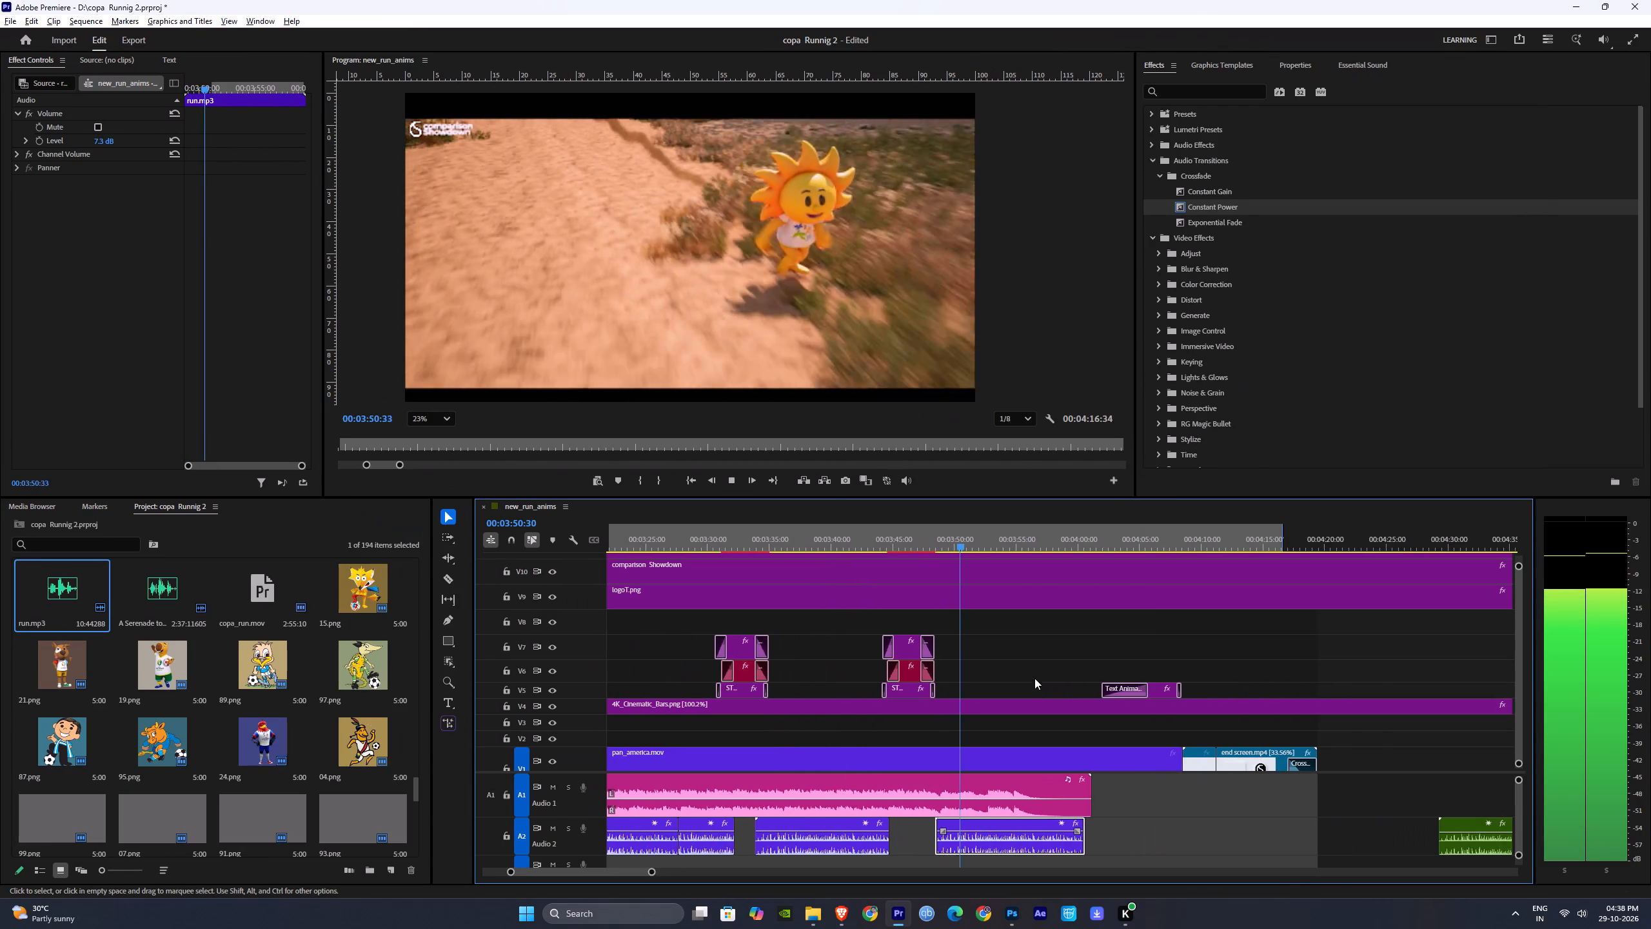
{"action": "scroll", "coordinate": [1034, 678], "scroll_direction": "up", "scroll_amount": 2, "text": "alt"}
{"action": "key", "text": "space"}
{"action": "left_click", "coordinate": [893, 550]}
{"action": "key", "text": "ctrl+s"}
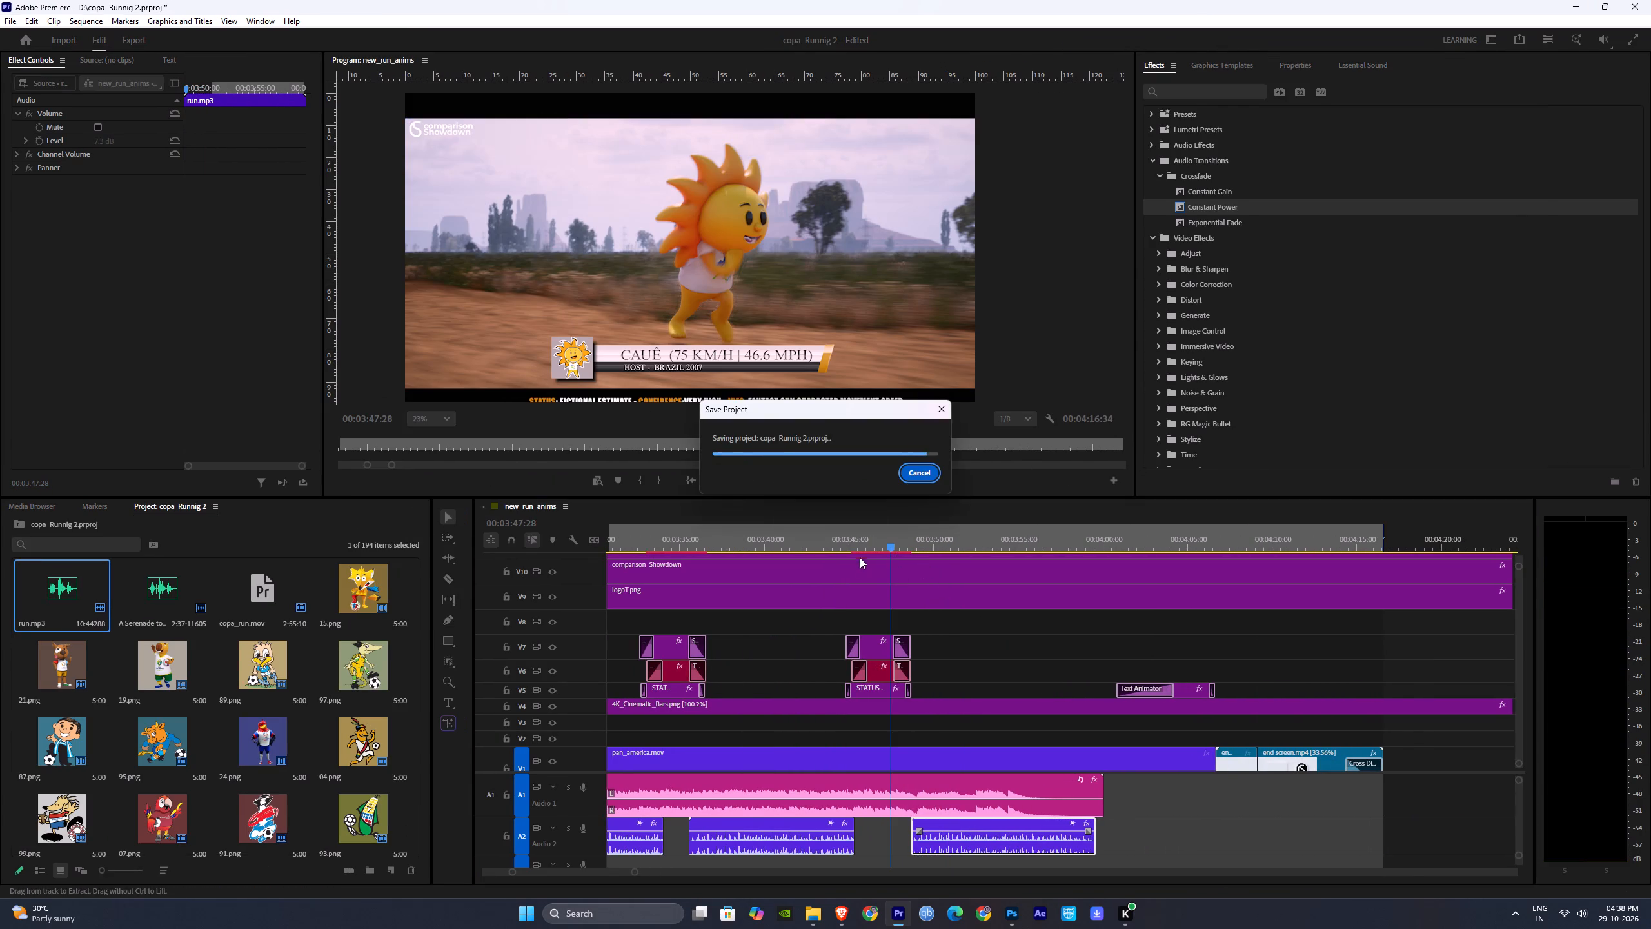
{"action": "left_click_drag", "start_coordinate": [856, 543], "coordinate": [850, 543]}
{"action": "key", "text": "space"}
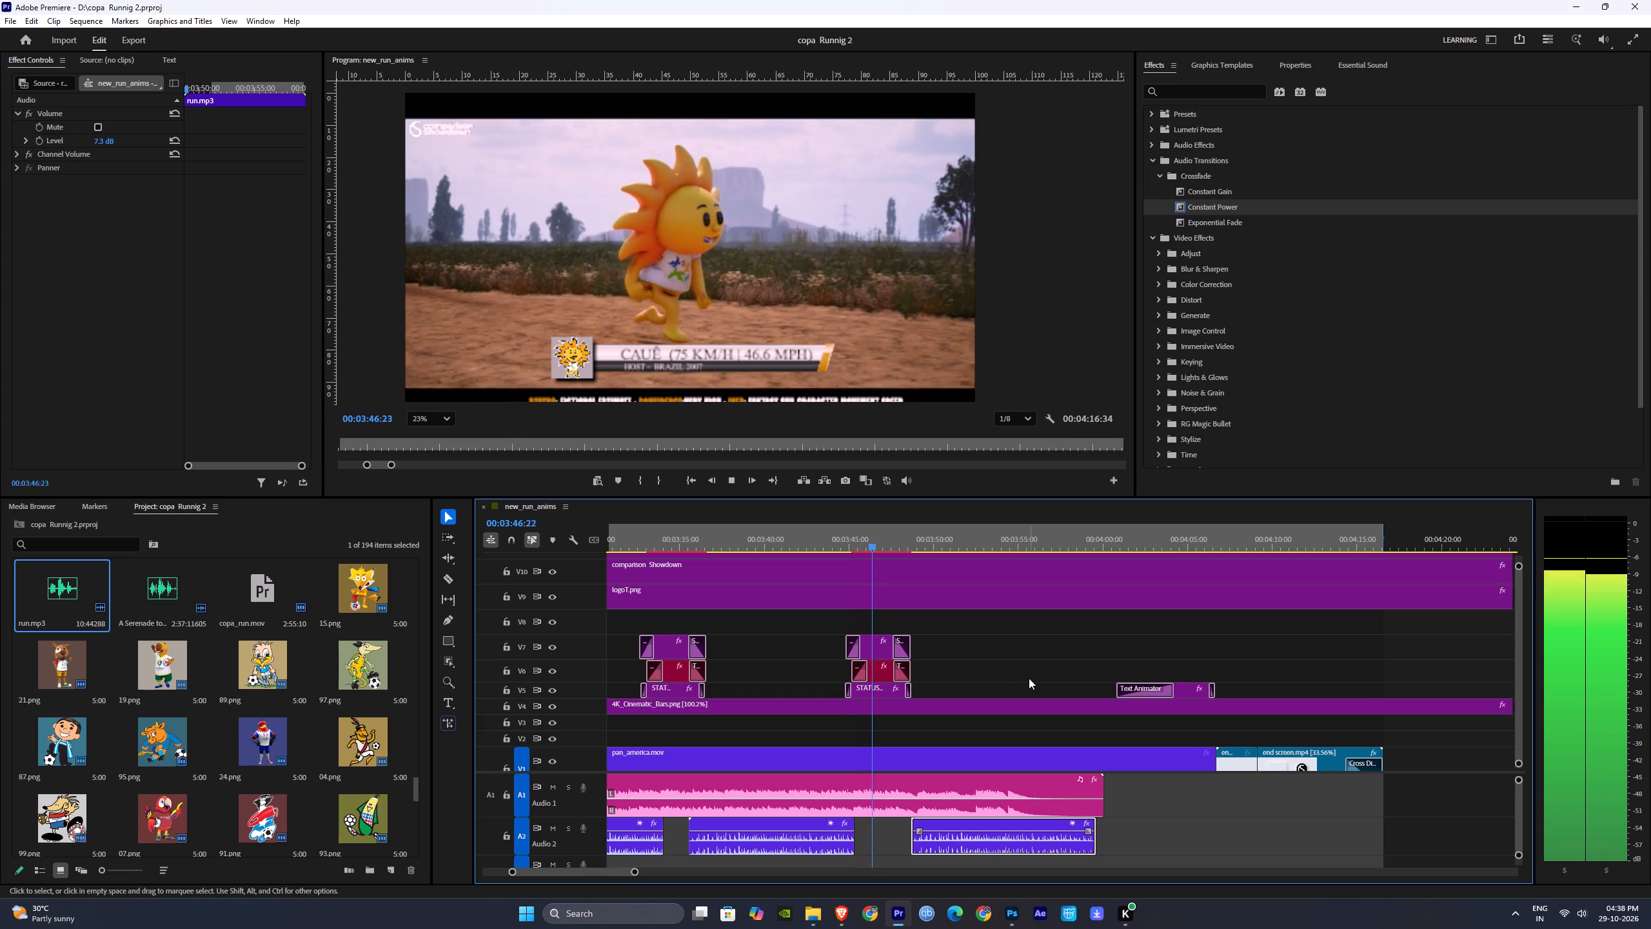
{"action": "left_click", "coordinate": [976, 660]}
{"action": "left_click", "coordinate": [997, 665]}
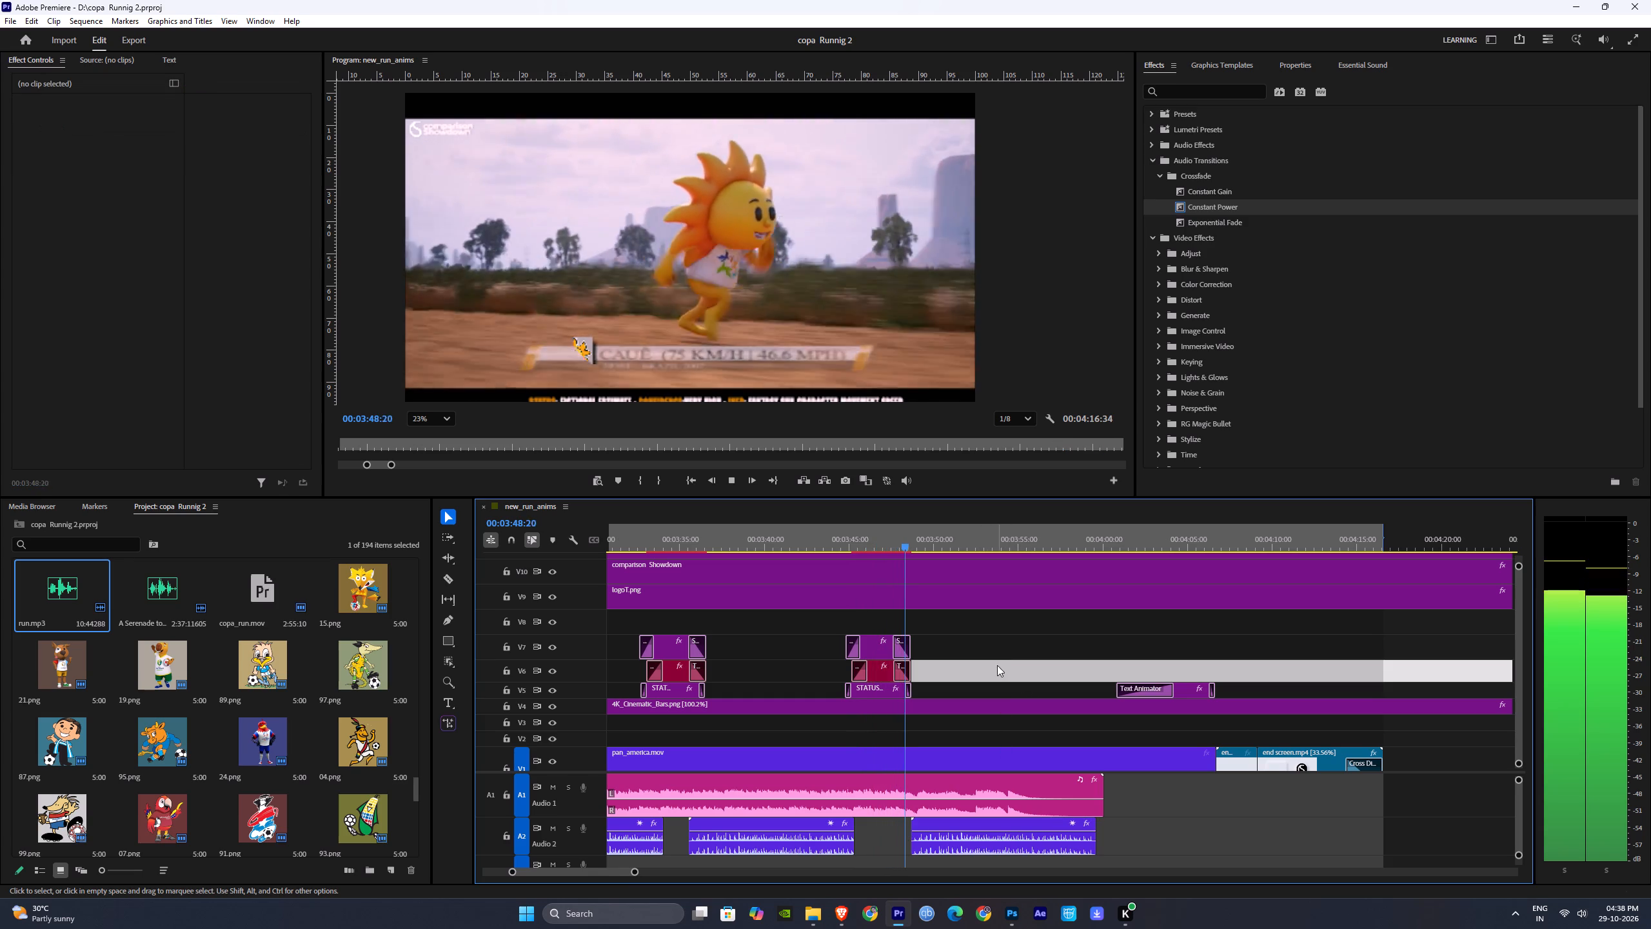
{"action": "key", "text": "space"}
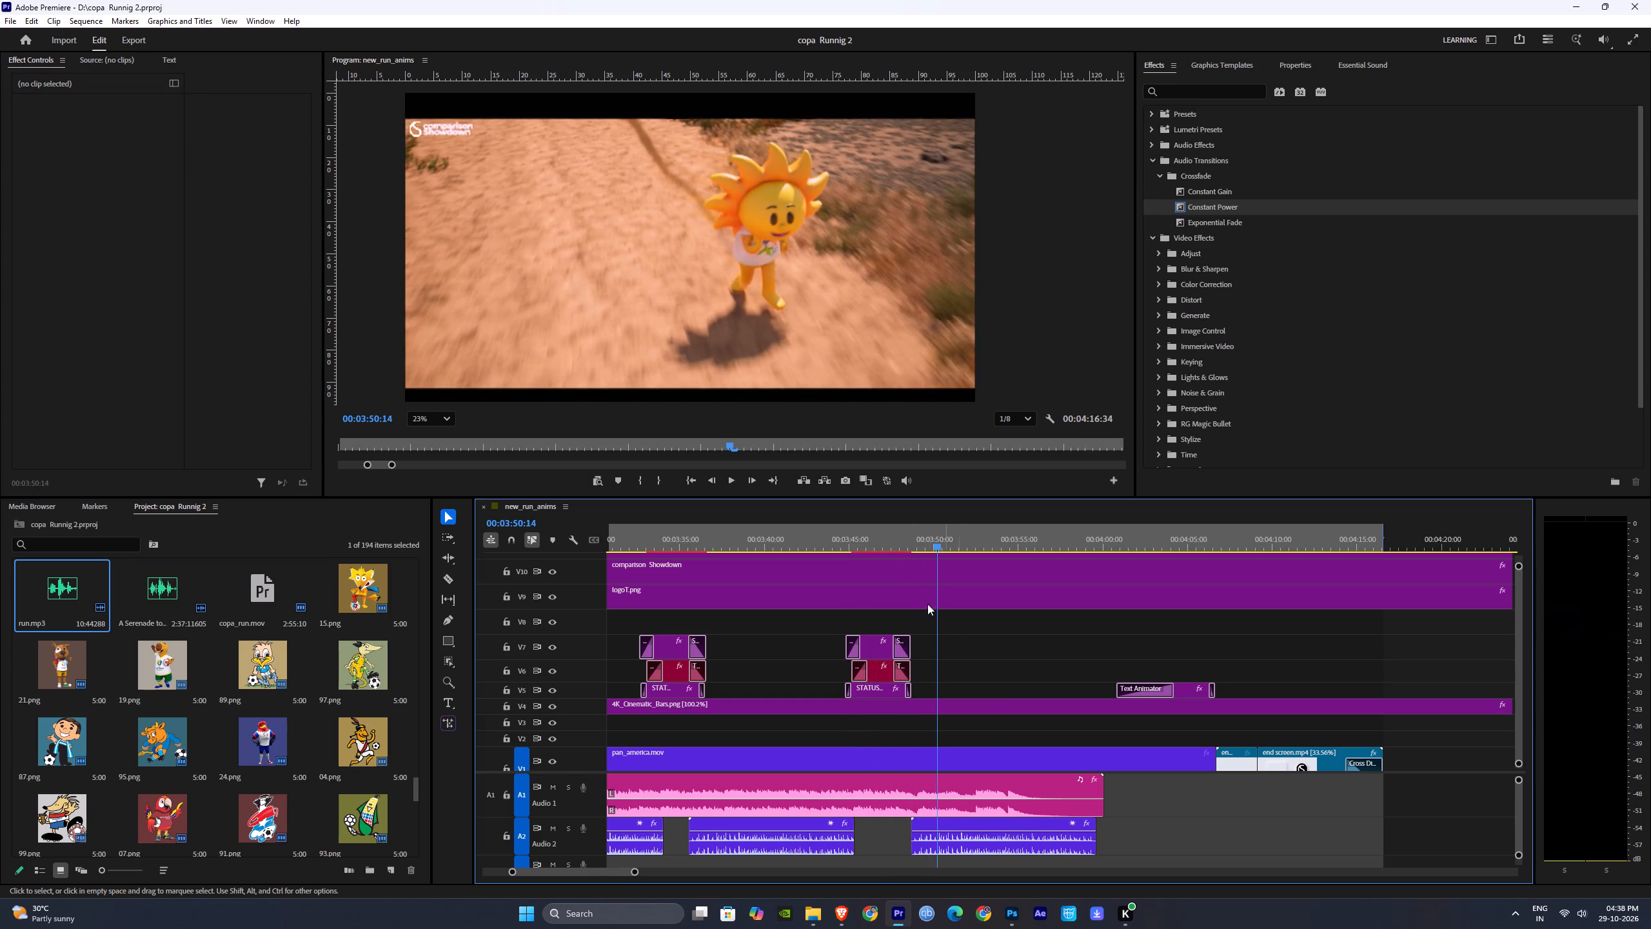
Shift the last run.mp3 clip earlier to start at about 03:46:40, during CAUÊ's graphic, checking the sync with playback.
{"action": "left_click", "coordinate": [886, 545]}
{"action": "key", "text": "space"}
{"action": "key", "text": "space"}
{"action": "left_click_drag", "start_coordinate": [963, 825], "coordinate": [947, 824]}
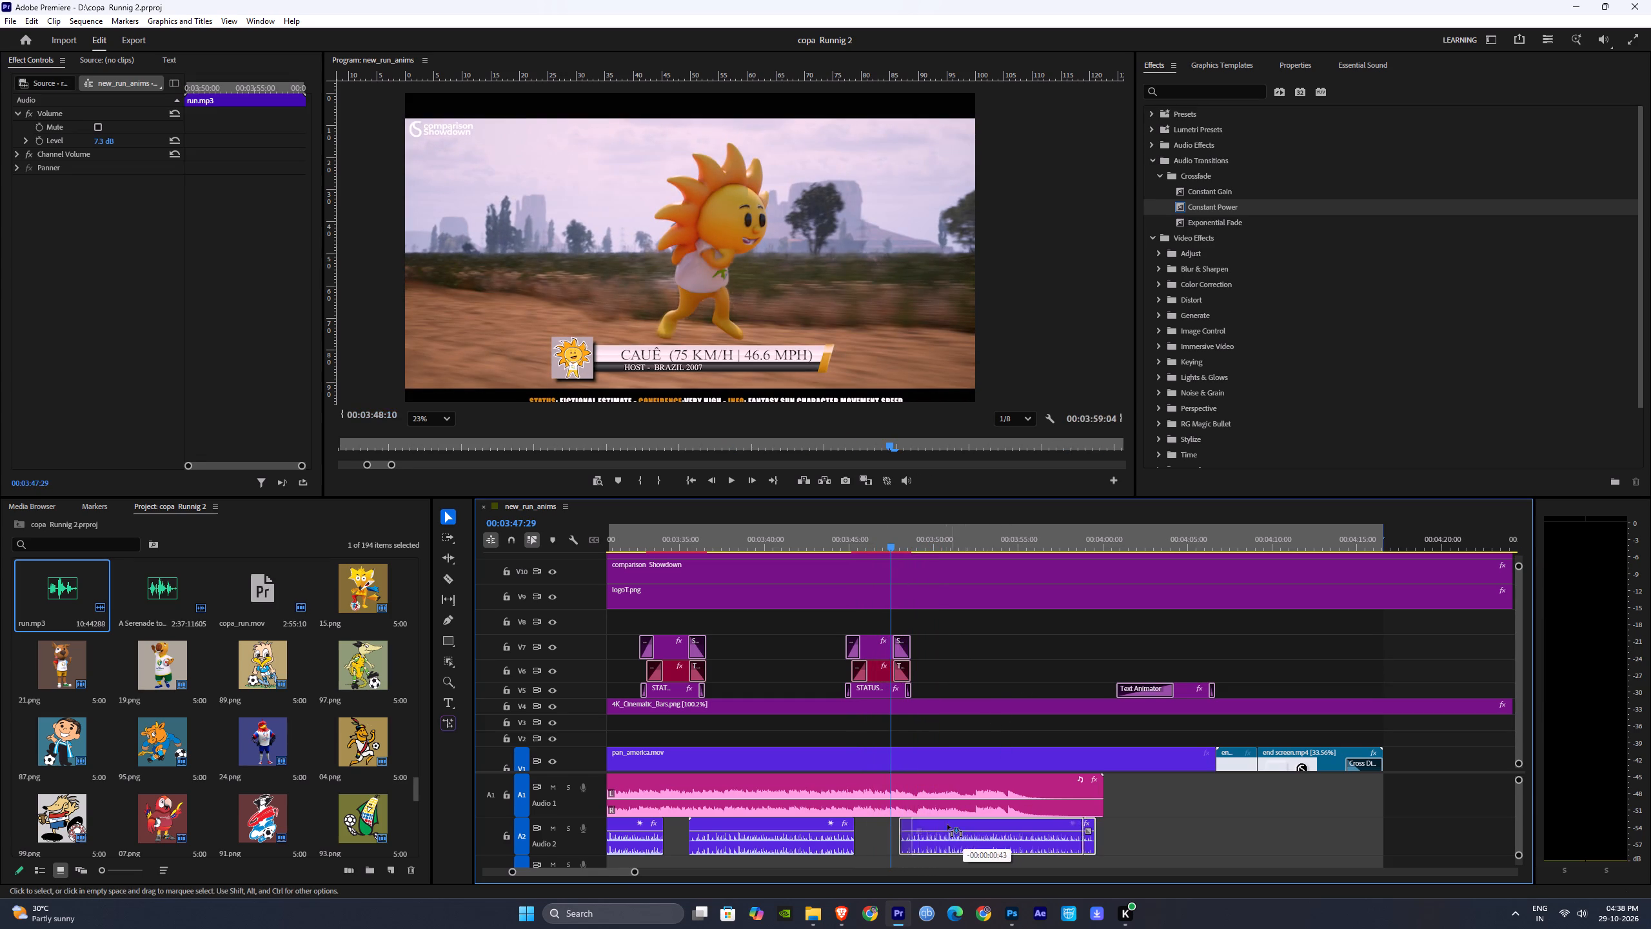
{"action": "left_click_drag", "start_coordinate": [947, 824], "coordinate": [937, 824]}
{"action": "left_click", "coordinate": [870, 538]}
{"action": "key", "text": "space"}
{"action": "scroll", "coordinate": [994, 680], "scroll_direction": "up", "scroll_amount": 1, "text": "alt"}
{"action": "scroll", "coordinate": [994, 680], "scroll_direction": "down", "scroll_amount": 1, "text": "alt"}
{"action": "scroll", "coordinate": [994, 680], "scroll_direction": "up", "scroll_amount": 1, "text": "alt"}
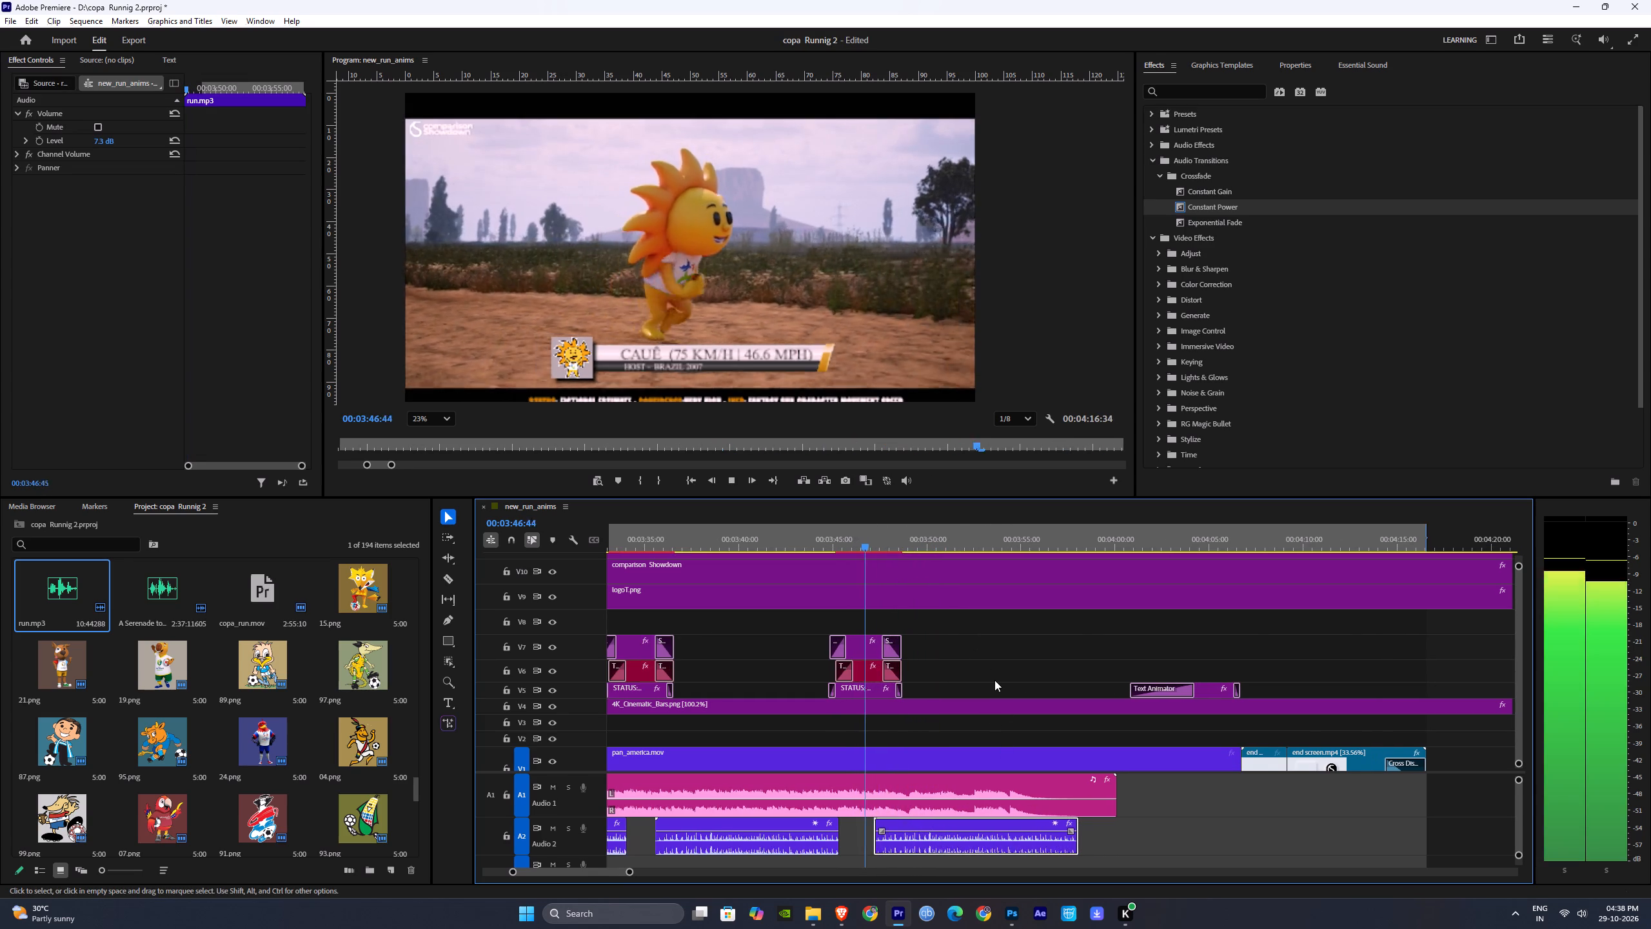
{"action": "key", "text": "space"}
{"action": "left_click_drag", "start_coordinate": [924, 823], "coordinate": [914, 823]}
{"action": "key", "text": "space"}
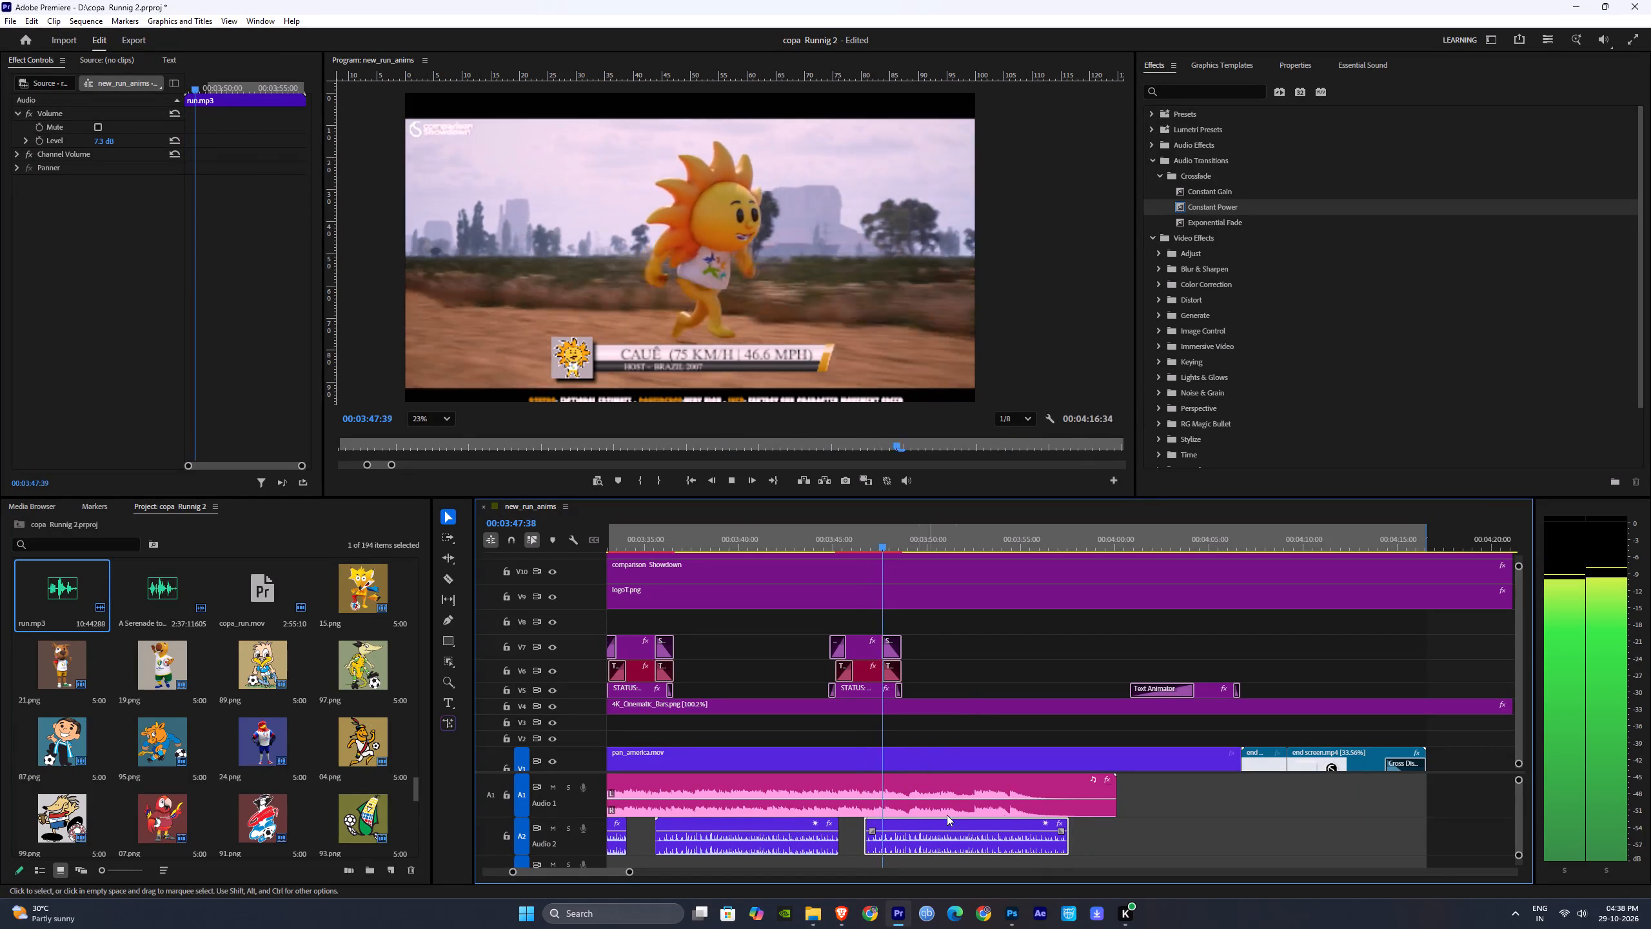
Fade out the last run.mp3 clip with volume keyframes at about 03:52:40 and, at a lowered level, the clip's end; play it back.
{"action": "left_click_drag", "start_coordinate": [628, 872], "coordinate": [789, 862]}
{"action": "scroll", "coordinate": [1193, 790], "scroll_direction": "up", "scroll_amount": 10, "text": "alt"}
{"action": "scroll", "coordinate": [925, 823], "scroll_direction": "up", "scroll_amount": 2, "text": "alt"}
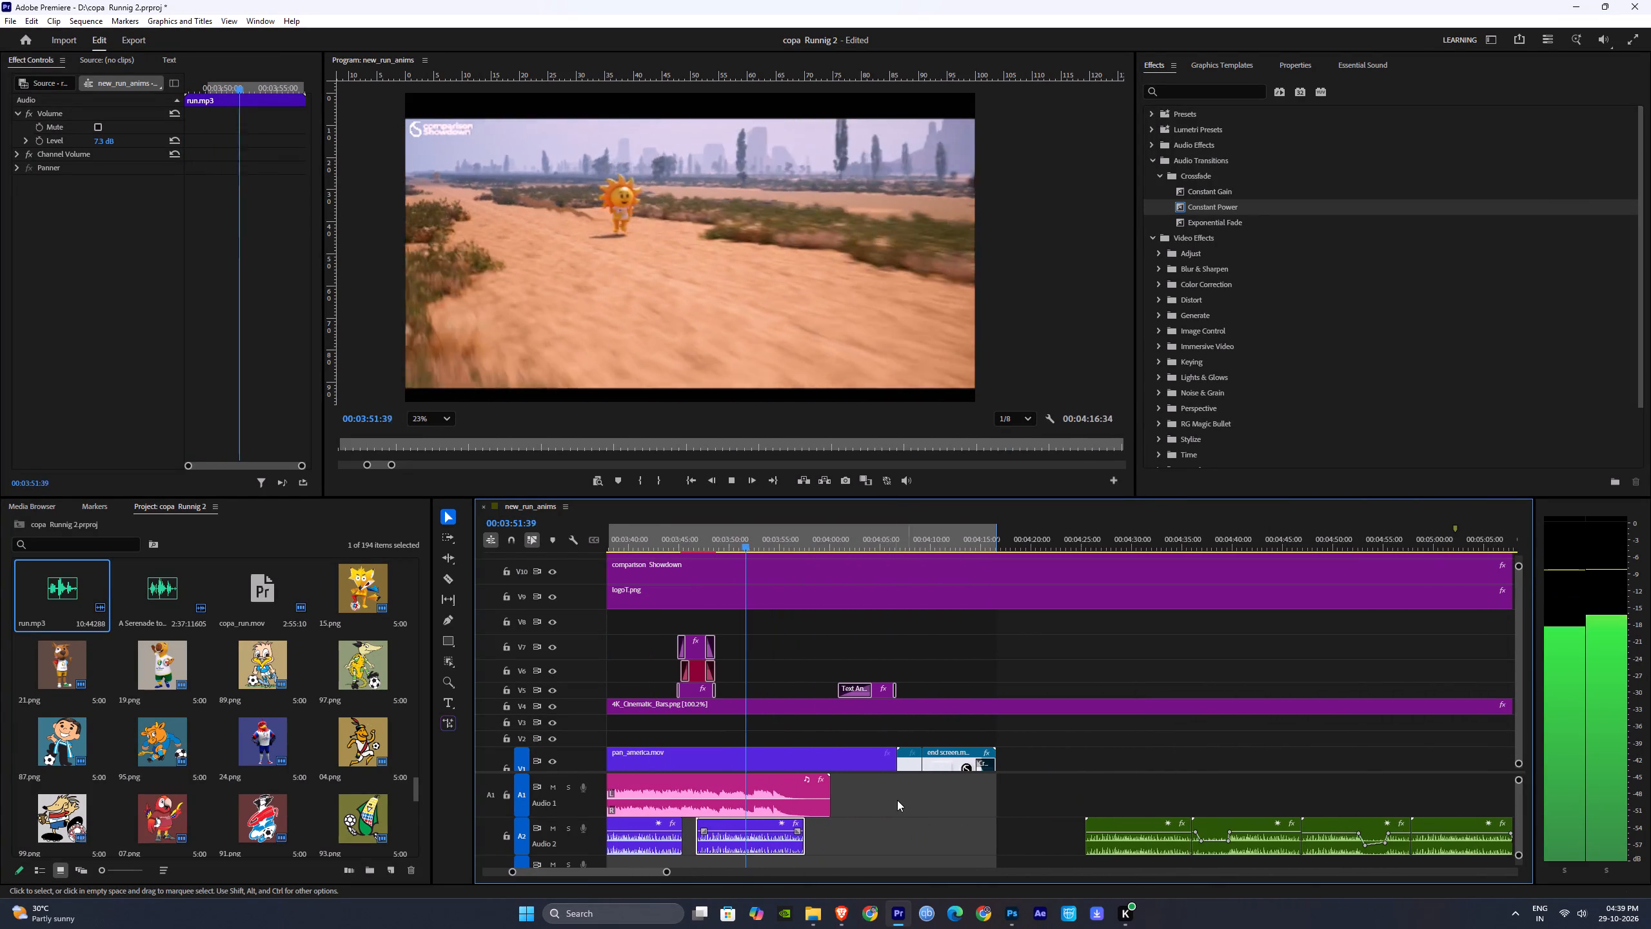
{"action": "key", "text": "space"}
{"action": "left_click", "coordinate": [756, 830], "text": "ctrl"}
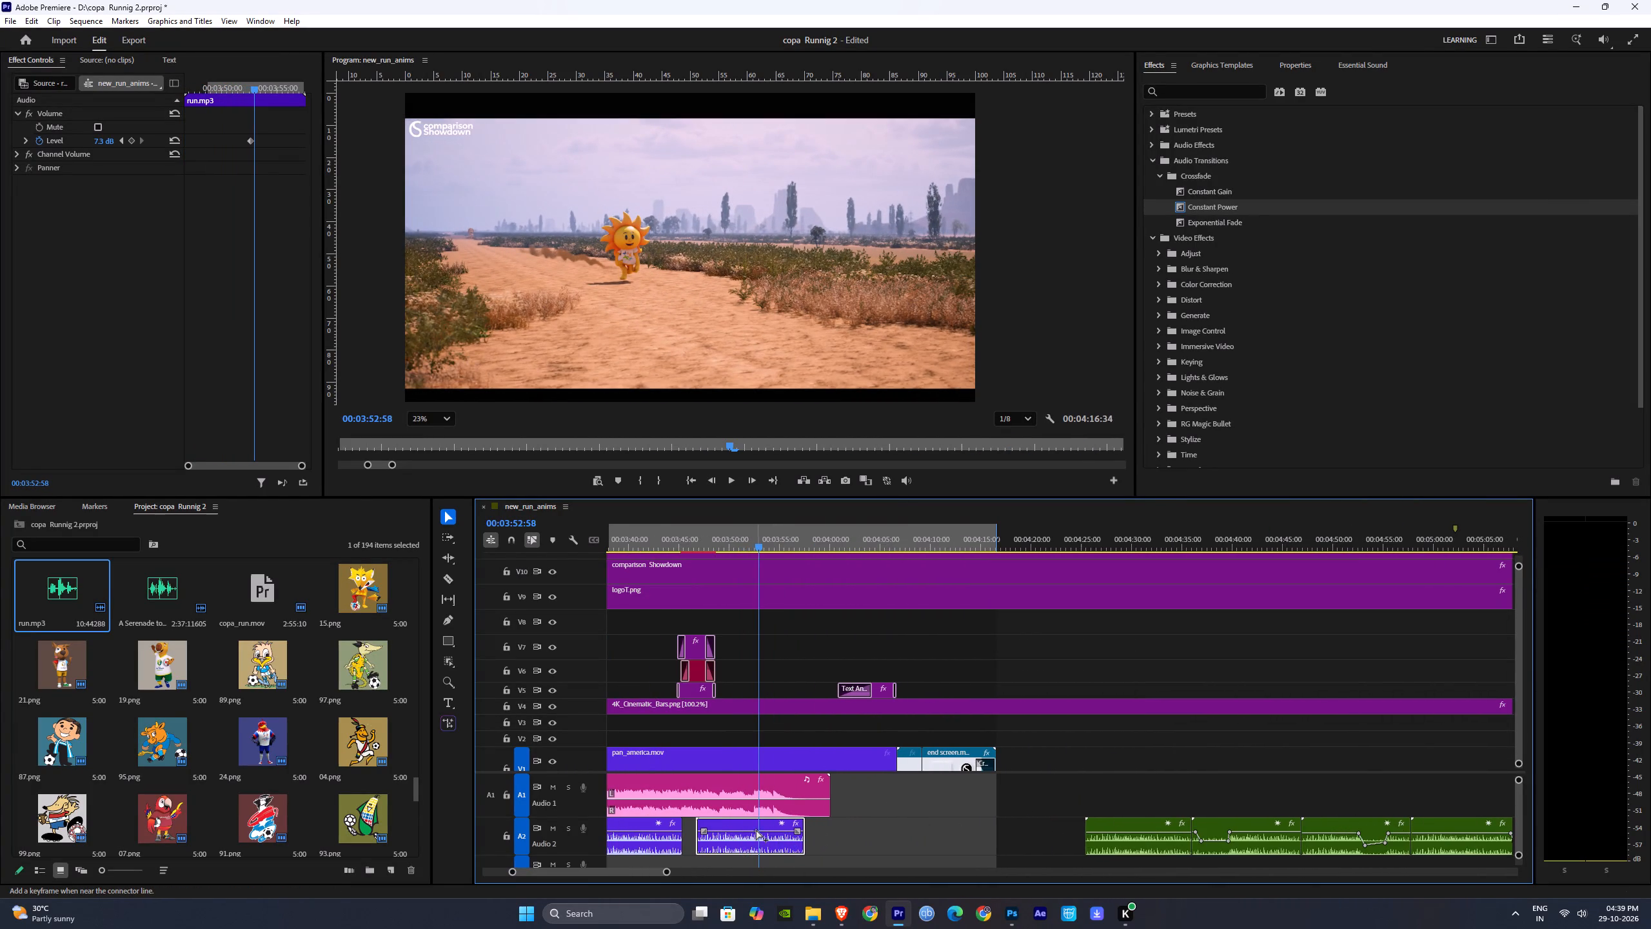
{"action": "left_click", "coordinate": [780, 834], "text": "ctrl"}
{"action": "left_click_drag", "start_coordinate": [787, 834], "coordinate": [829, 837]}
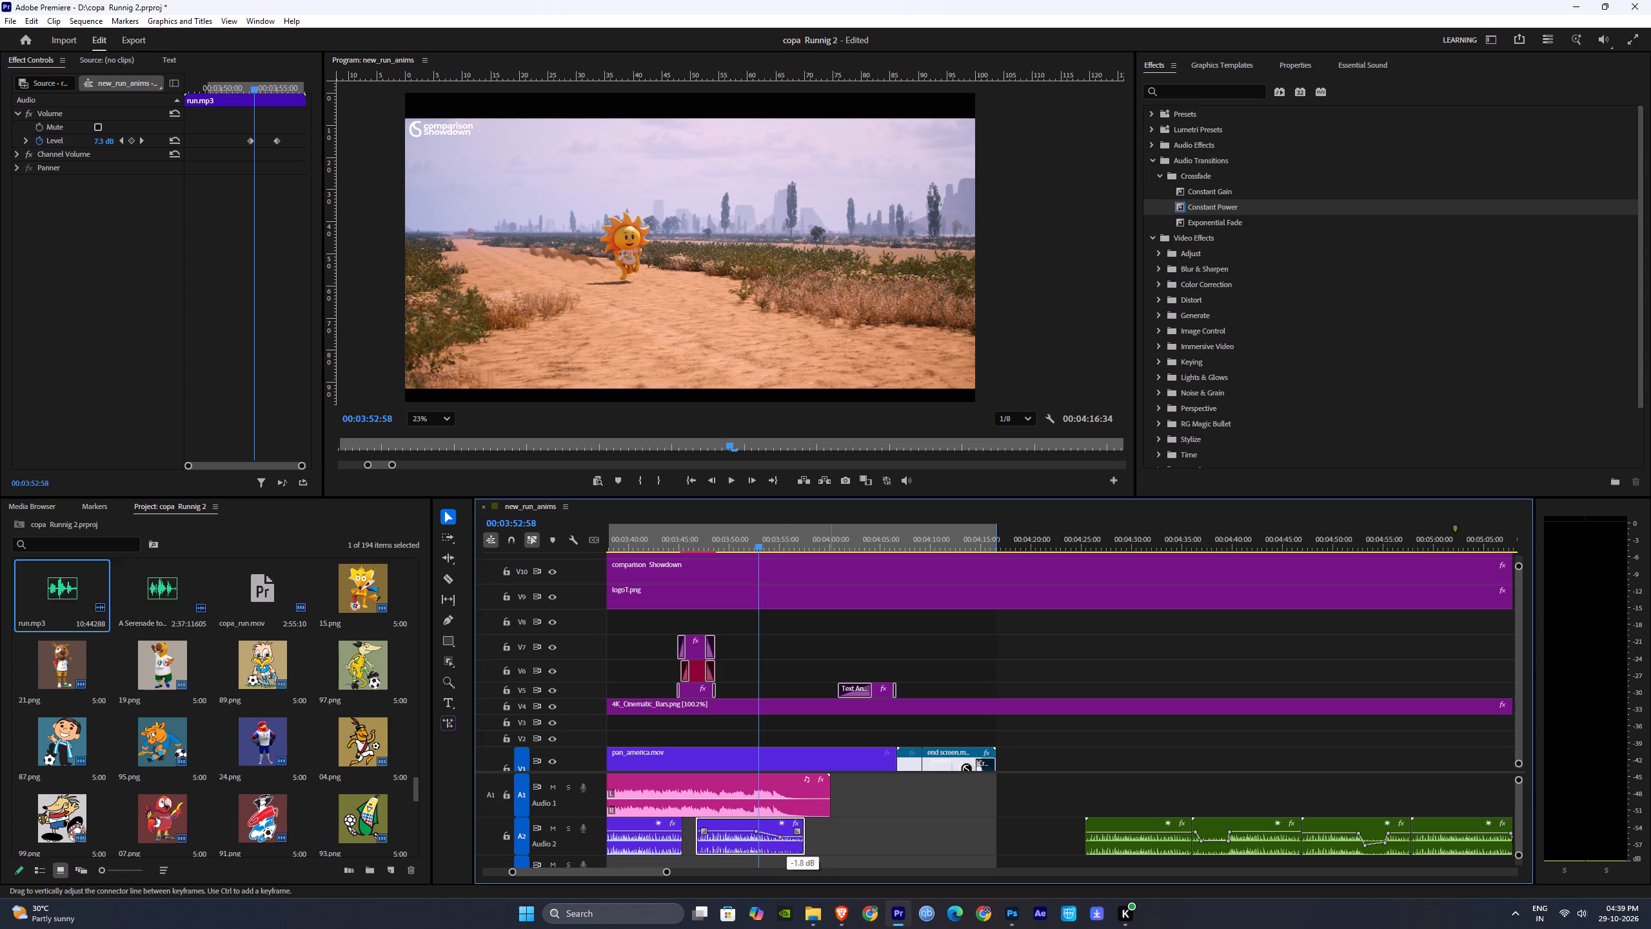
{"action": "left_click_drag", "start_coordinate": [829, 837], "coordinate": [837, 834]}
{"action": "left_click_drag", "start_coordinate": [781, 834], "coordinate": [838, 839]}
{"action": "key", "text": "space"}
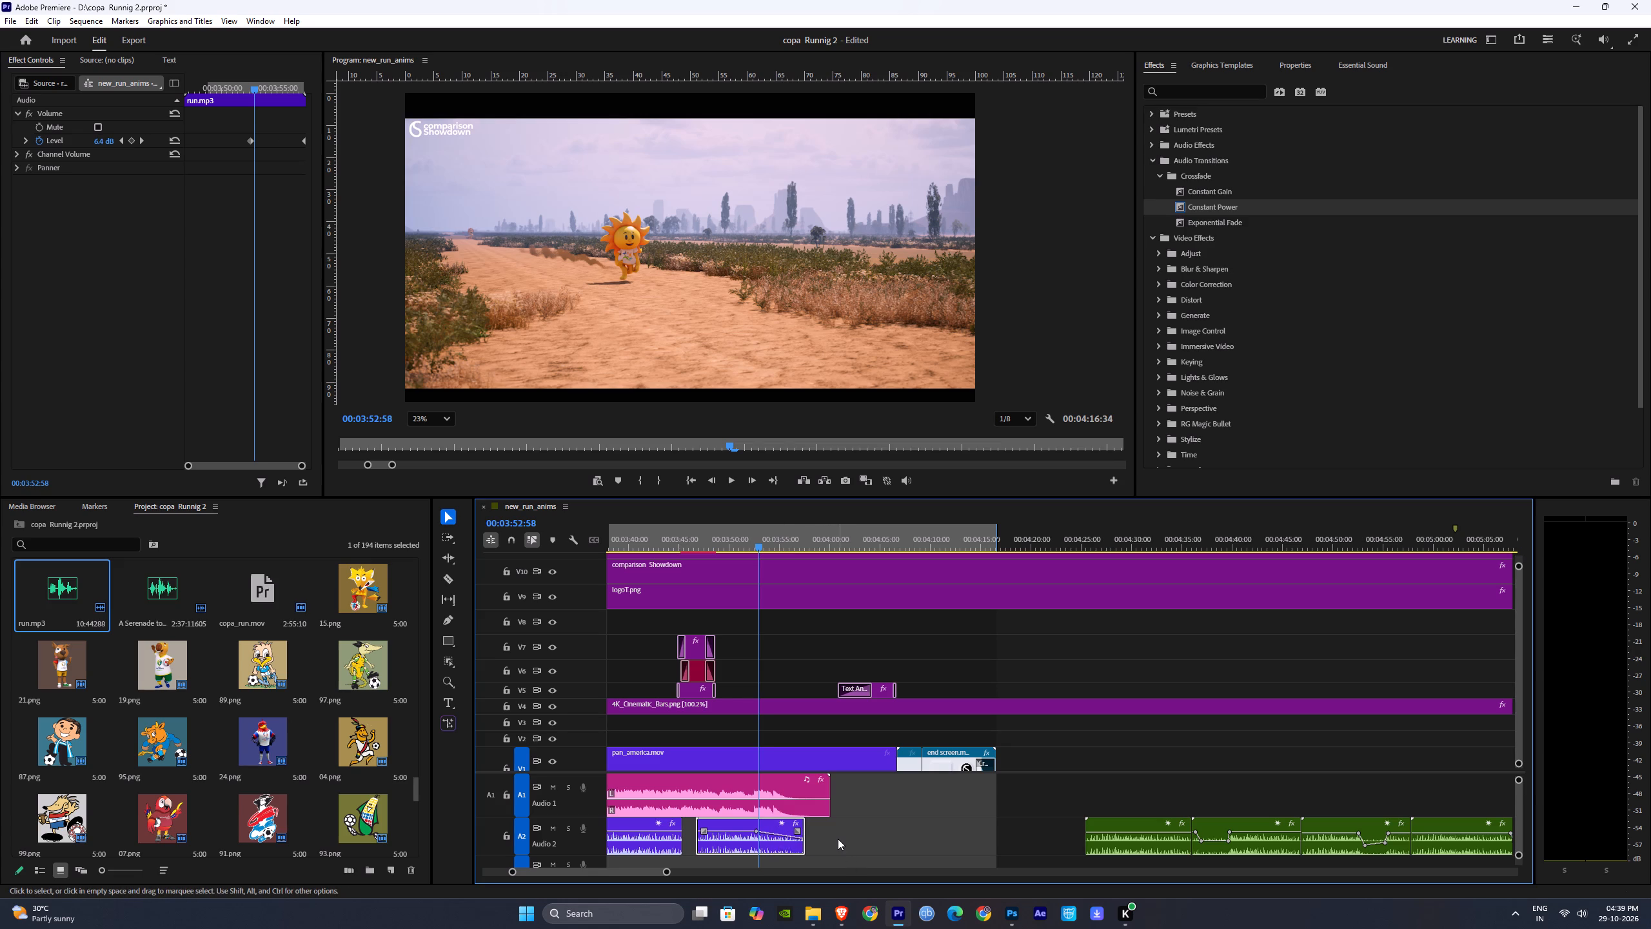
{"action": "key", "text": "space"}
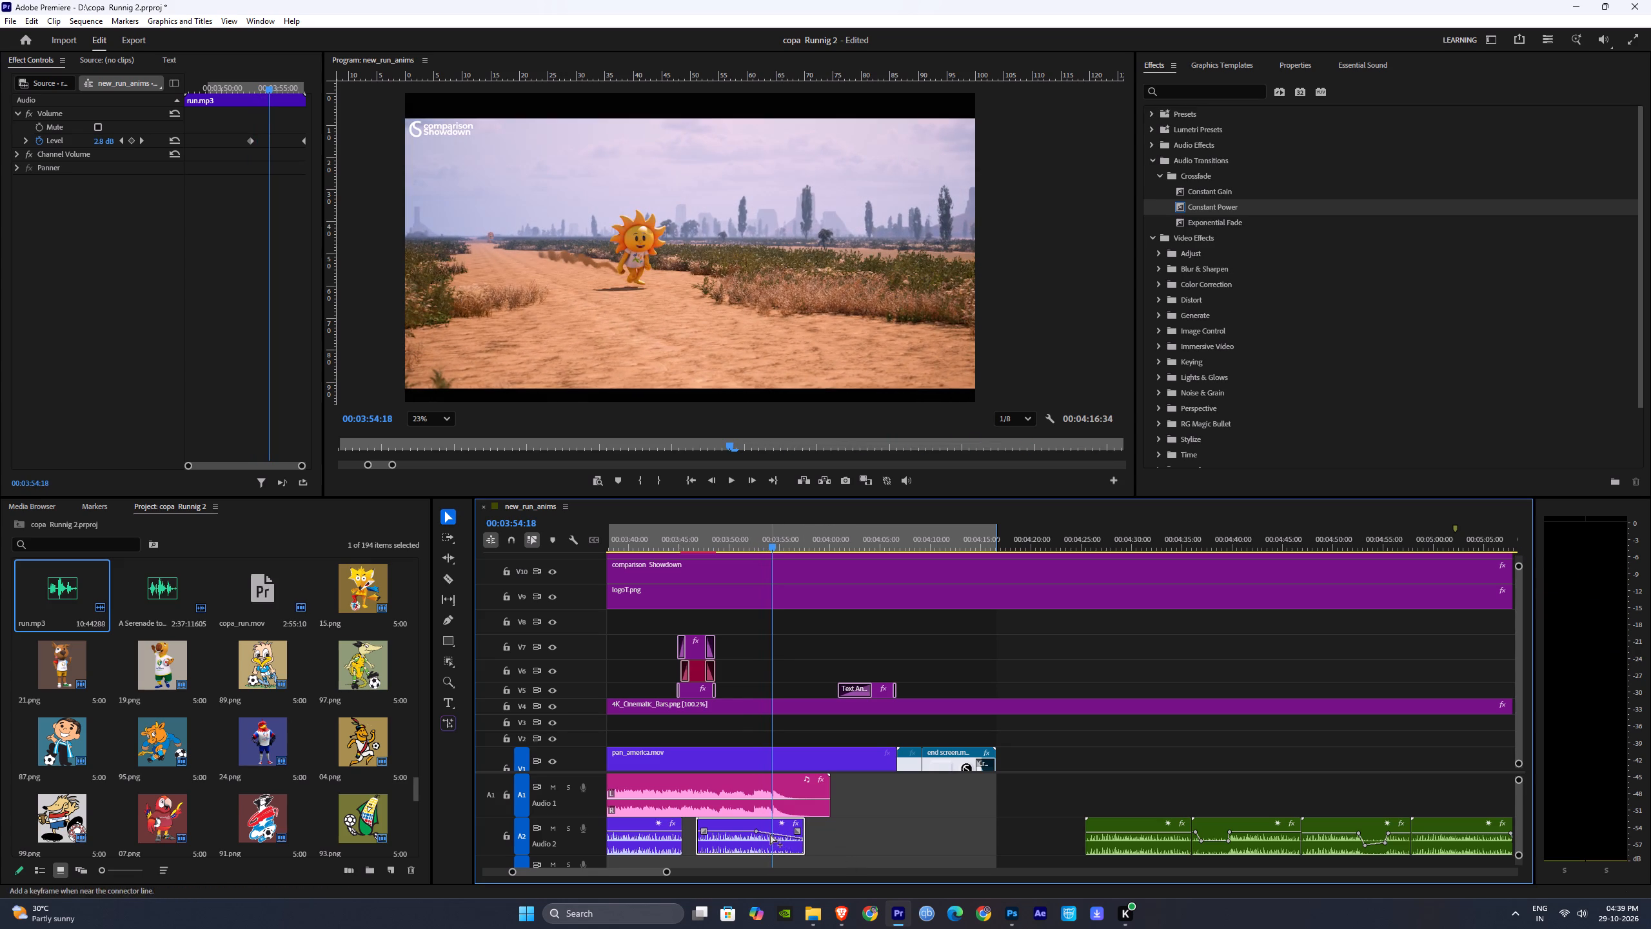
Add two volume keyframes at about 03:54 and 03:55 in the fade, lower the first one, and play back the ending.
{"action": "left_click", "coordinate": [769, 834], "text": "ctrl"}
{"action": "left_click", "coordinate": [782, 834], "text": "ctrl"}
{"action": "left_click_drag", "start_coordinate": [769, 836], "coordinate": [769, 842]}
{"action": "key", "text": "space"}
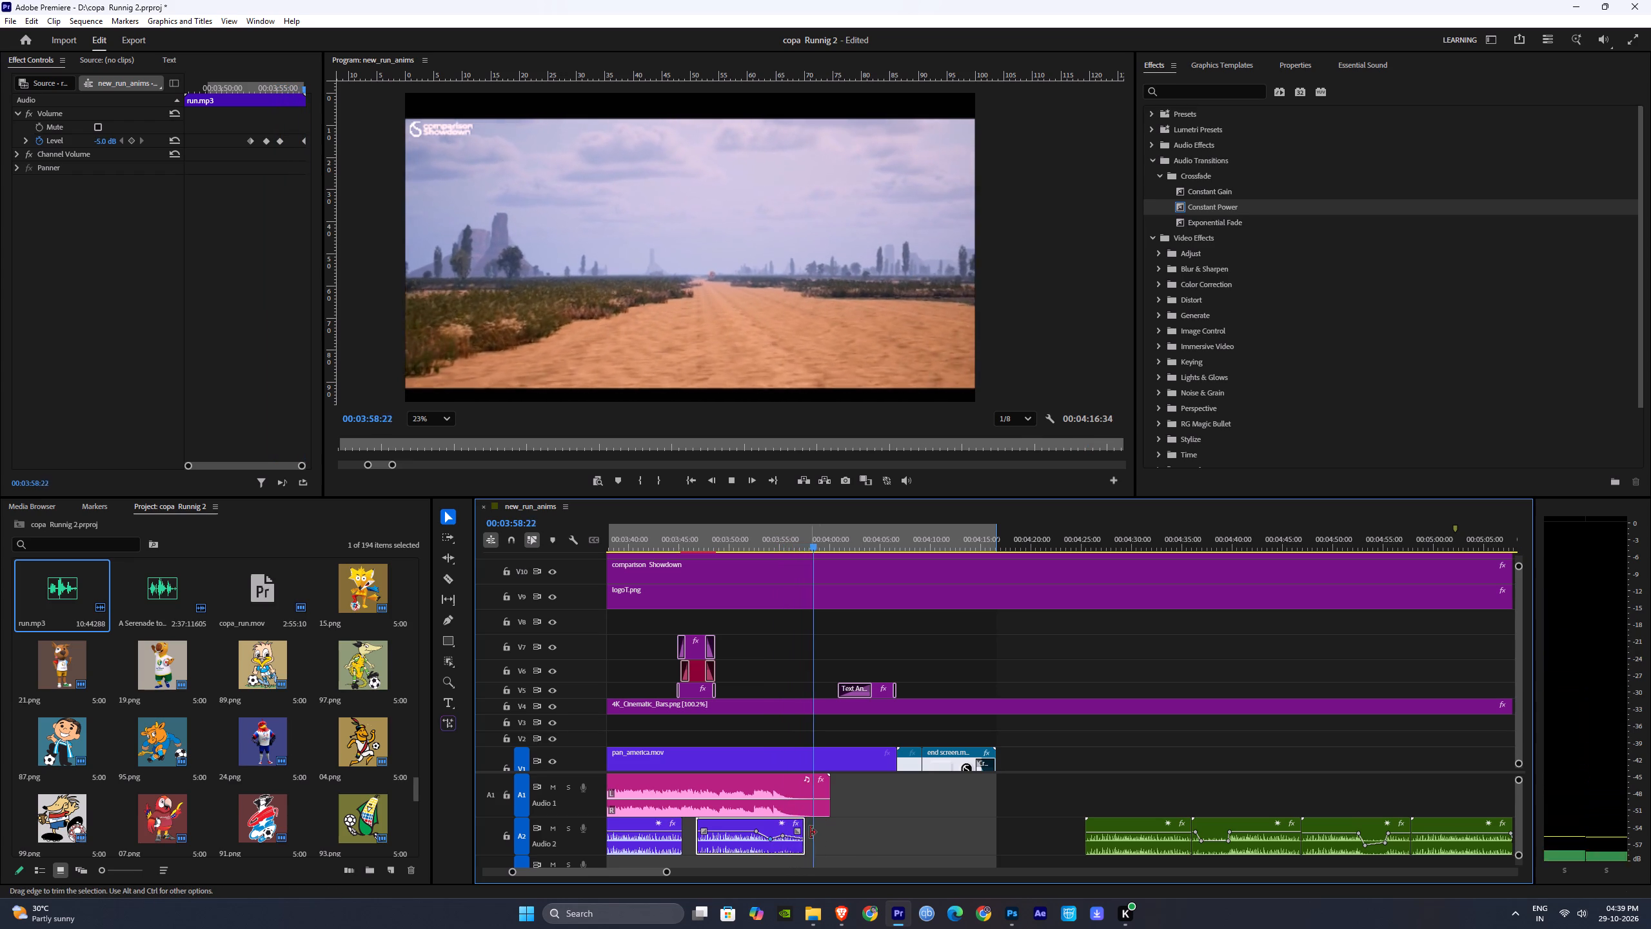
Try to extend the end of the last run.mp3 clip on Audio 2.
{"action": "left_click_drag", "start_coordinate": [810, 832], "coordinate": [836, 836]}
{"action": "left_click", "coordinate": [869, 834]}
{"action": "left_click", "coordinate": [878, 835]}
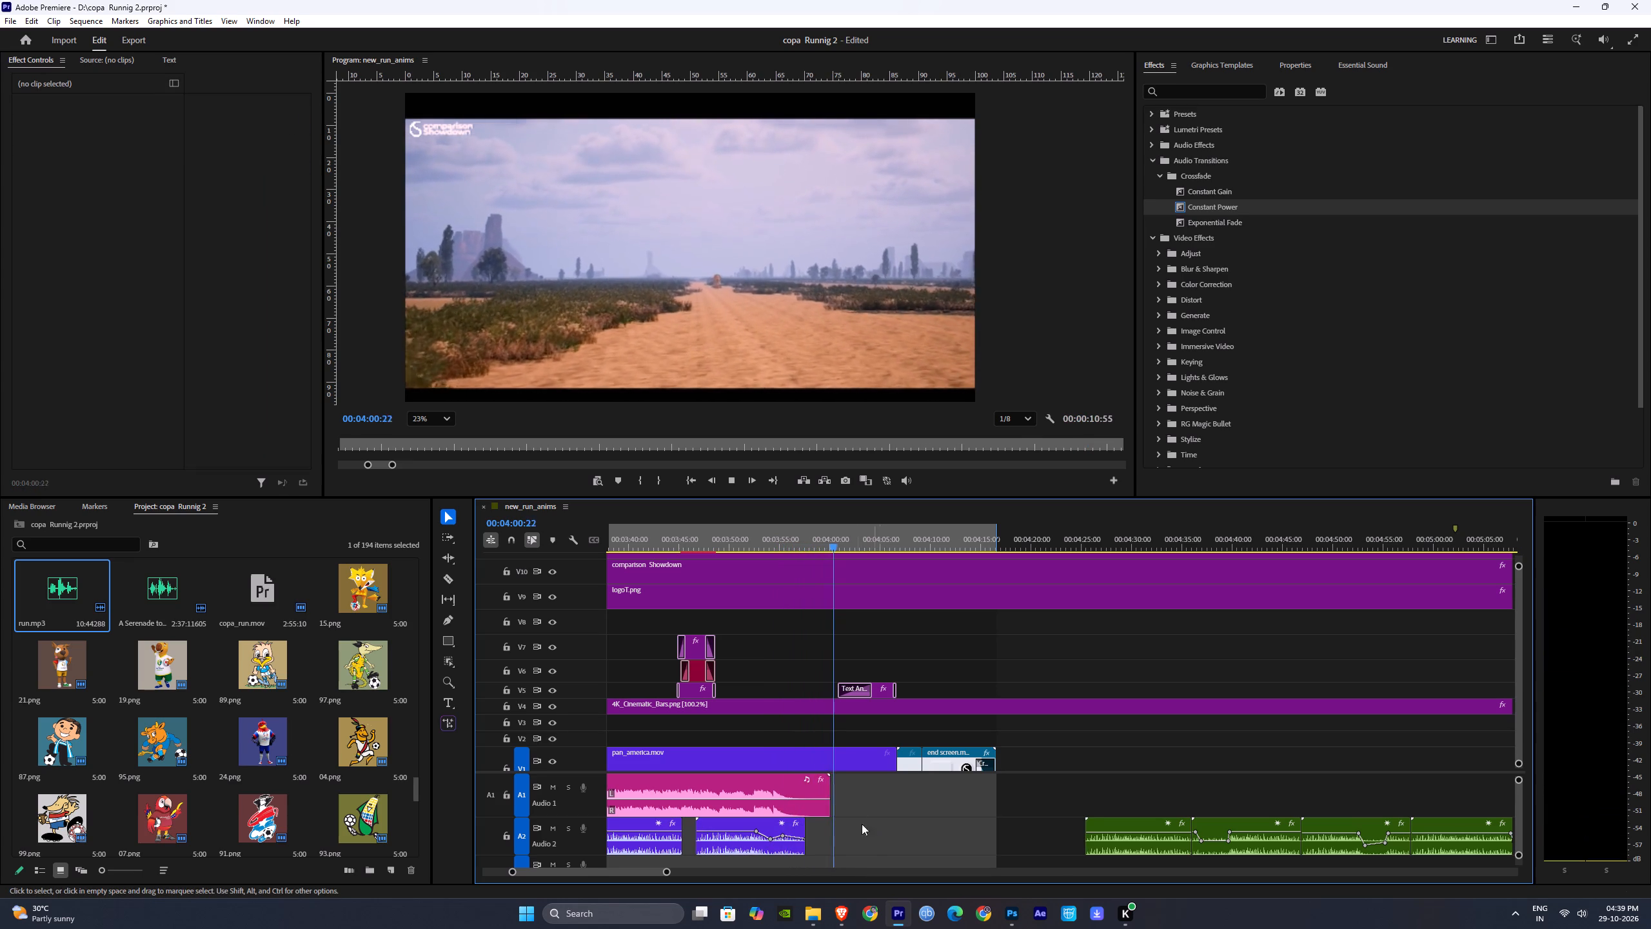
Save the project and extend the A Serenade to Veracruz music on Audio 1 with the Remix tool, dragging its end to about 04:30.
{"action": "left_click_drag", "start_coordinate": [835, 793], "coordinate": [909, 793]}
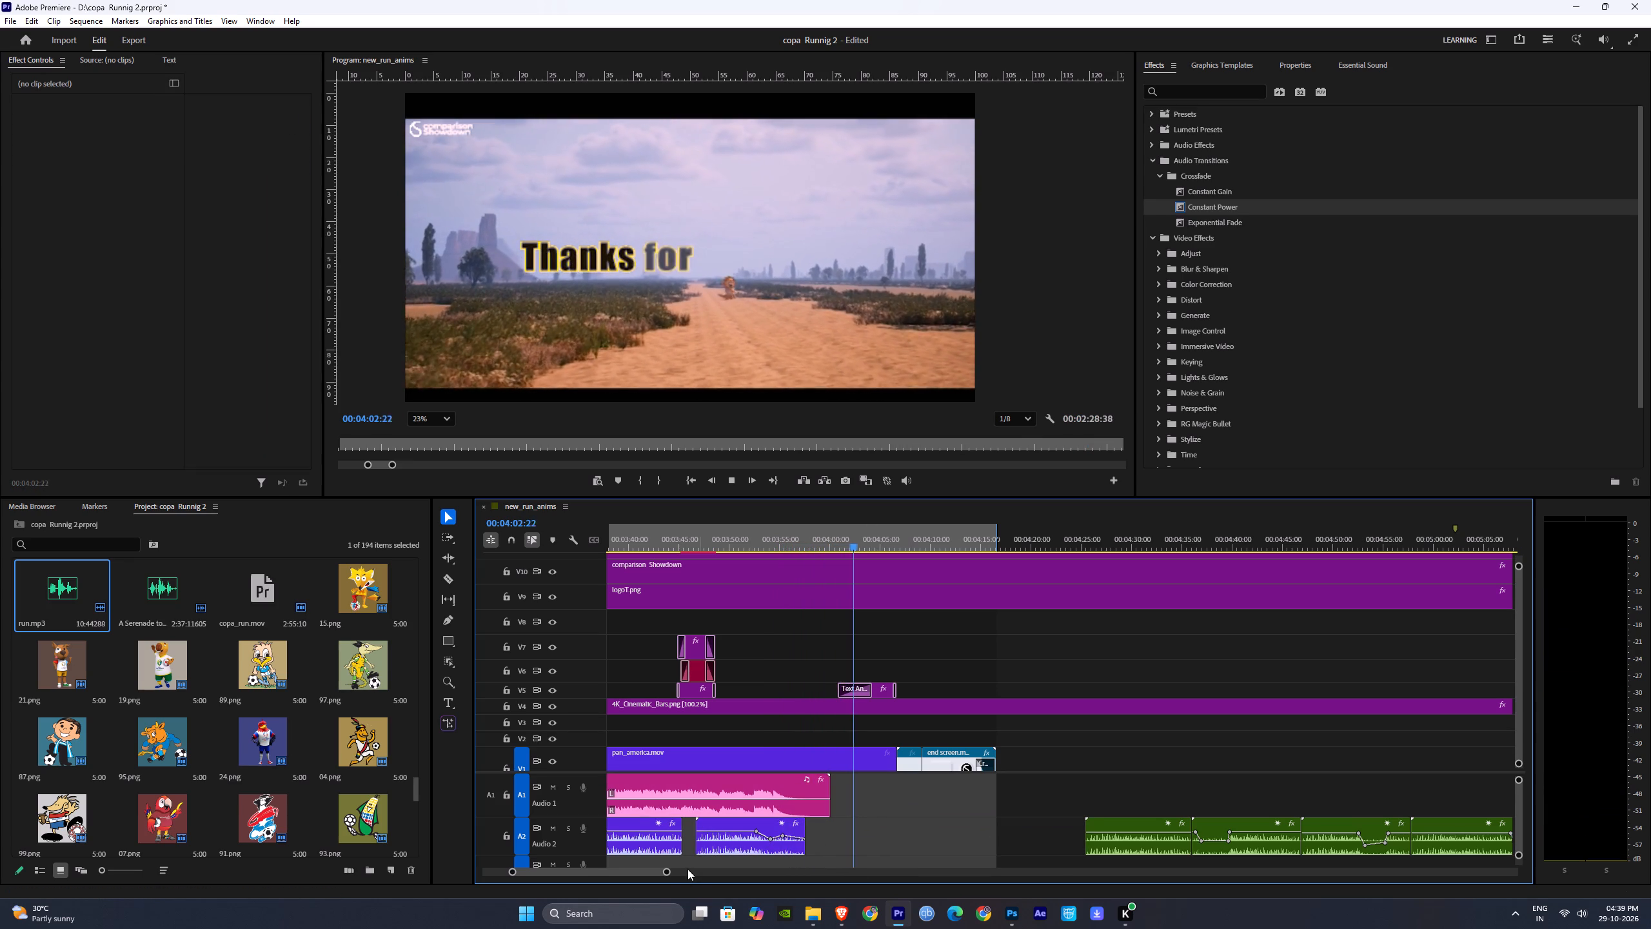
{"action": "left_click_drag", "start_coordinate": [670, 871], "coordinate": [684, 871]}
{"action": "key", "text": "space"}
{"action": "left_click", "coordinate": [911, 778]}
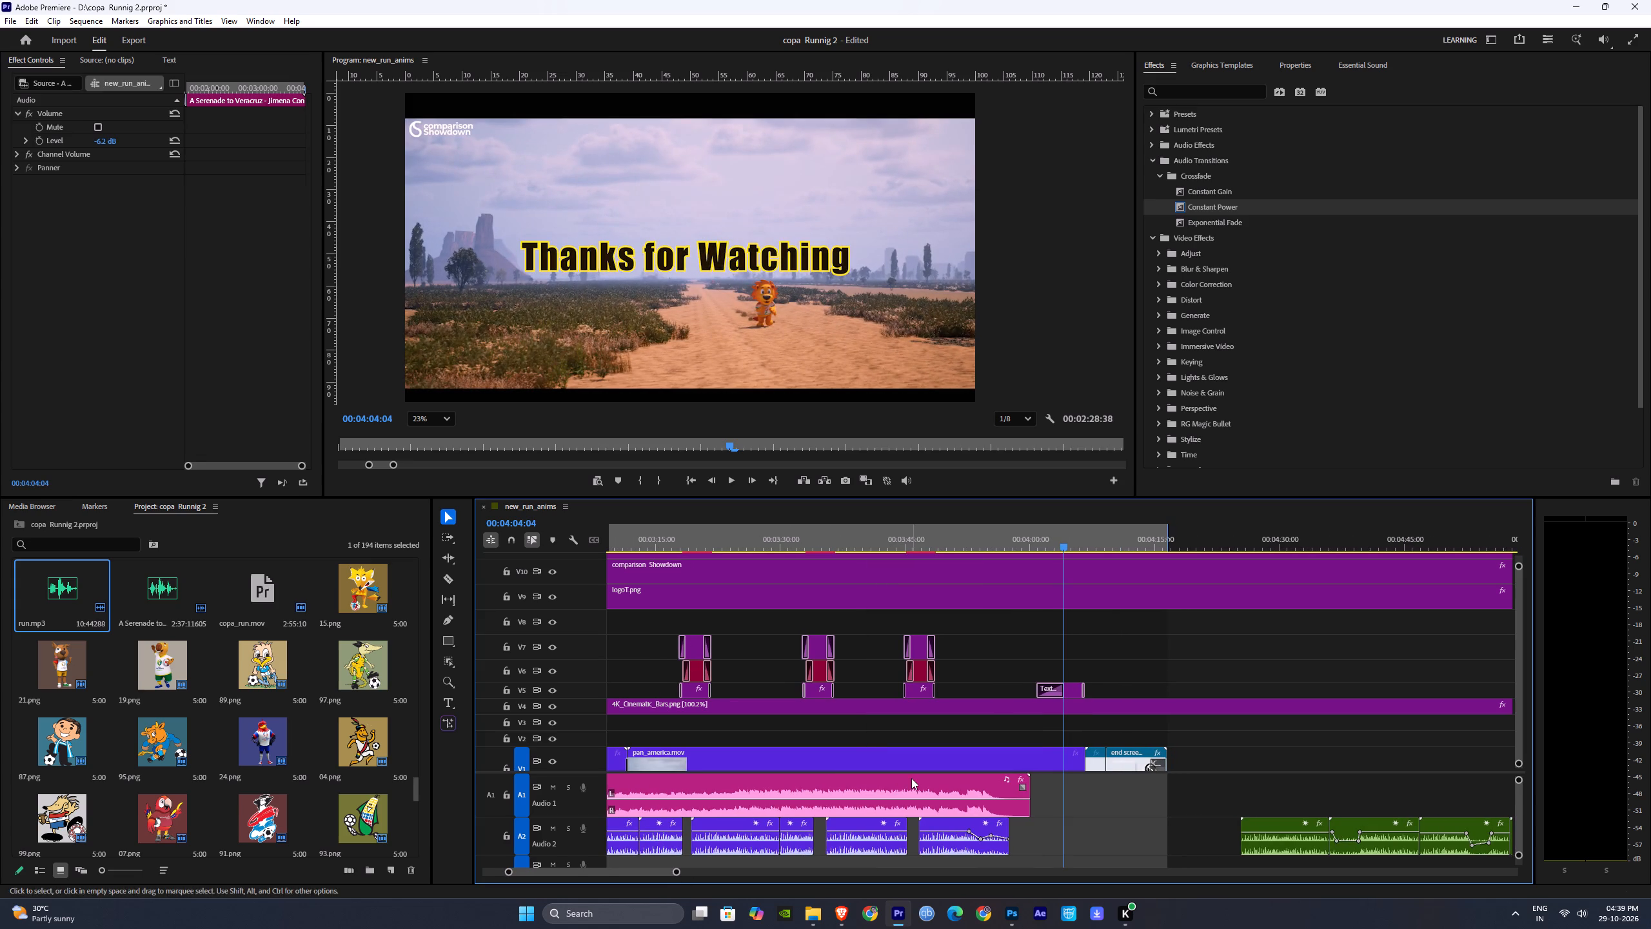
{"action": "key", "text": "ctrl+s"}
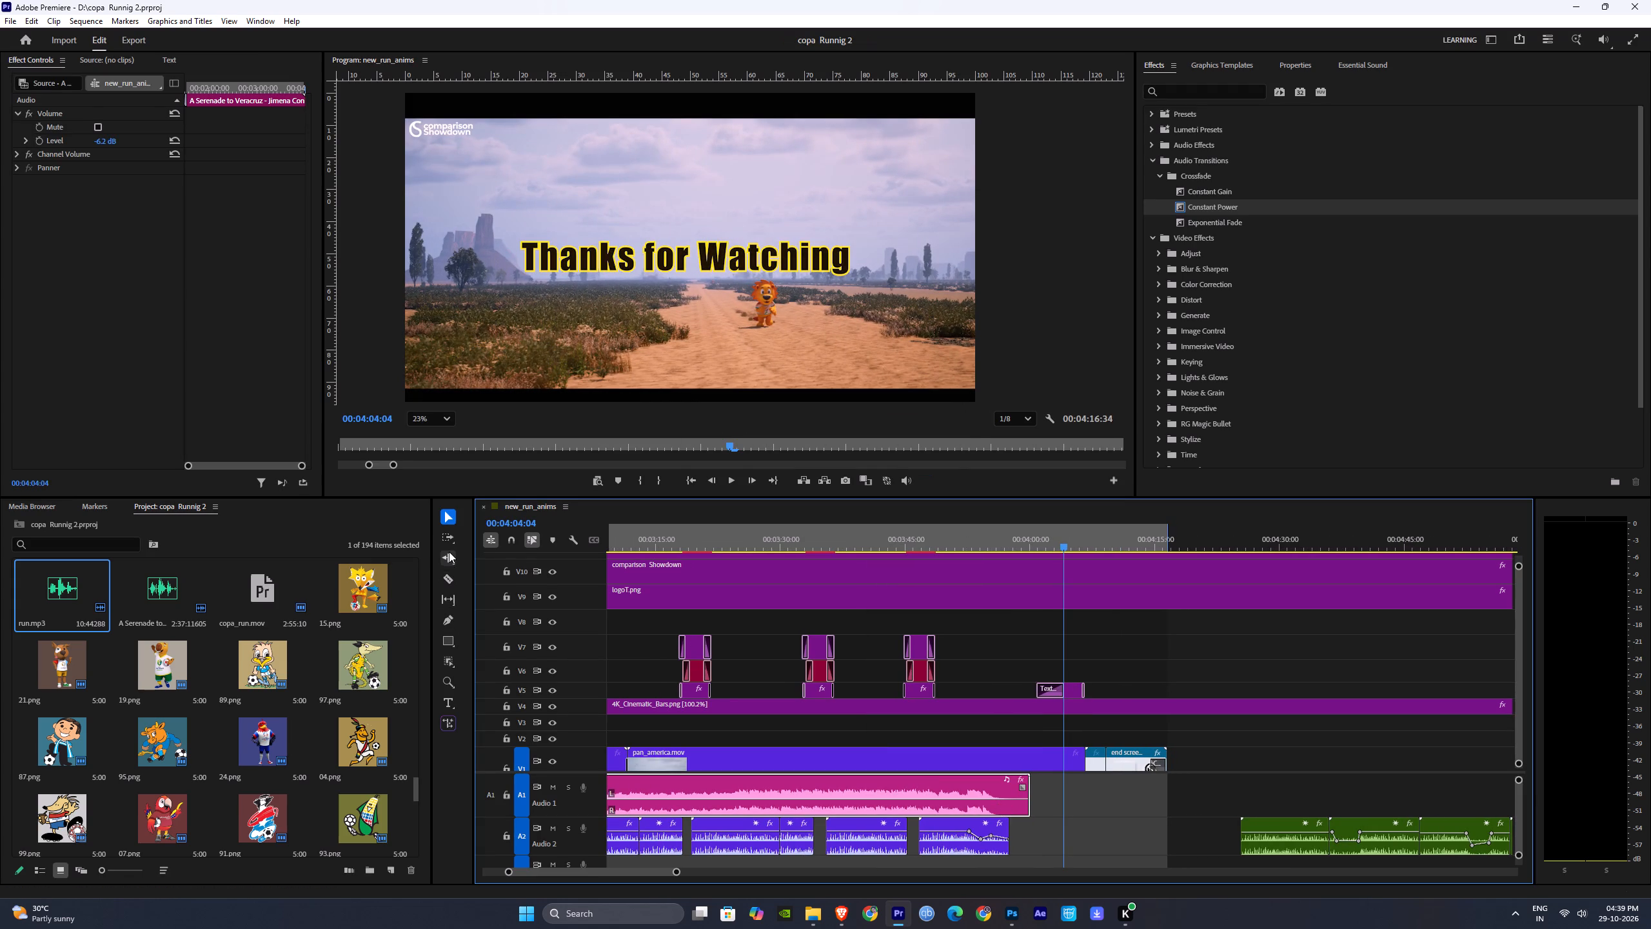
{"action": "left_click", "coordinate": [449, 552]}
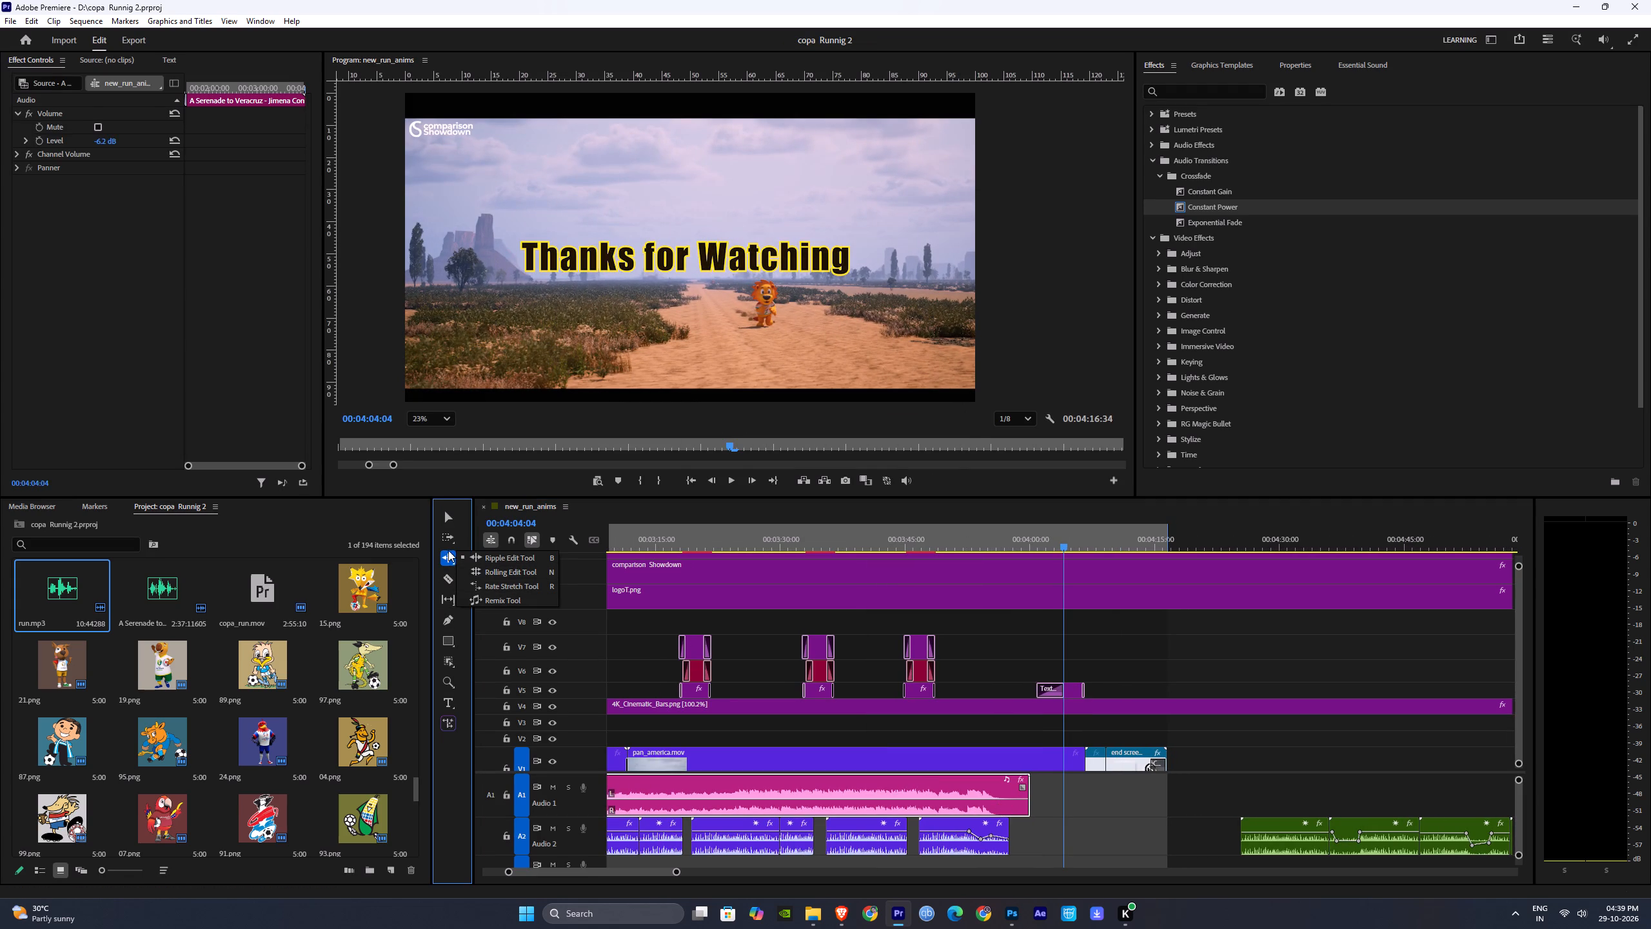
{"action": "left_click", "coordinate": [519, 601]}
{"action": "left_click_drag", "start_coordinate": [1033, 800], "coordinate": [1285, 795]}
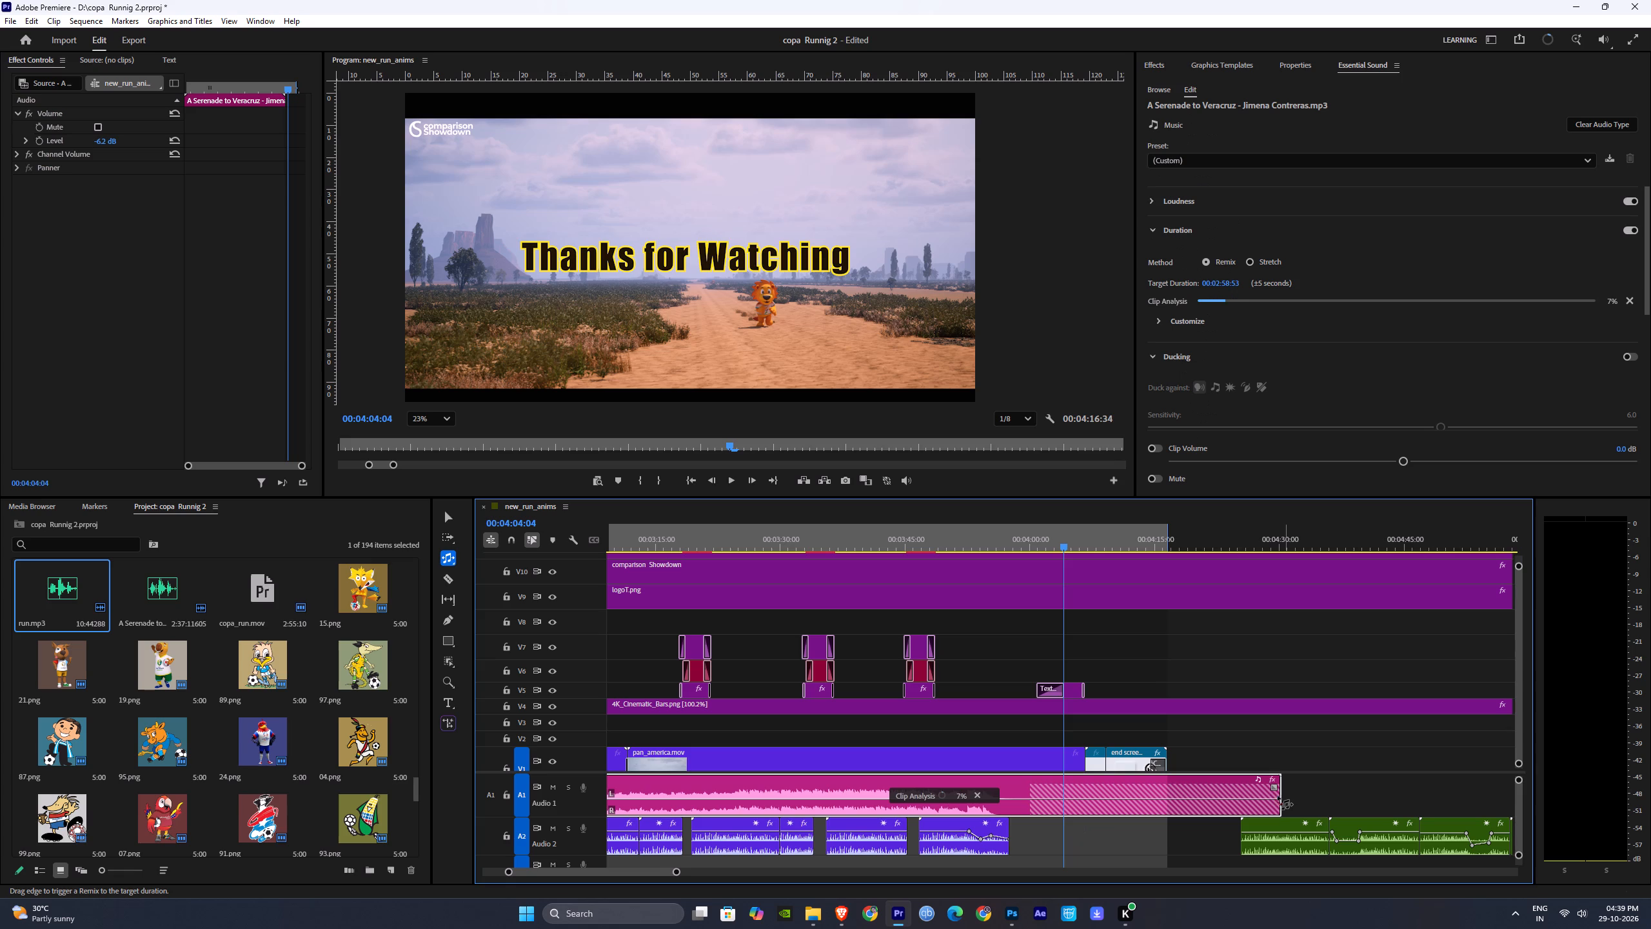
{"action": "key", "text": "v"}
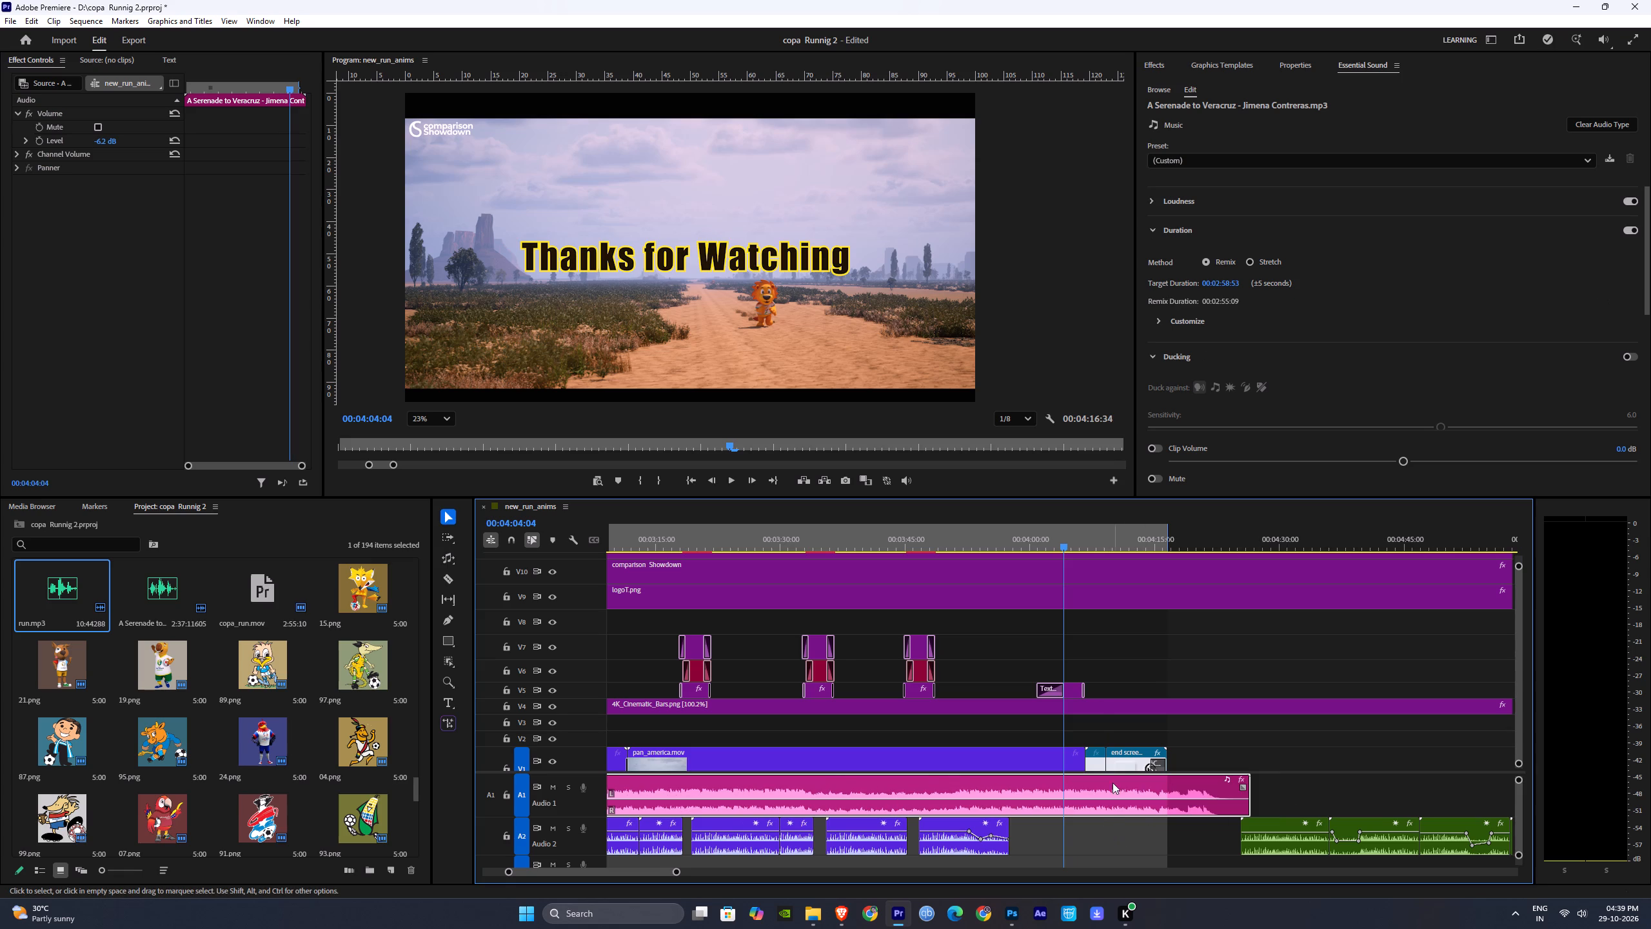
Fade the music on Audio 1 with volume keyframes at about 04:05 and 04:10, lowering the second, and play back the closing scene.
{"action": "left_click", "coordinate": [1074, 799], "text": "ctrl"}
{"action": "left_click", "coordinate": [1092, 799], "text": "ctrl"}
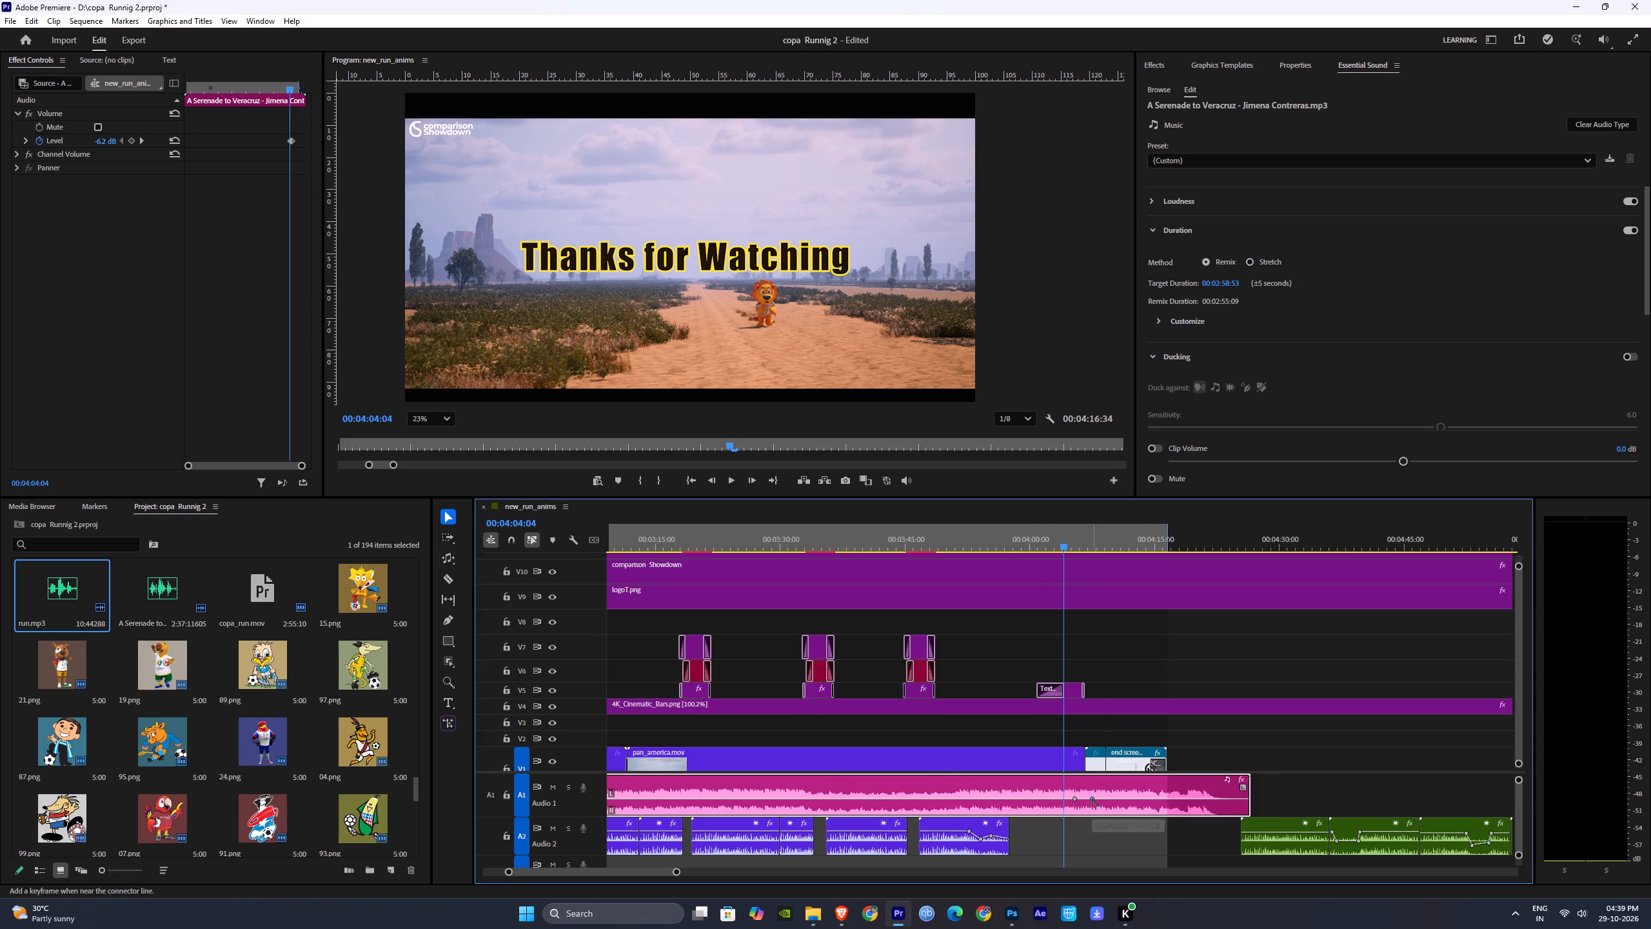
{"action": "left_click_drag", "start_coordinate": [1094, 801], "coordinate": [1114, 809]}
{"action": "key", "text": "space"}
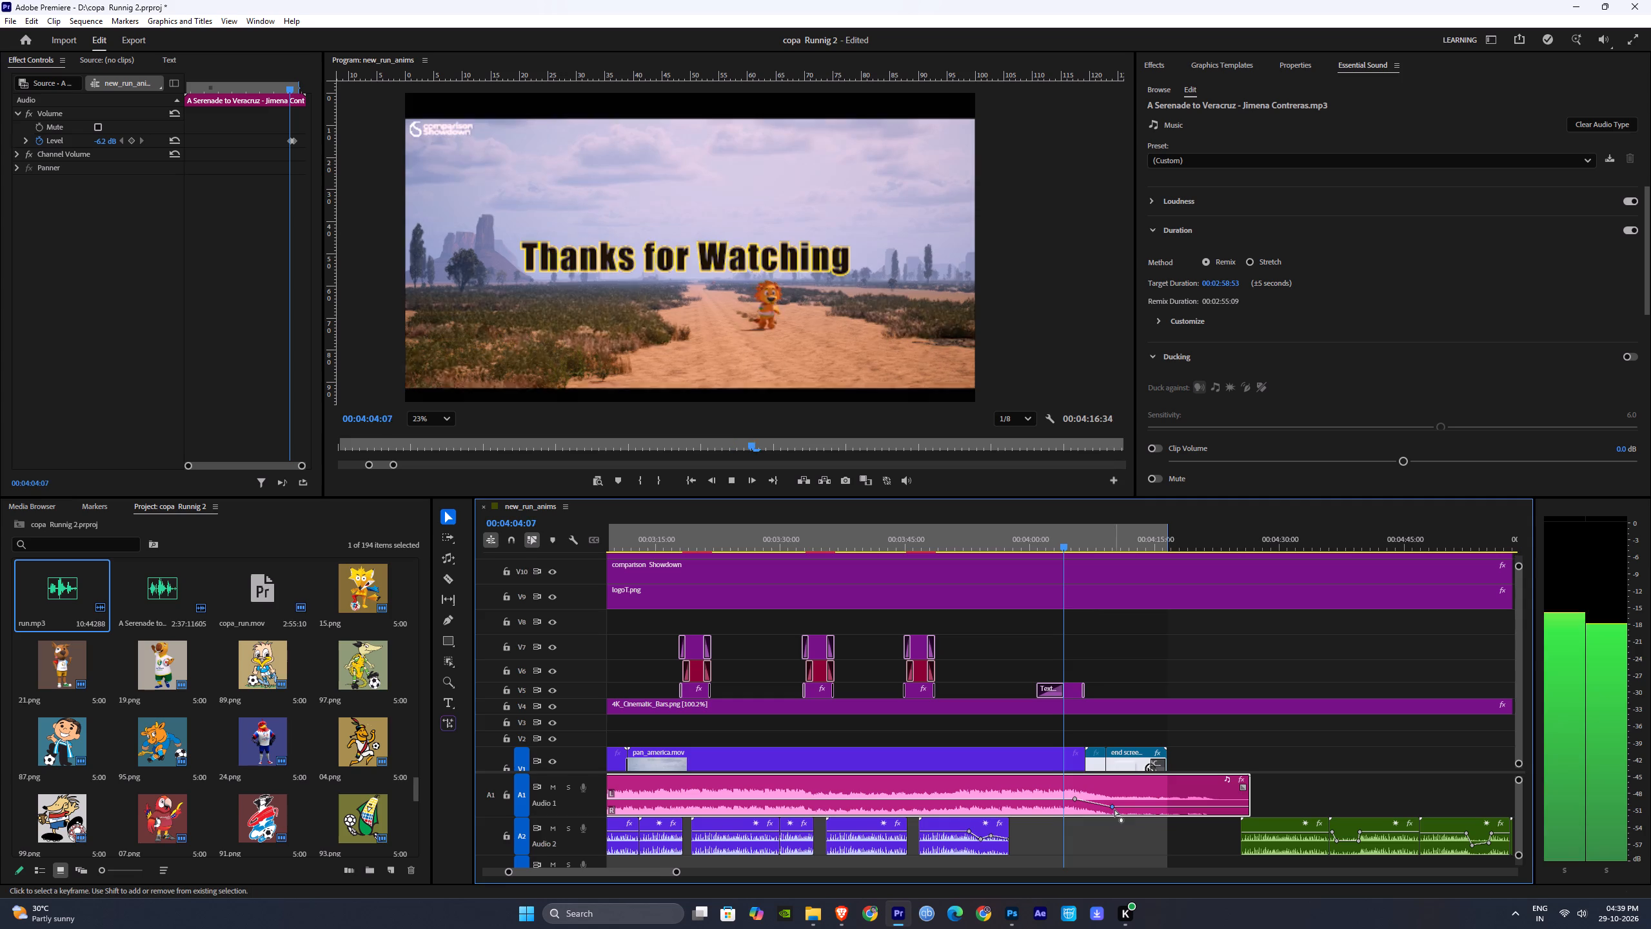
{"action": "left_click", "coordinate": [1079, 541]}
{"action": "key", "text": "space"}
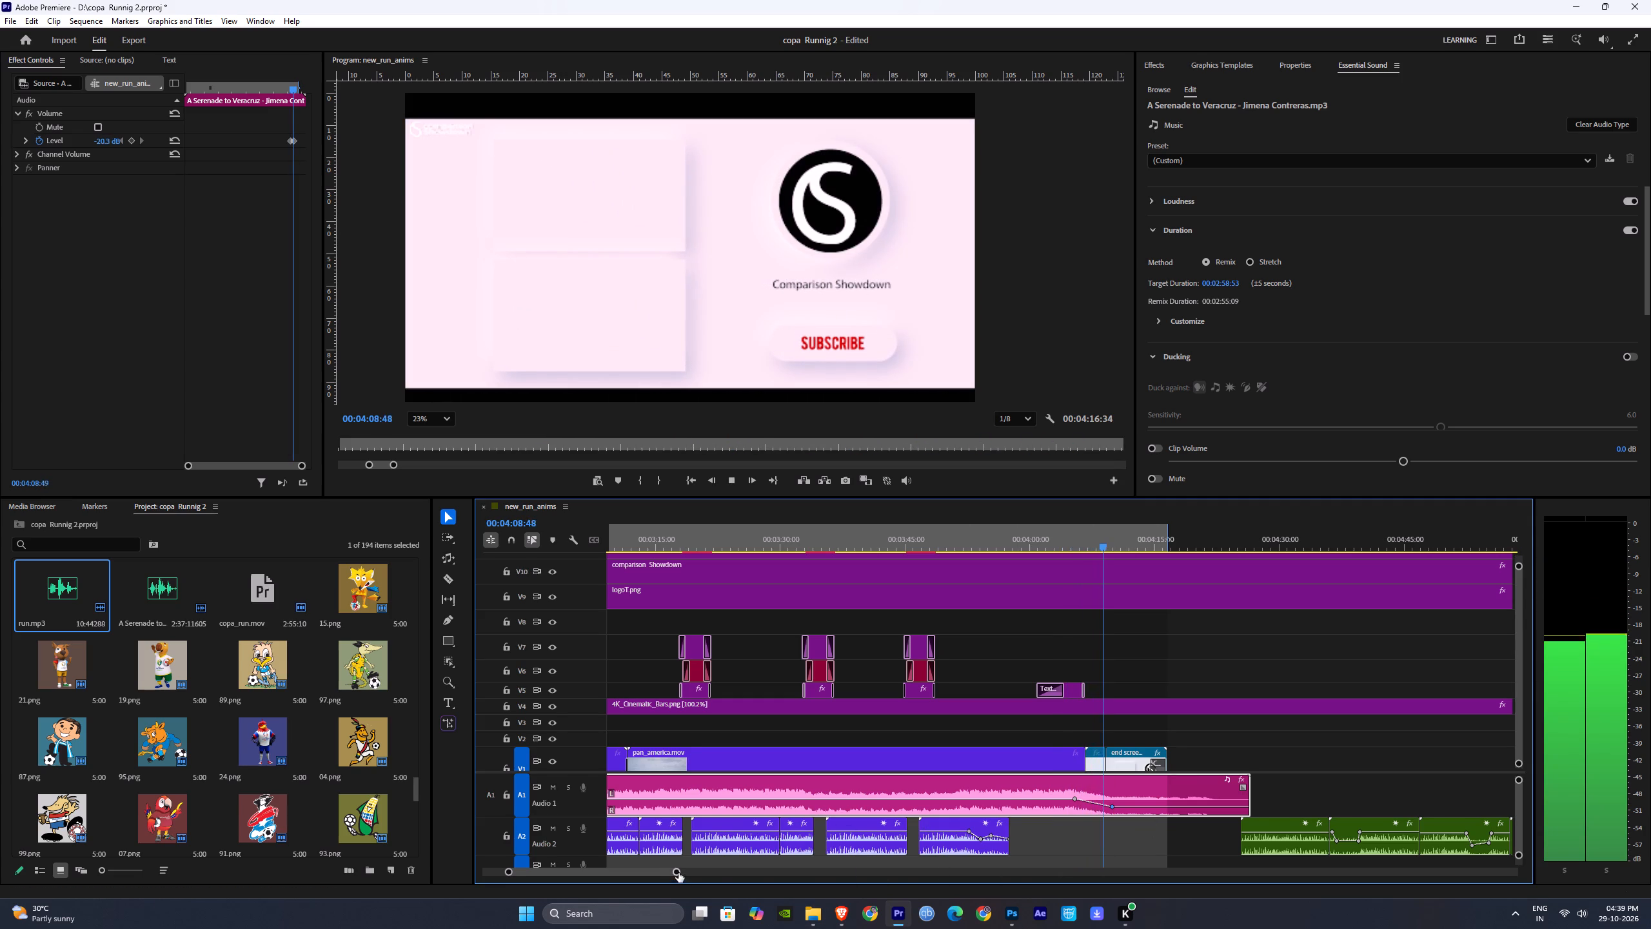
Play the sequence from its beginning through Milco's graphic and save the project.
{"action": "left_click_drag", "start_coordinate": [678, 873], "coordinate": [907, 863]}
{"action": "key", "text": "space"}
{"action": "left_click_drag", "start_coordinate": [793, 537], "coordinate": [529, 559]}
{"action": "key", "text": "space"}
{"action": "left_click_drag", "start_coordinate": [880, 872], "coordinate": [722, 863]}
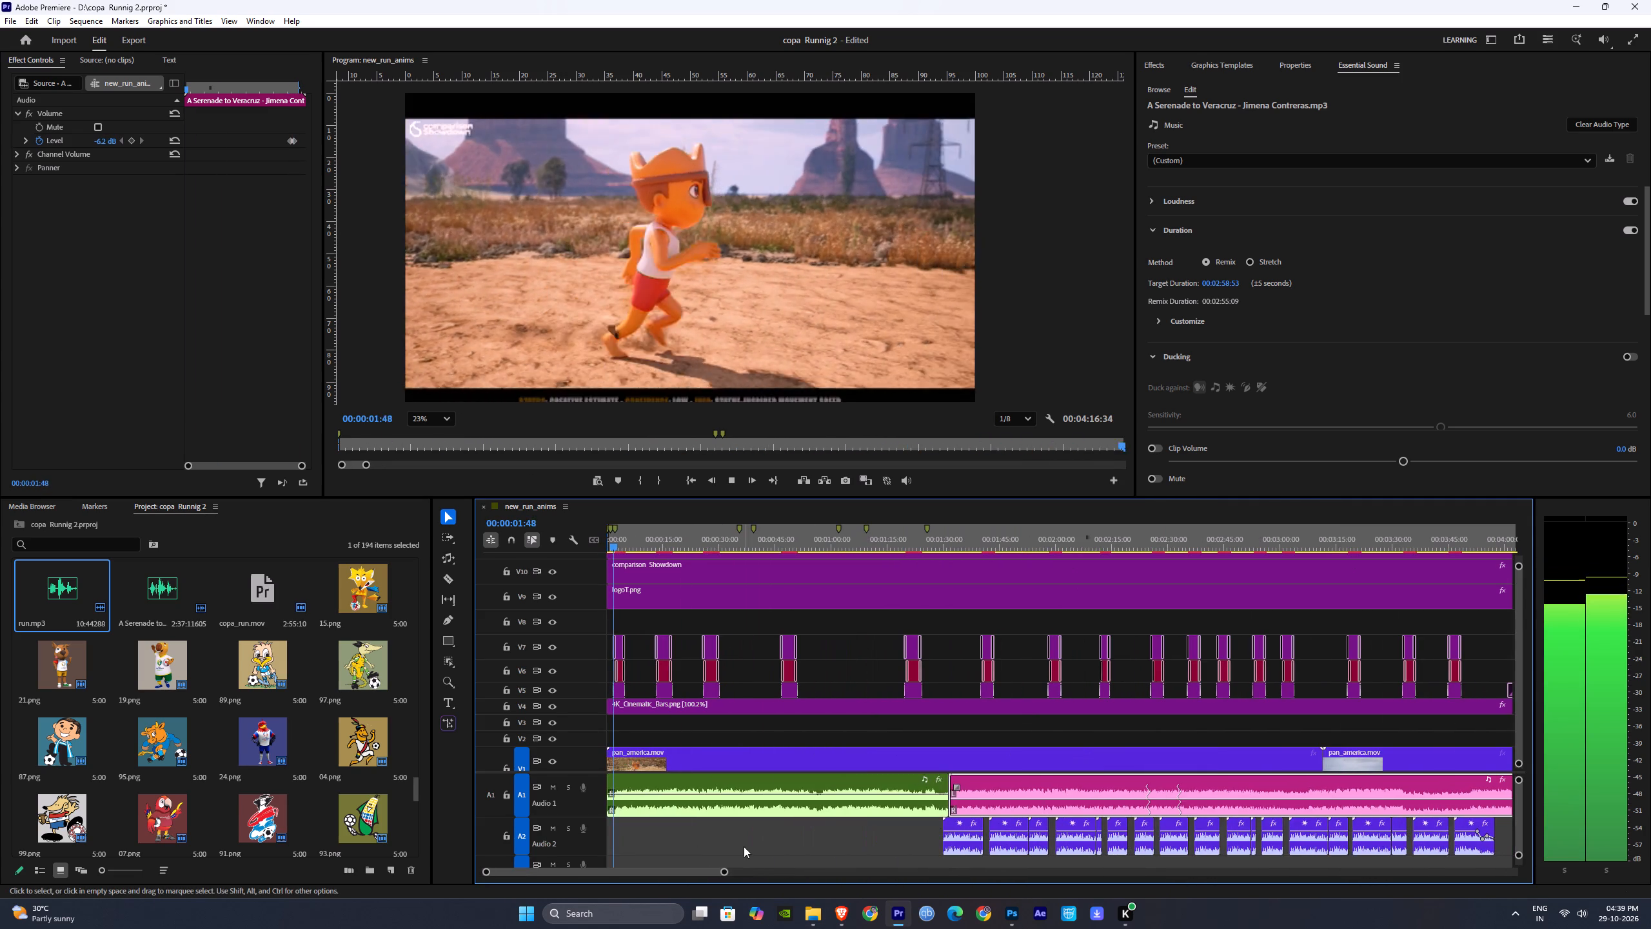
{"action": "left_click", "coordinate": [744, 846]}
{"action": "left_click", "coordinate": [747, 848]}
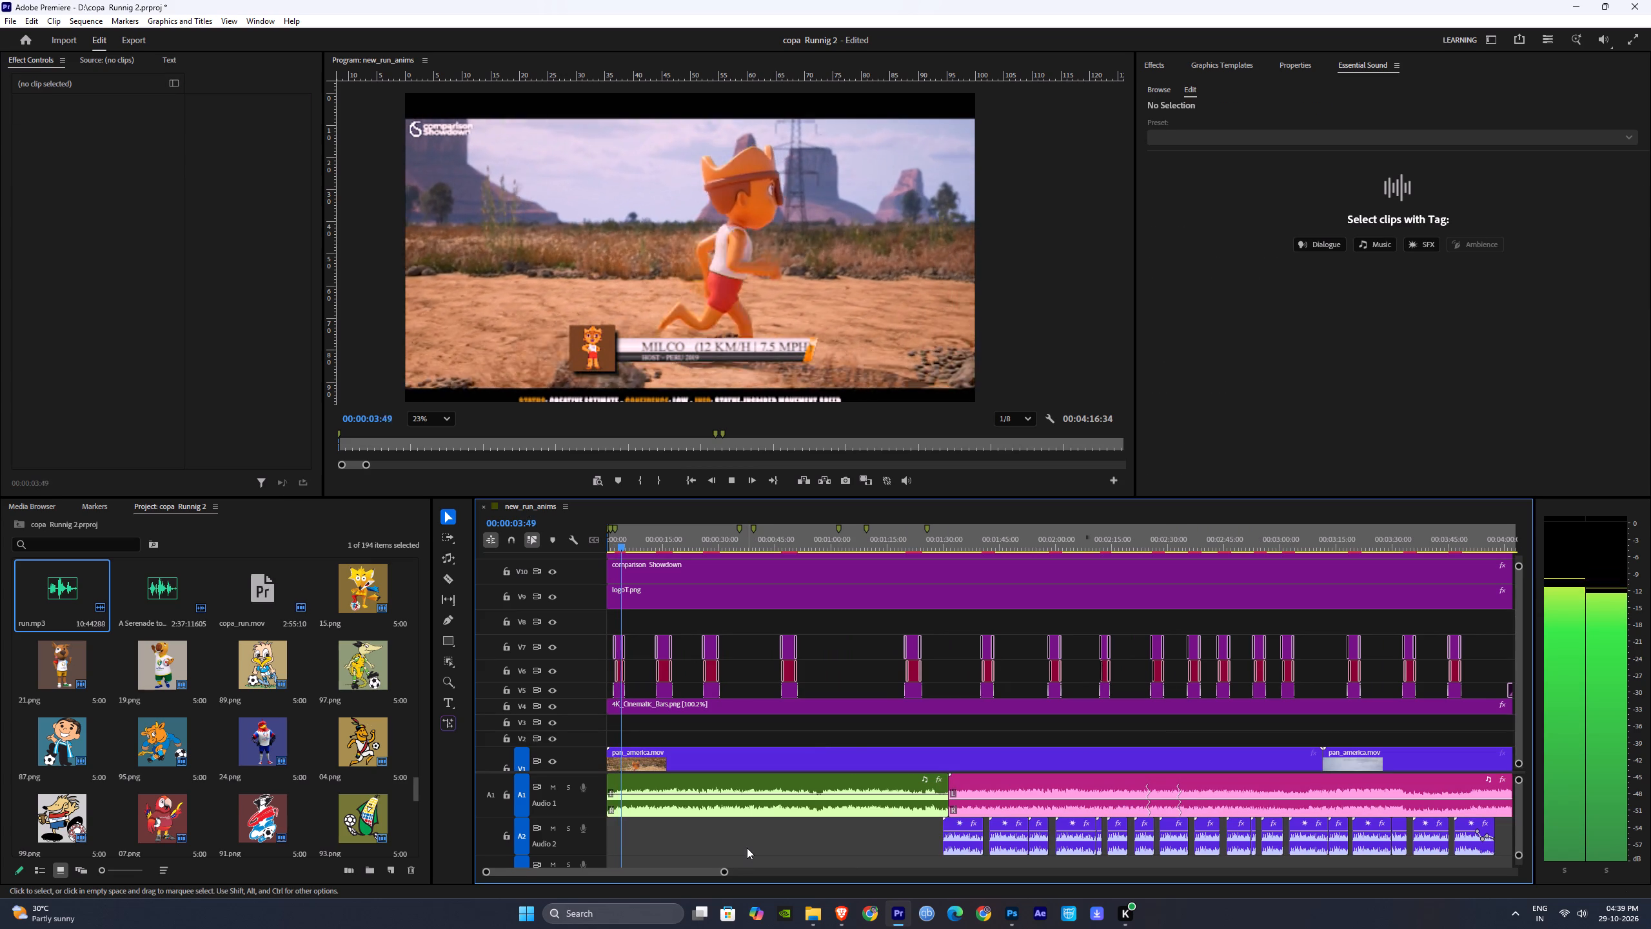
{"action": "key", "text": "space"}
{"action": "key", "text": "ctrl+s"}
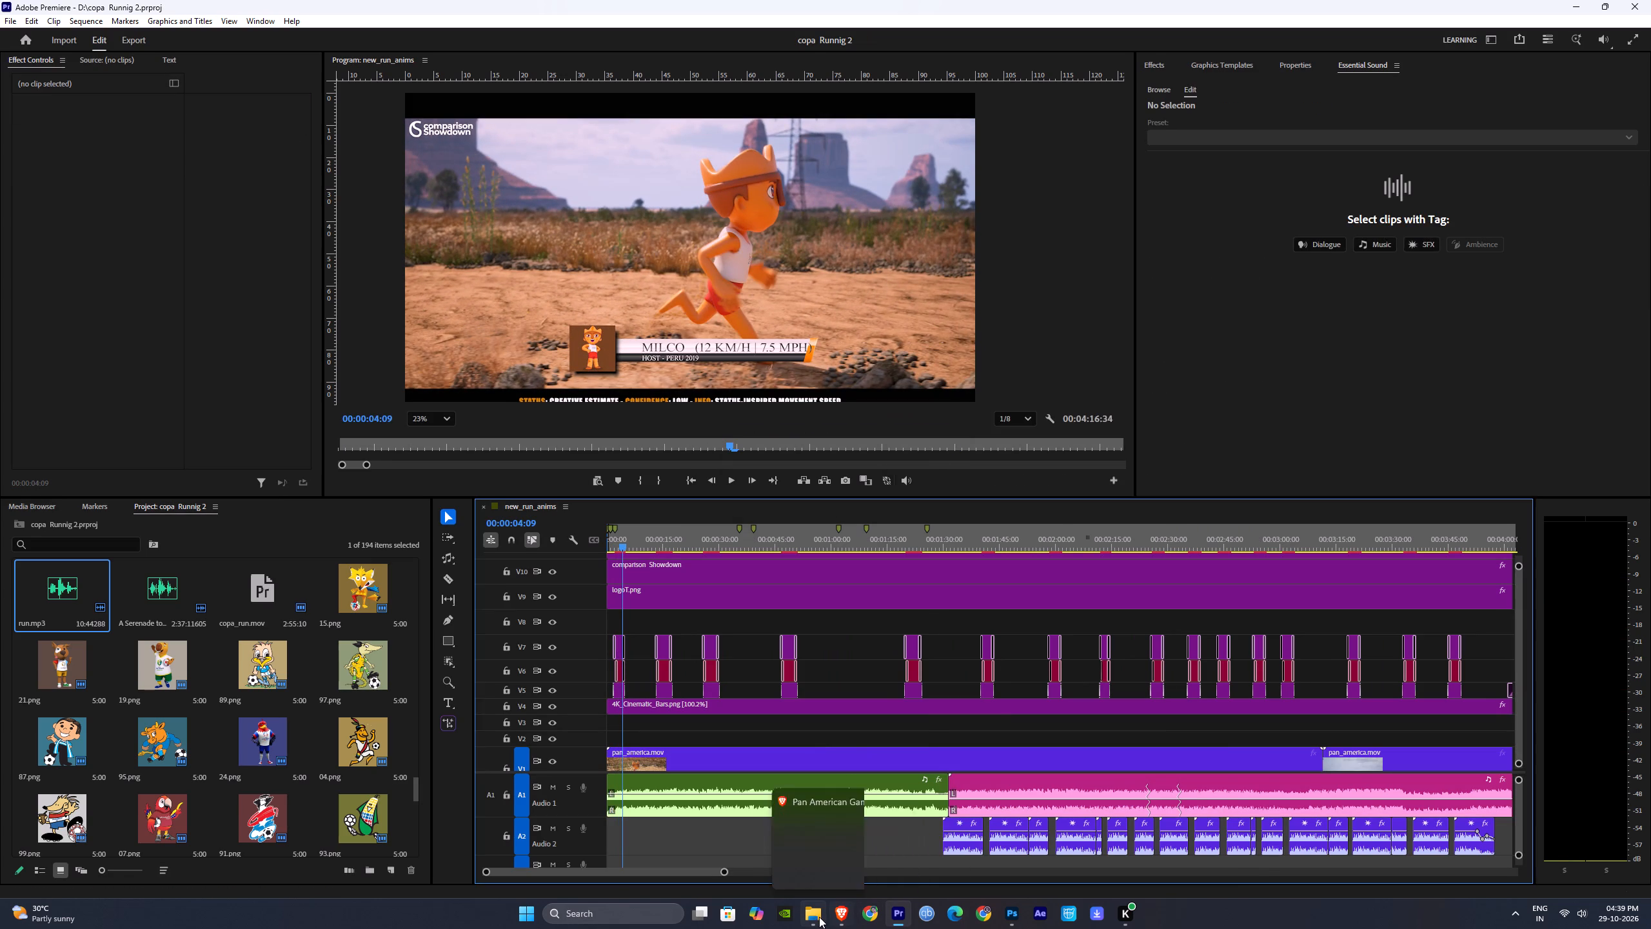
Switch to File Explorer, go to the Steppe_Environment folder and open Steppe_Environment.uproject.
{"action": "left_click", "coordinate": [819, 917]}
{"action": "left_click", "coordinate": [953, 733]}
{"action": "left_click", "coordinate": [1127, 632]}
{"action": "left_click", "coordinate": [1089, 408]}
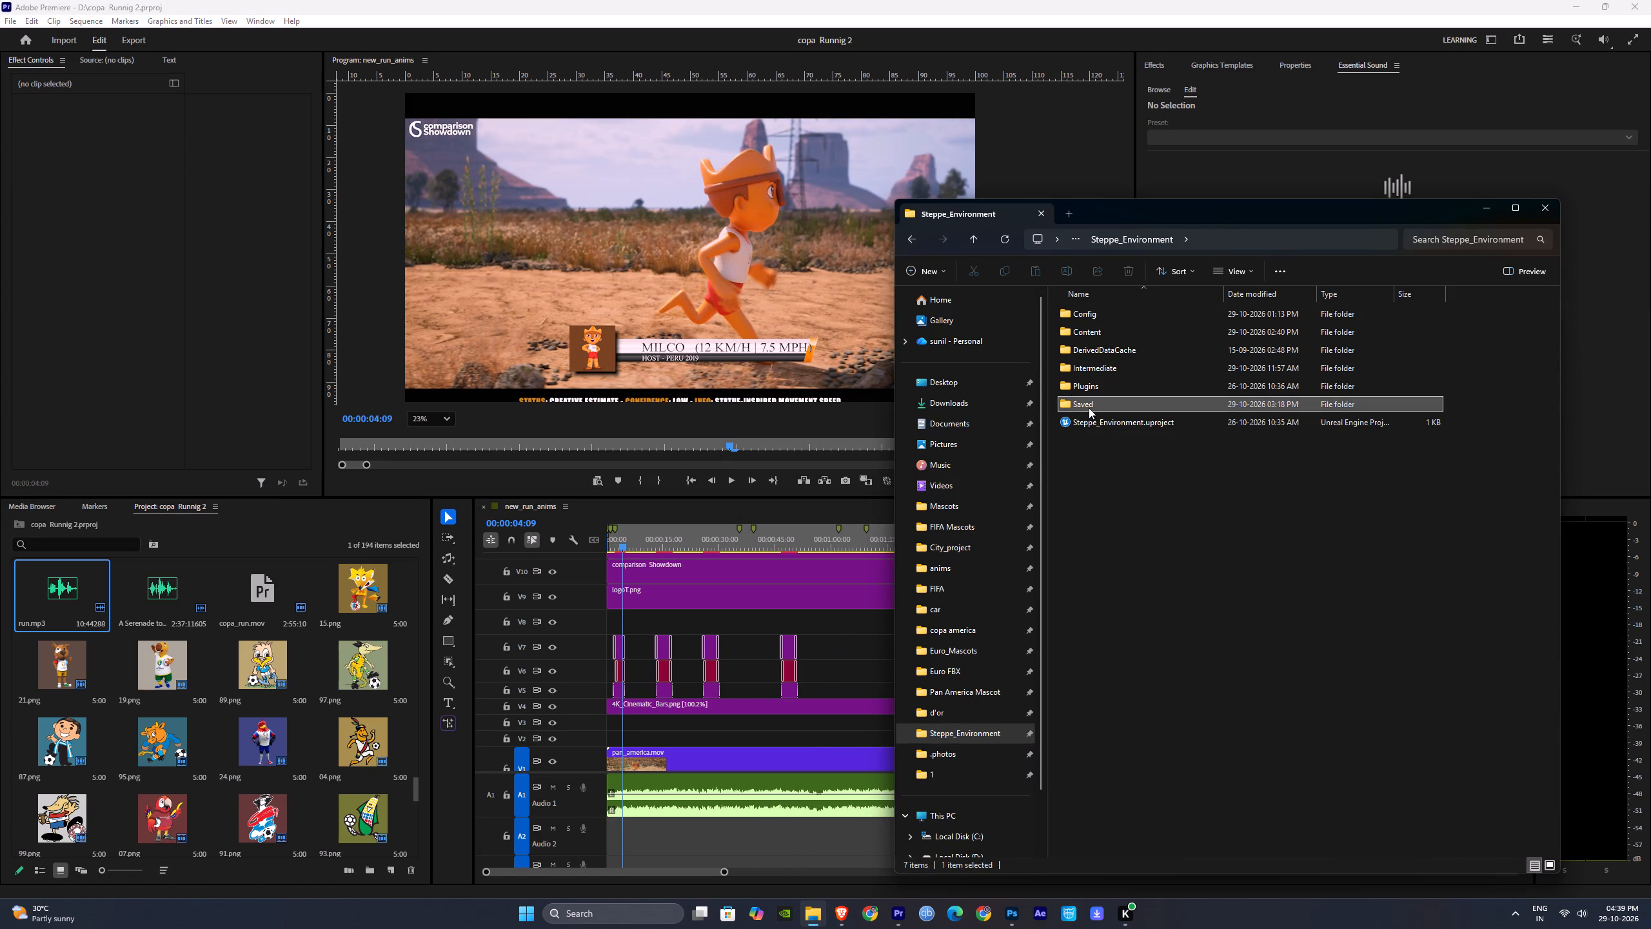
{"action": "double_click", "coordinate": [1095, 427]}
Compare Gavo's shot at about 00:15 with the V11 adjustment layer's output toggled off and on.
{"action": "left_click_drag", "start_coordinate": [648, 545], "coordinate": [667, 546]}
{"action": "left_click", "coordinate": [667, 546]}
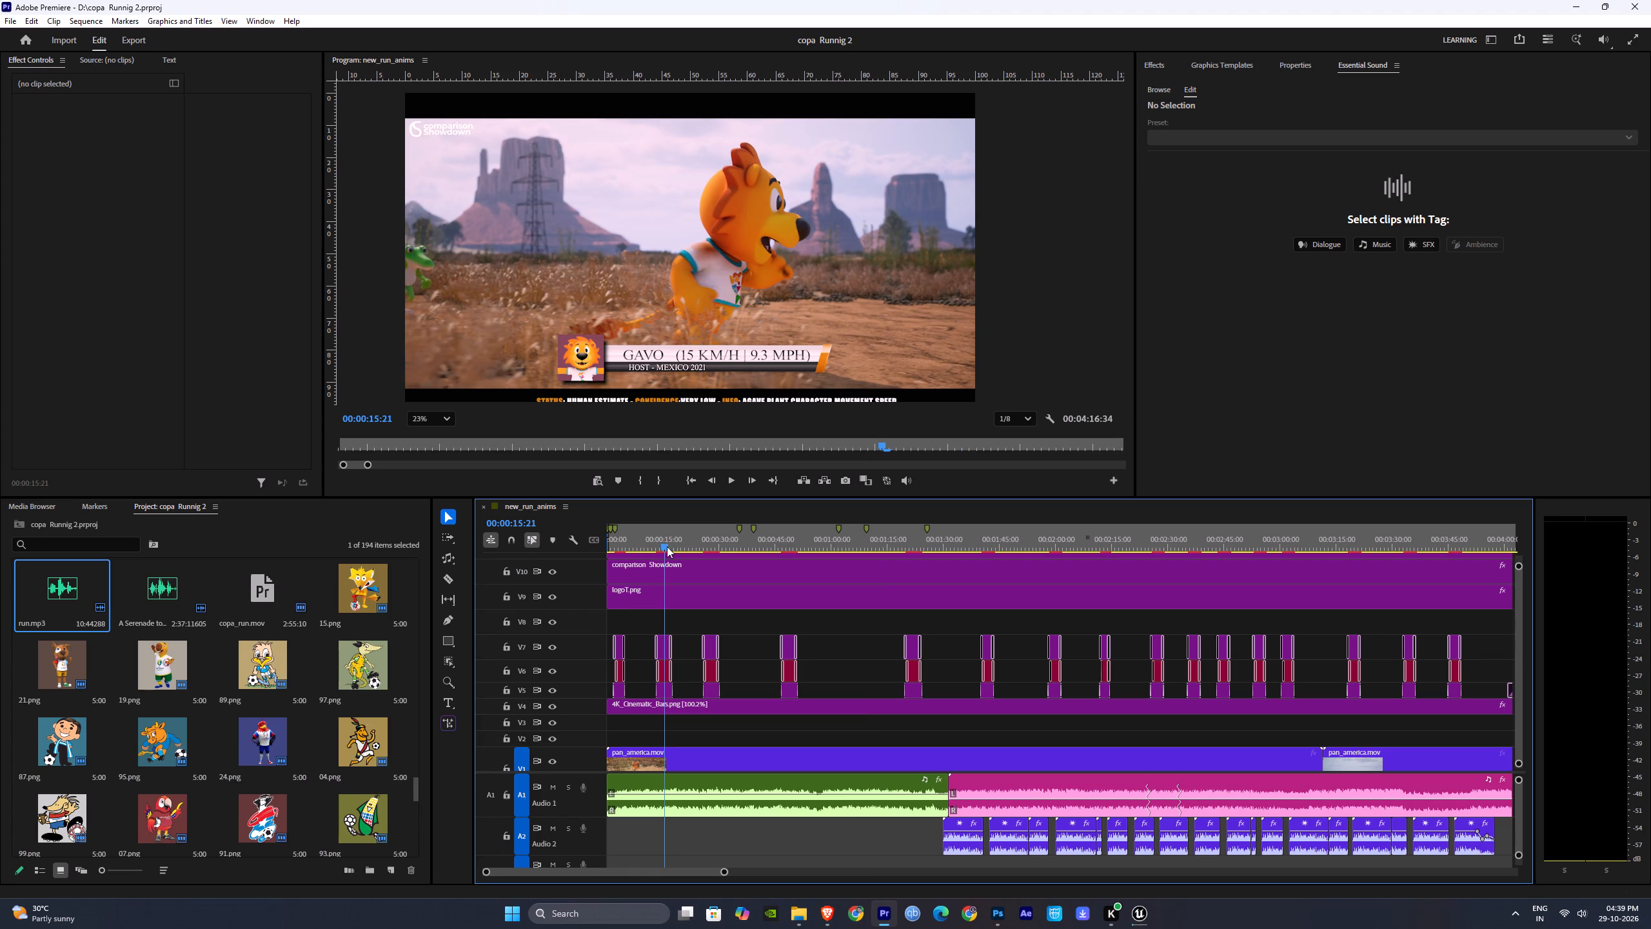
{"action": "left_click_drag", "start_coordinate": [653, 497], "coordinate": [654, 449]}
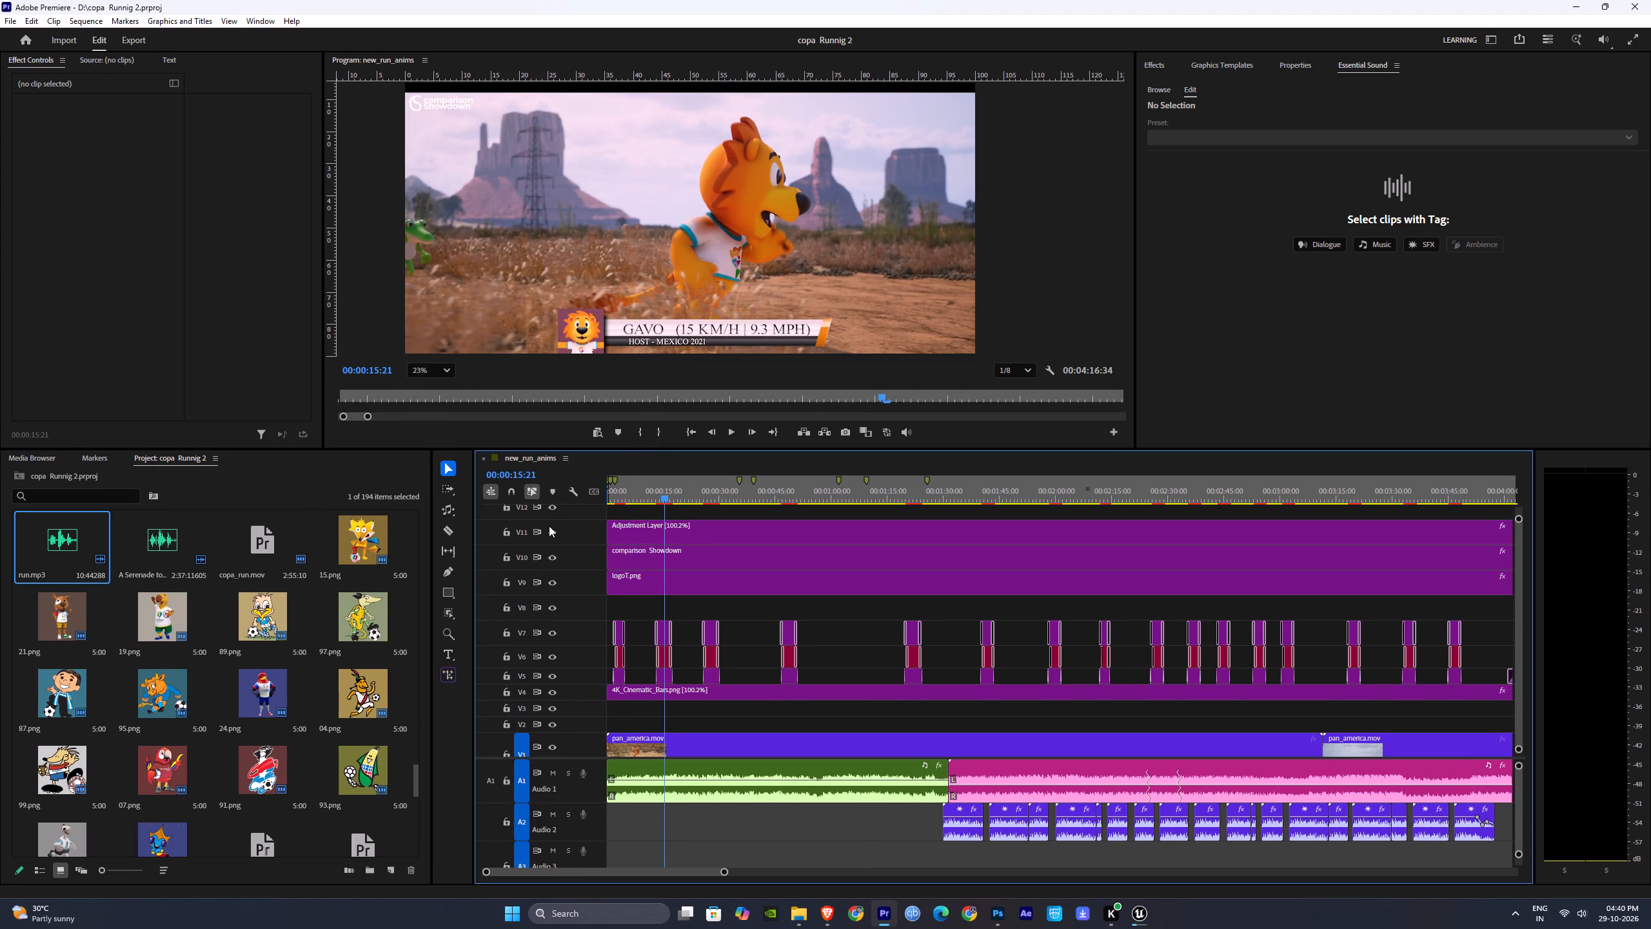
{"action": "left_click", "coordinate": [549, 527]}
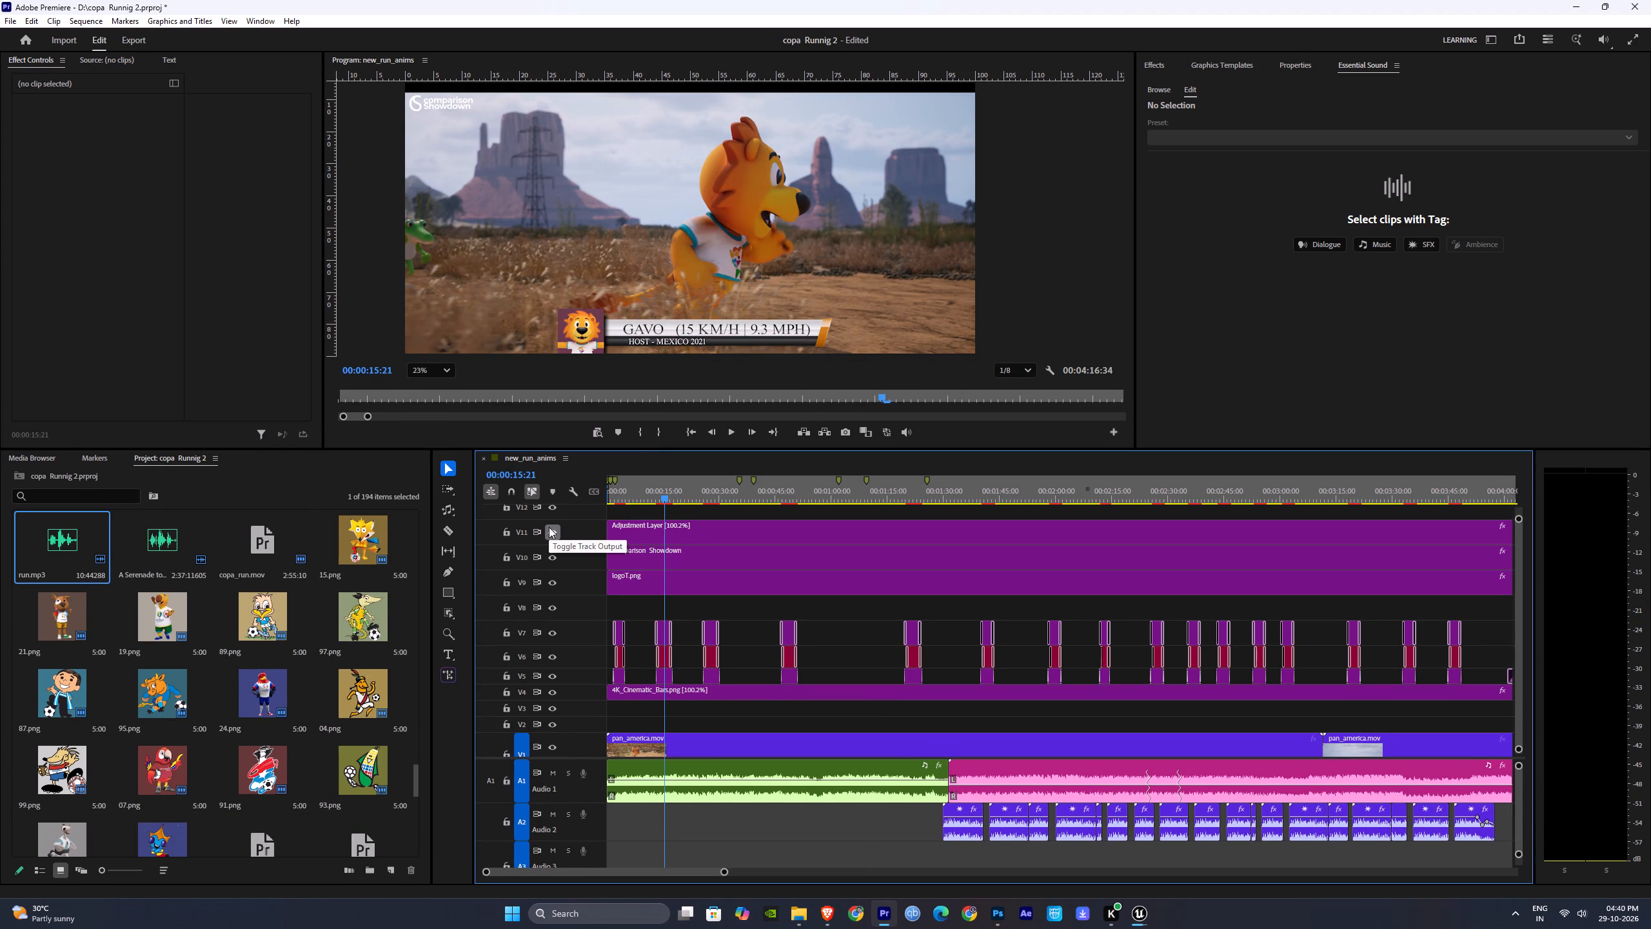
{"action": "left_click", "coordinate": [549, 527]}
{"action": "scroll", "coordinate": [818, 272], "scroll_direction": "down", "scroll_amount": 3}
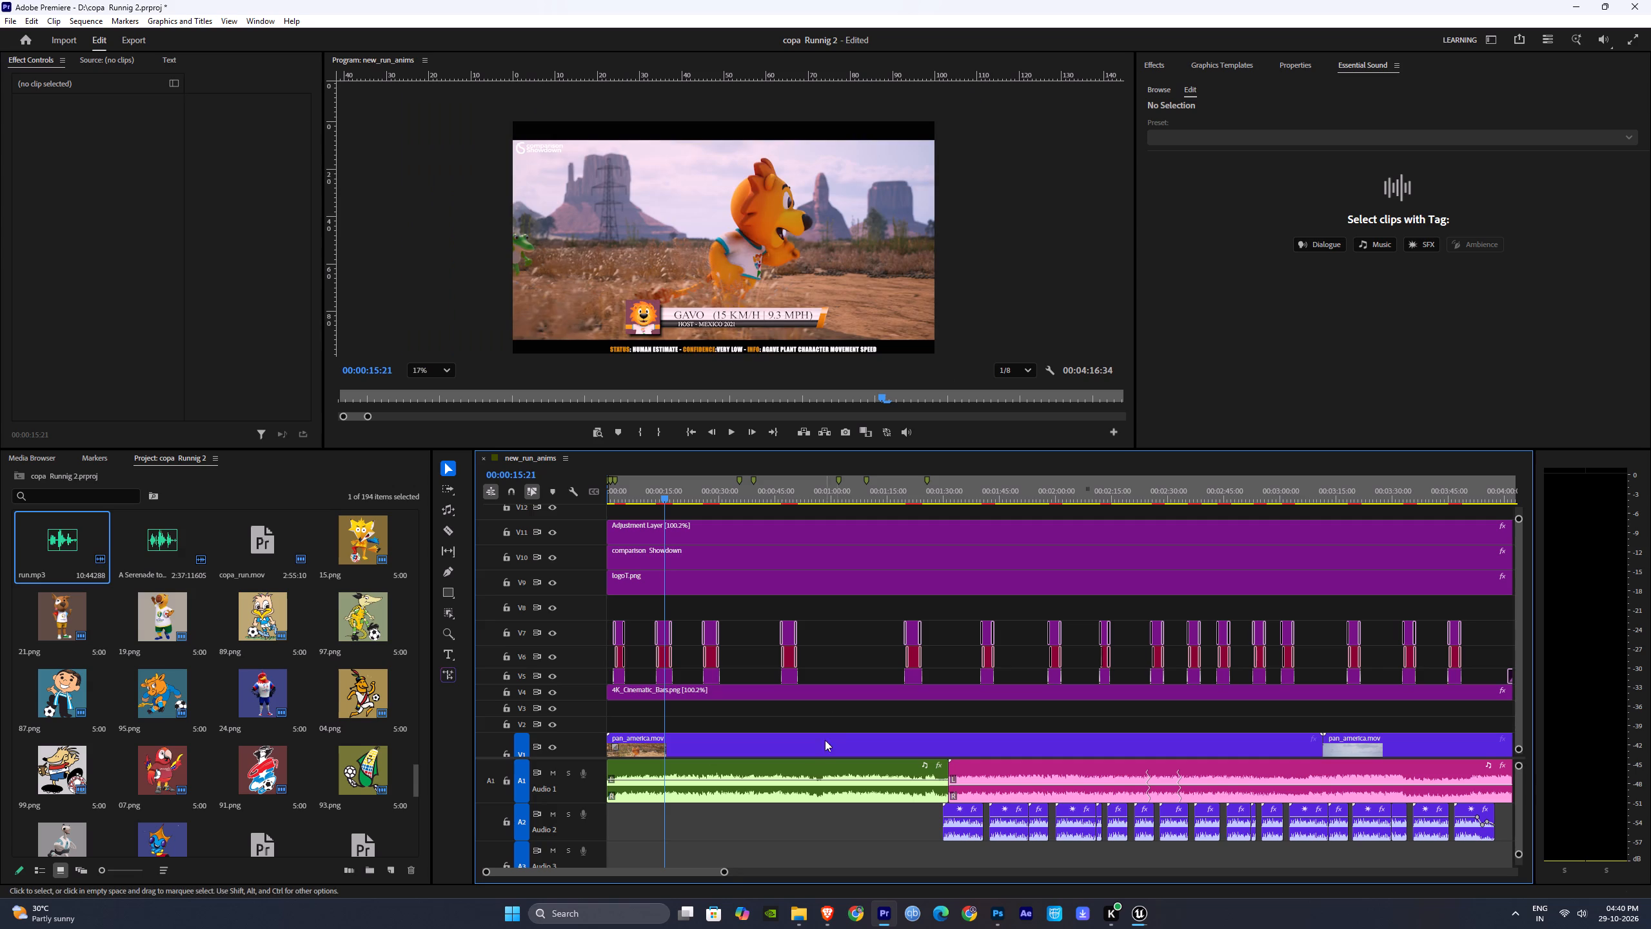
Find the V9 adjustment layer at about 01:41:46 (hours:minutes:seconds) among the older edits and copy it to V11 at the sequence start.
{"action": "left_click_drag", "start_coordinate": [723, 874], "coordinate": [1210, 854]}
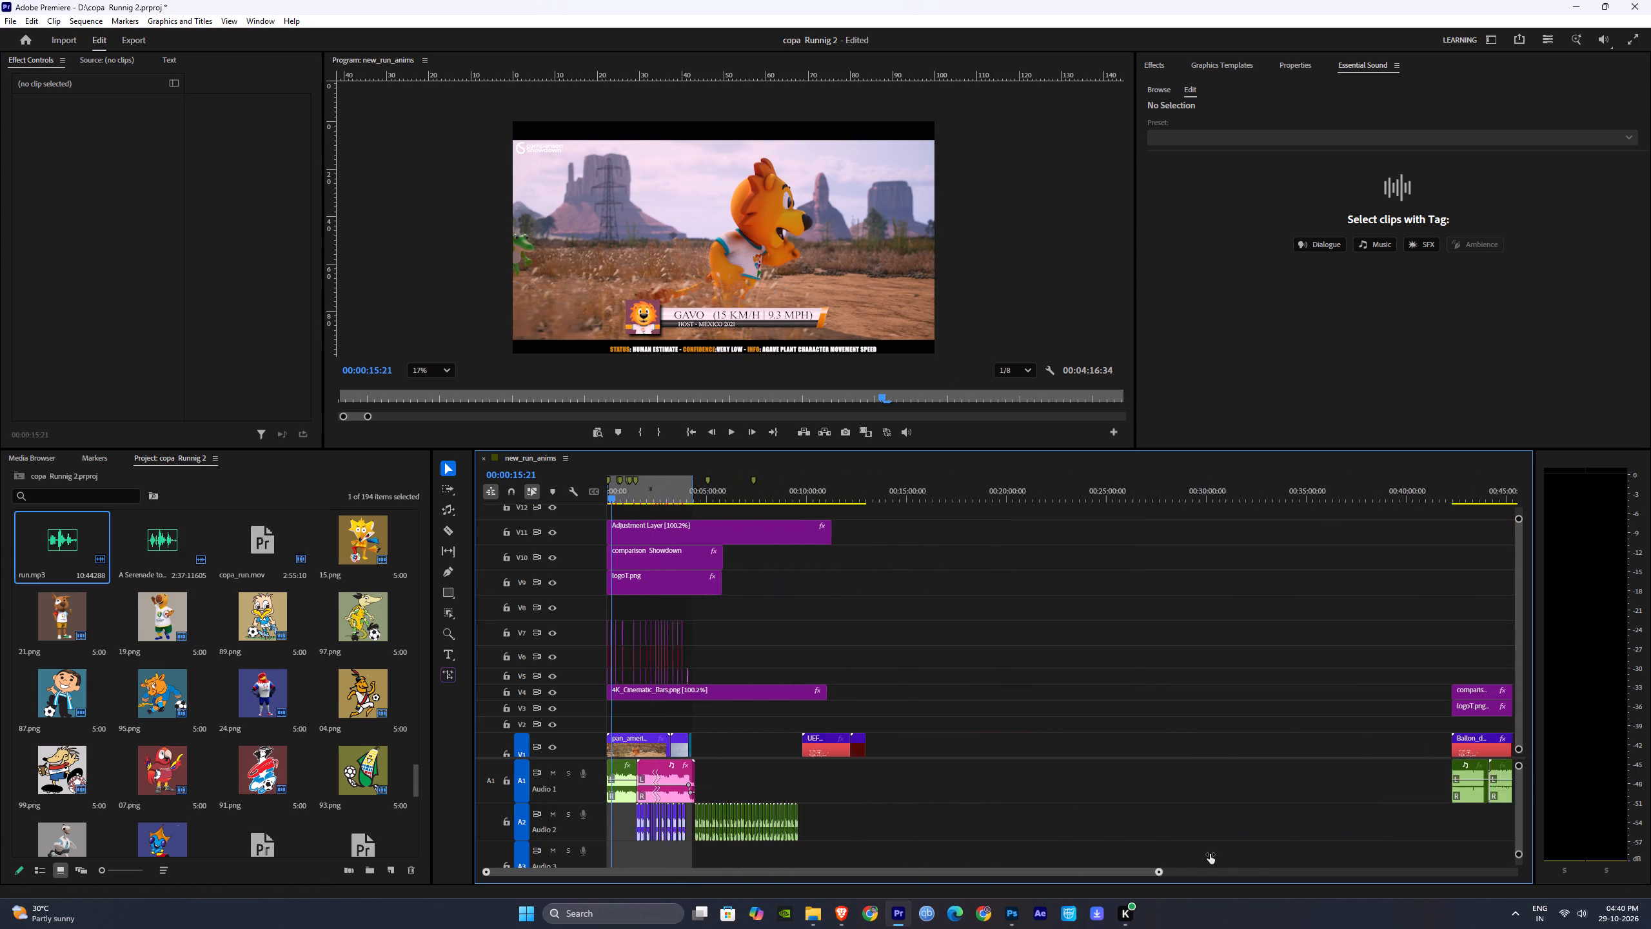
{"action": "left_click_drag", "start_coordinate": [1210, 854], "coordinate": [1650, 868]}
{"action": "left_click", "coordinate": [1407, 495]}
{"action": "key", "text": "space"}
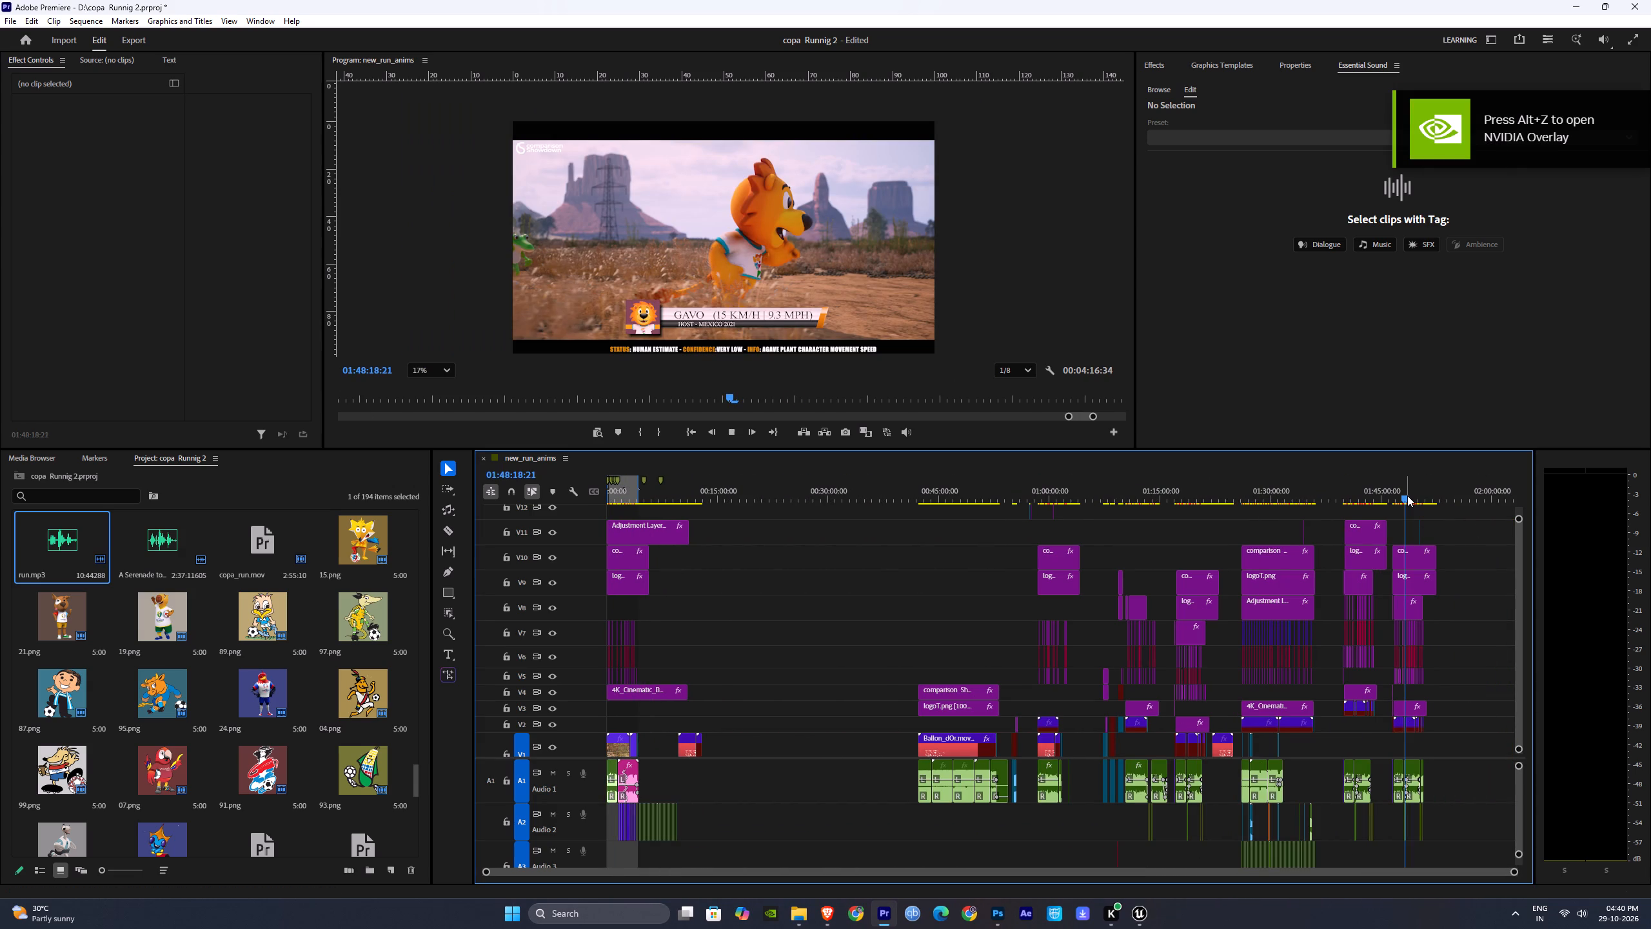
{"action": "left_click_drag", "start_coordinate": [1363, 494], "coordinate": [1350, 494]}
{"action": "key", "text": "space"}
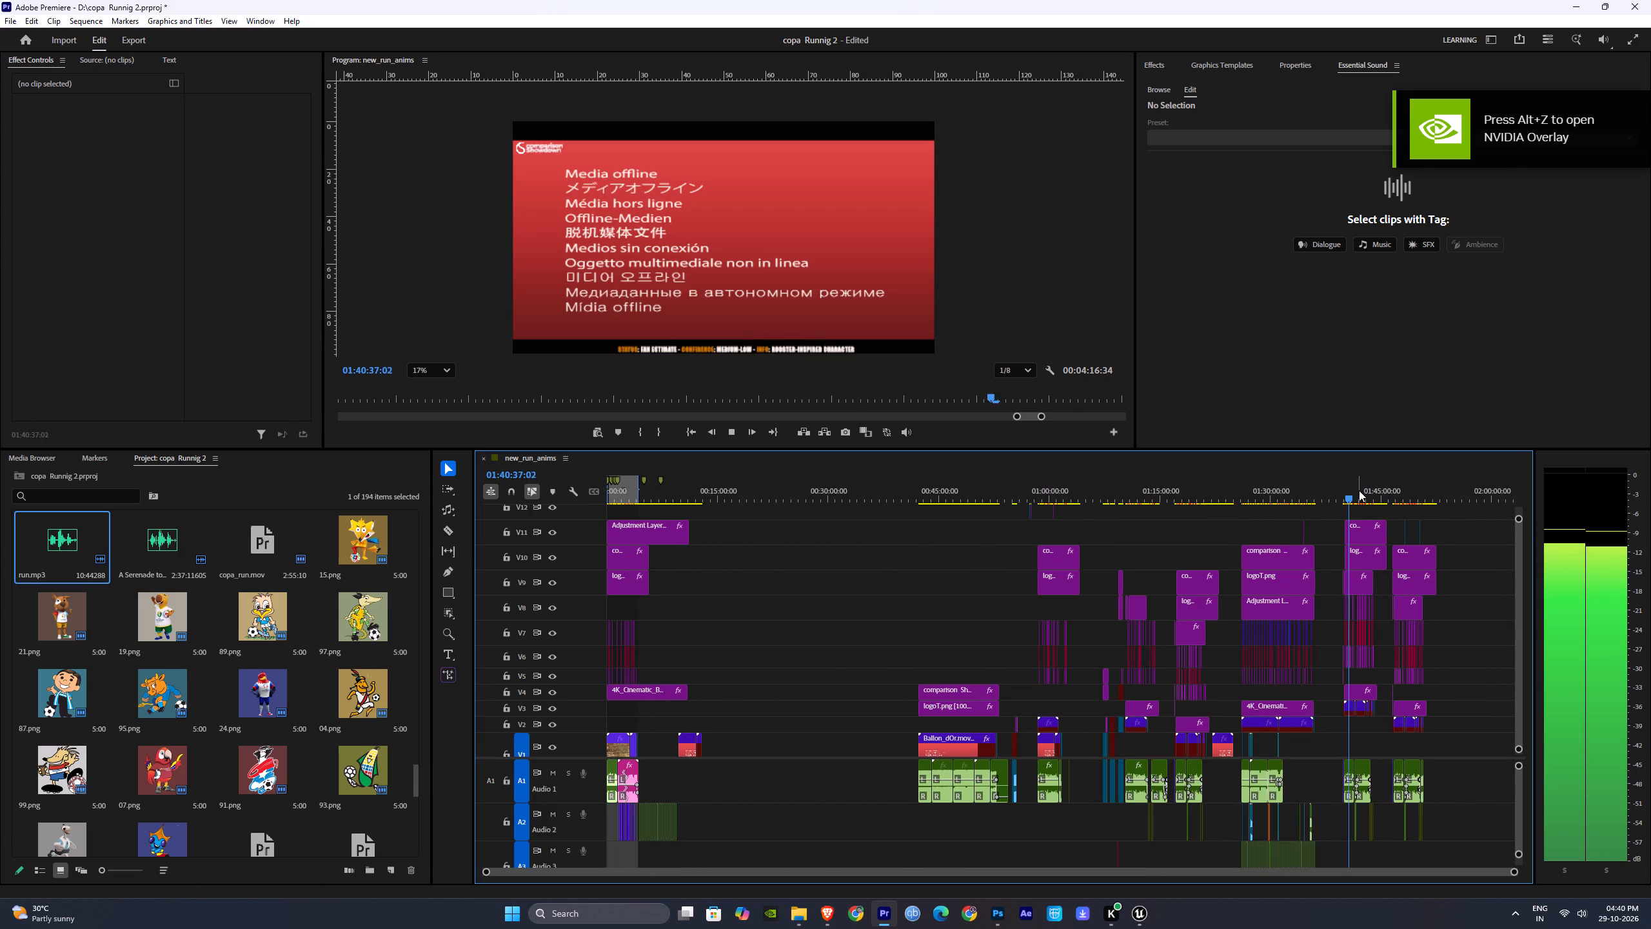
{"action": "left_click", "coordinate": [1359, 490]}
{"action": "key", "text": "space"}
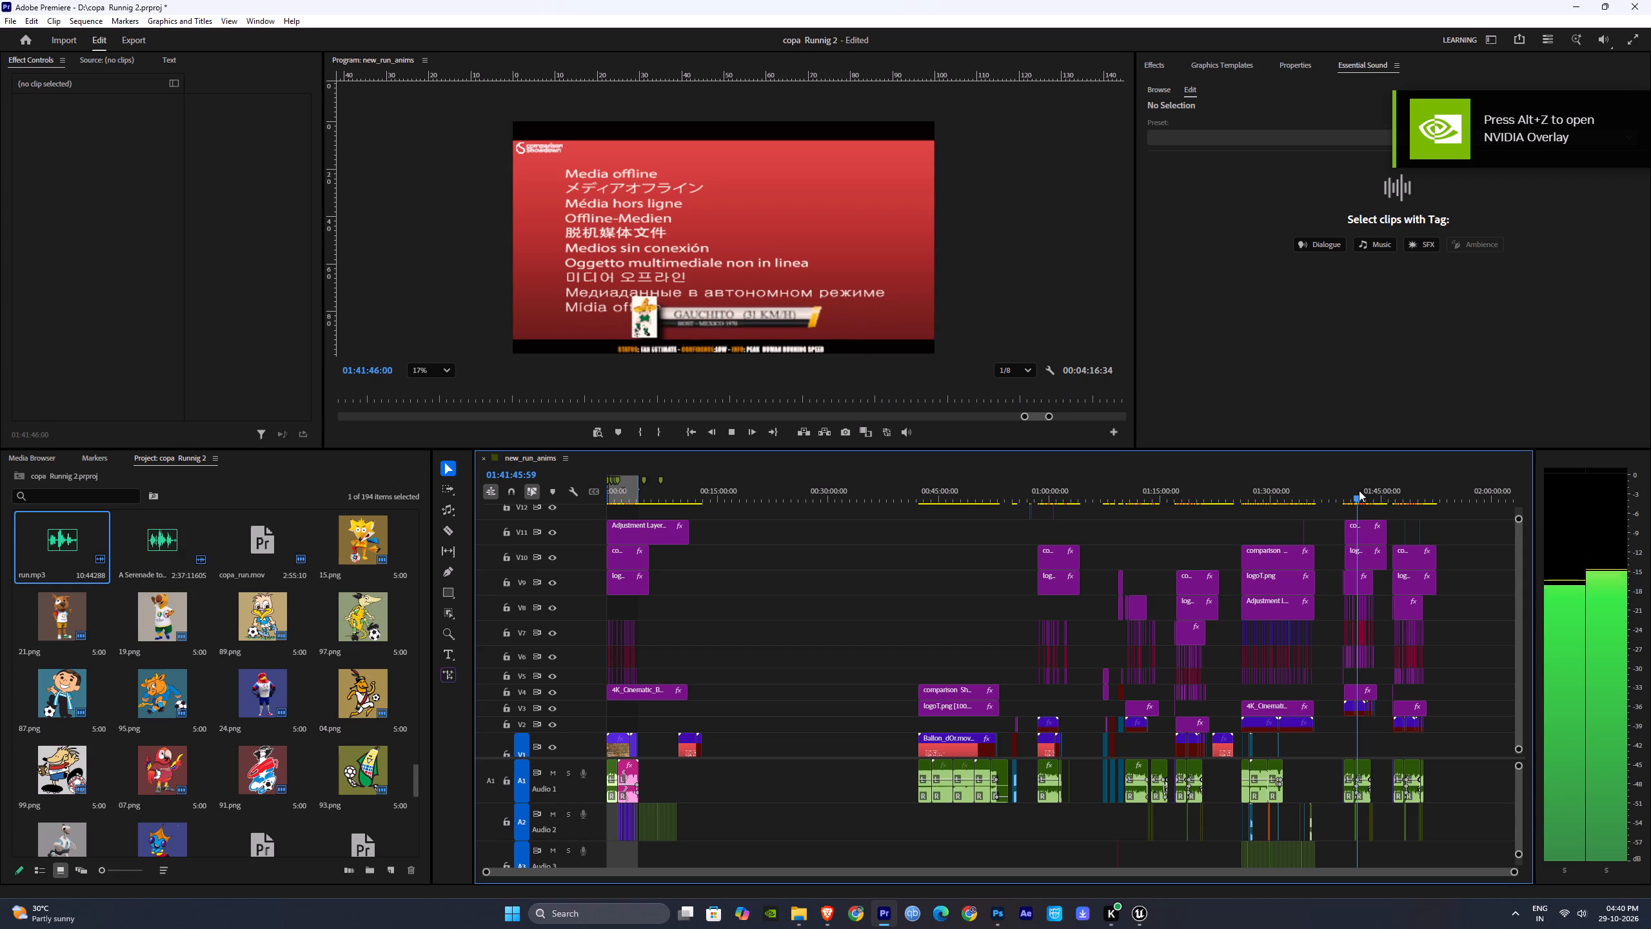
{"action": "key", "text": "space"}
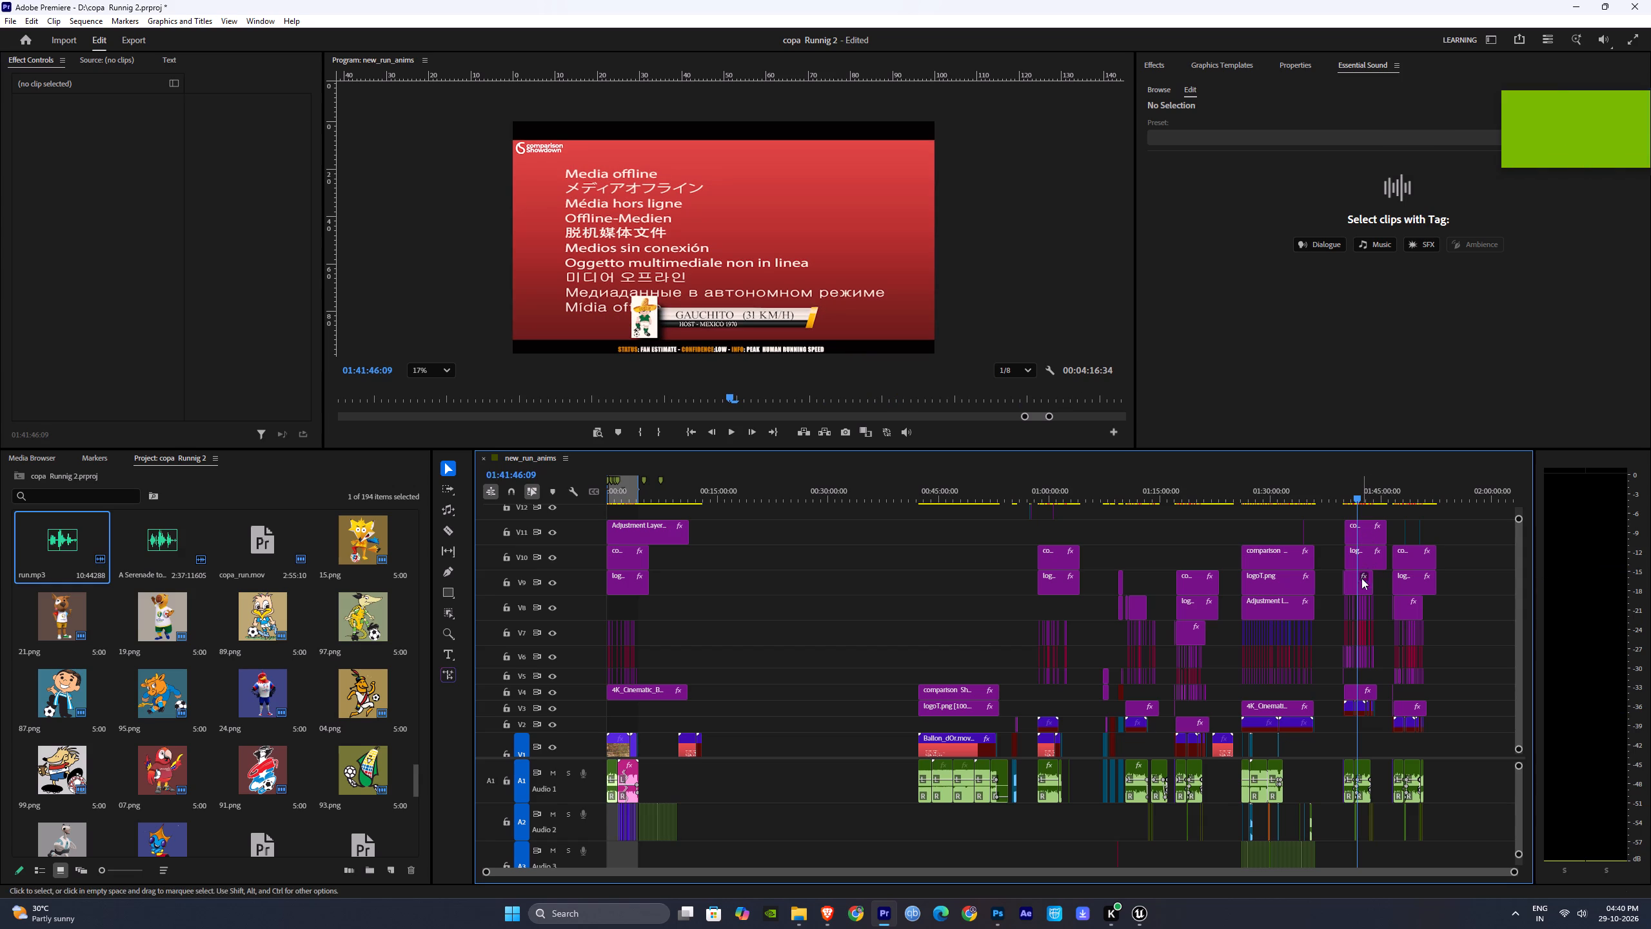
{"action": "left_click", "coordinate": [1352, 574]}
{"action": "left_click_drag", "start_coordinate": [1360, 585], "coordinate": [677, 545], "text": "alt"}
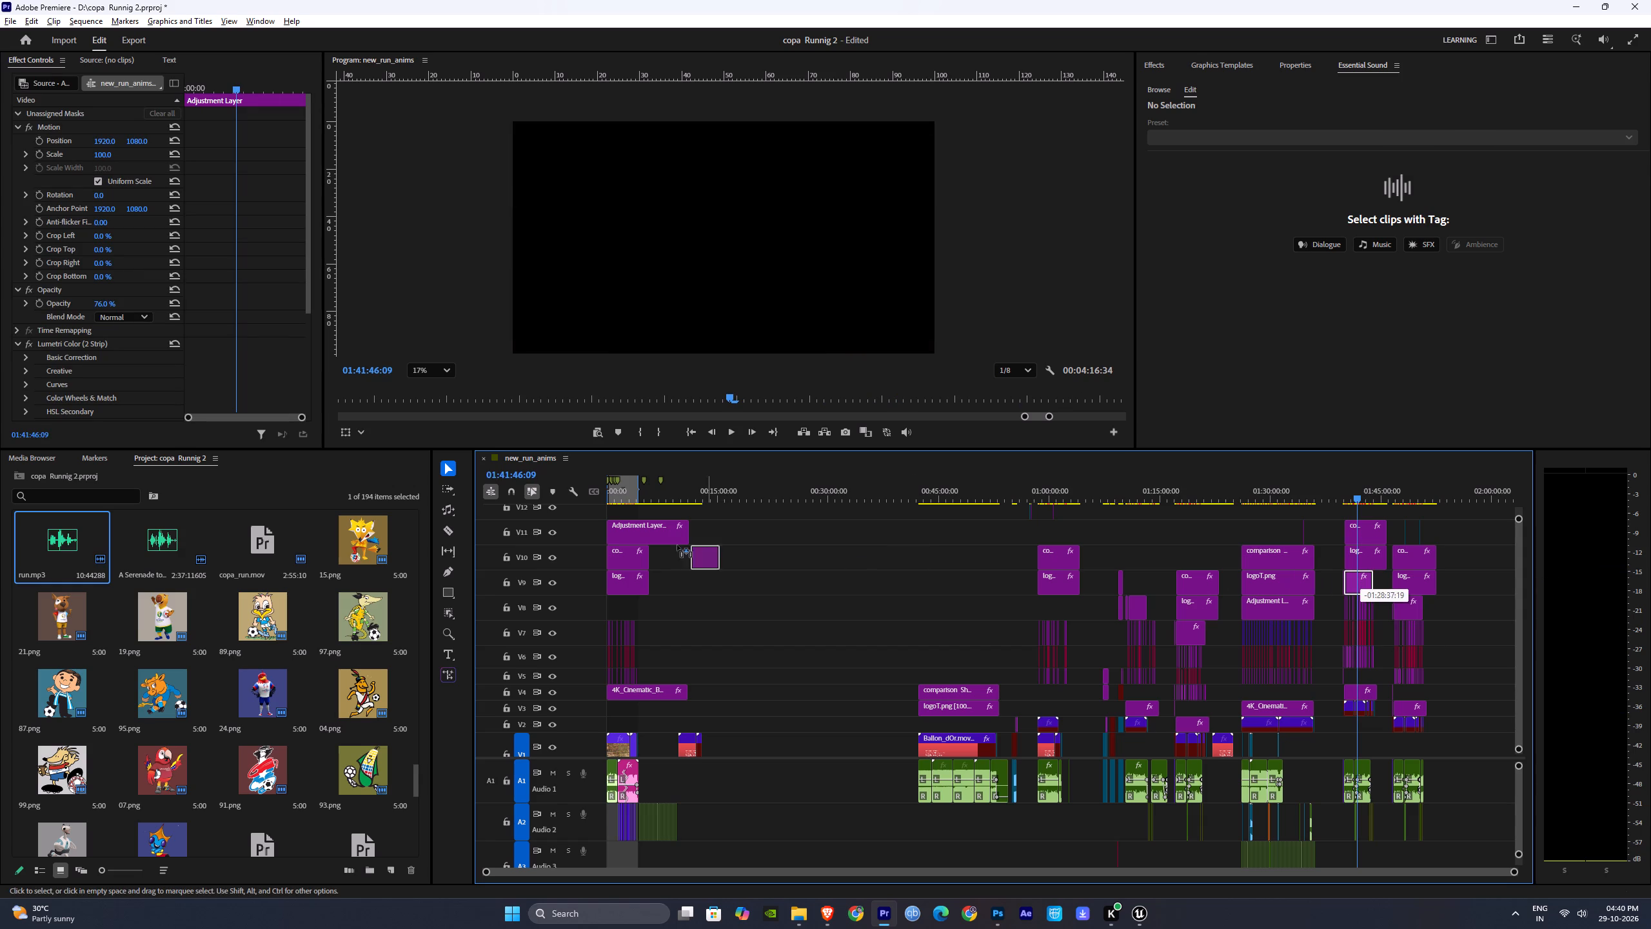
{"action": "left_click_drag", "start_coordinate": [677, 545], "coordinate": [593, 529], "text": "alt"}
Move the old V11 adjustment layer to start at about 12 minutes and extend the new one's end to about 6:50.
{"action": "left_click", "coordinate": [624, 499]}
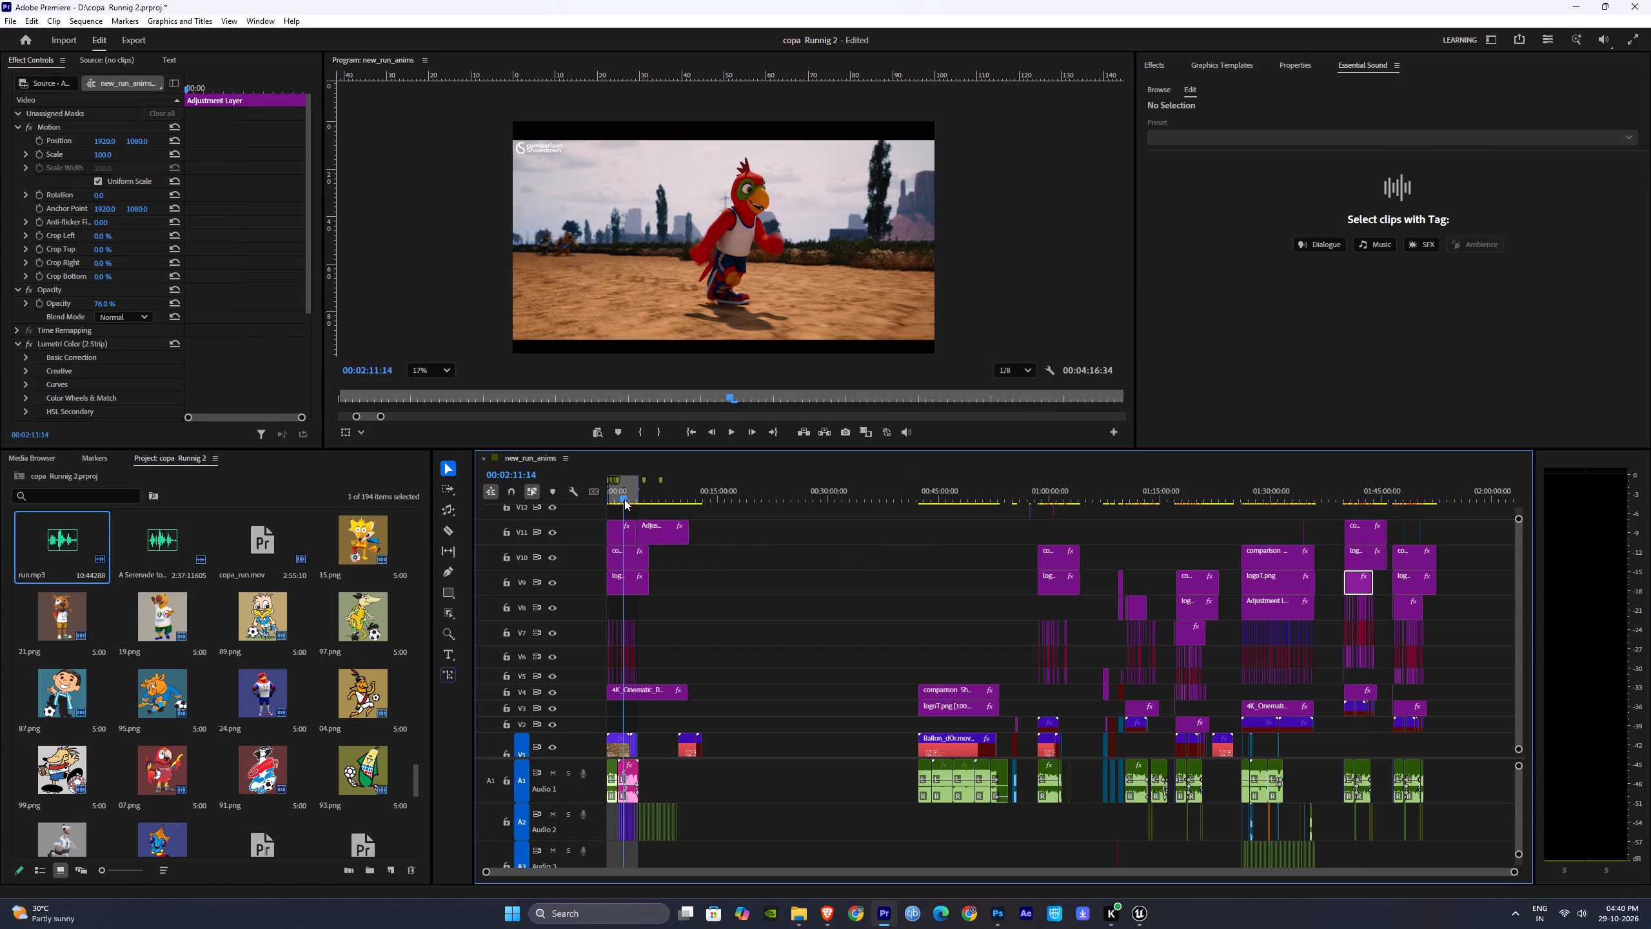
{"action": "left_click_drag", "start_coordinate": [705, 528], "coordinate": [667, 536]}
{"action": "left_click_drag", "start_coordinate": [666, 536], "coordinate": [724, 536]}
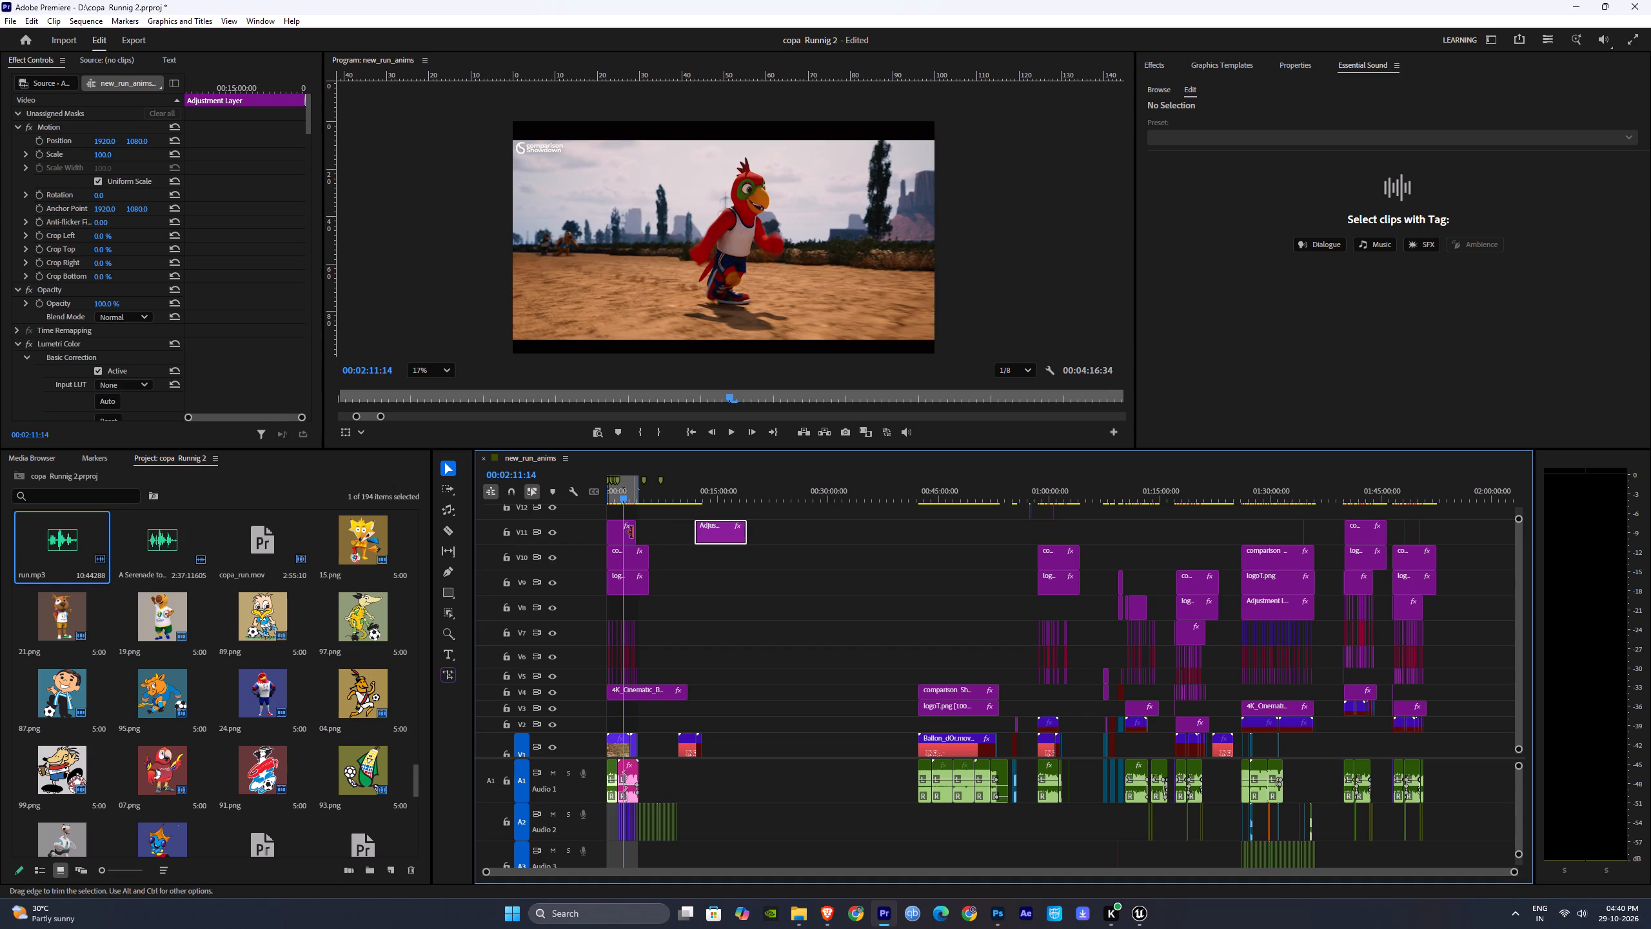
{"action": "left_click_drag", "start_coordinate": [639, 532], "coordinate": [660, 532]}
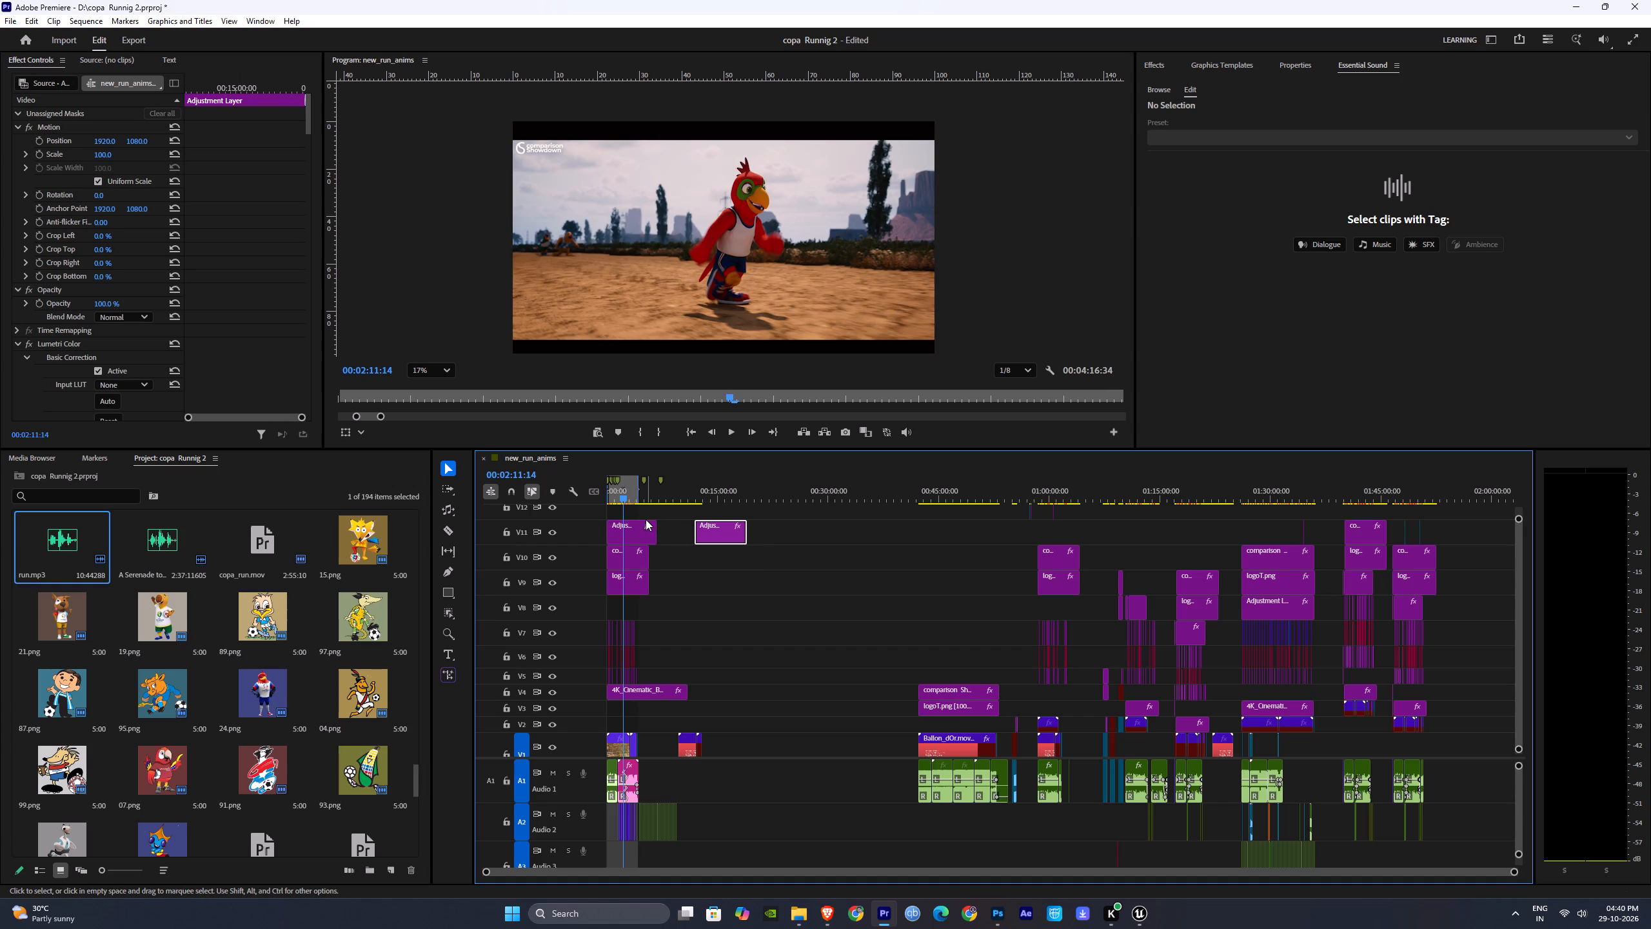
Play back the sequence at several points within the first minute and a half to check the new adjustment layer's look.
{"action": "left_click", "coordinate": [618, 499]}
{"action": "key", "text": "space"}
{"action": "key", "text": "space"}
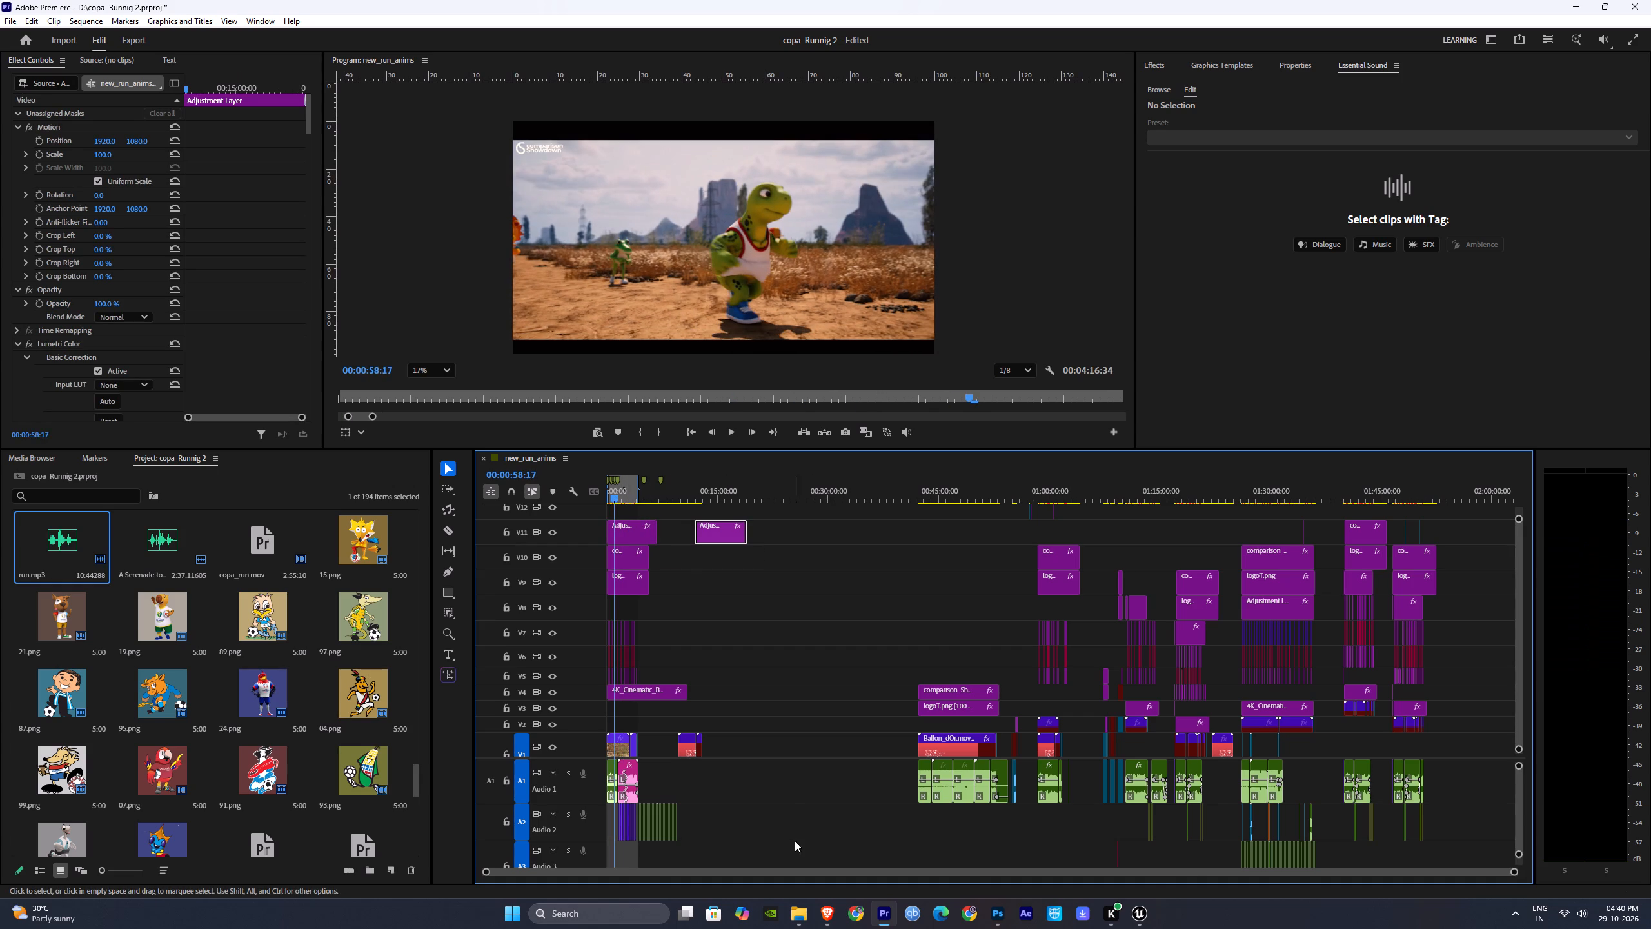
{"action": "left_click_drag", "start_coordinate": [1514, 872], "coordinate": [820, 840]}
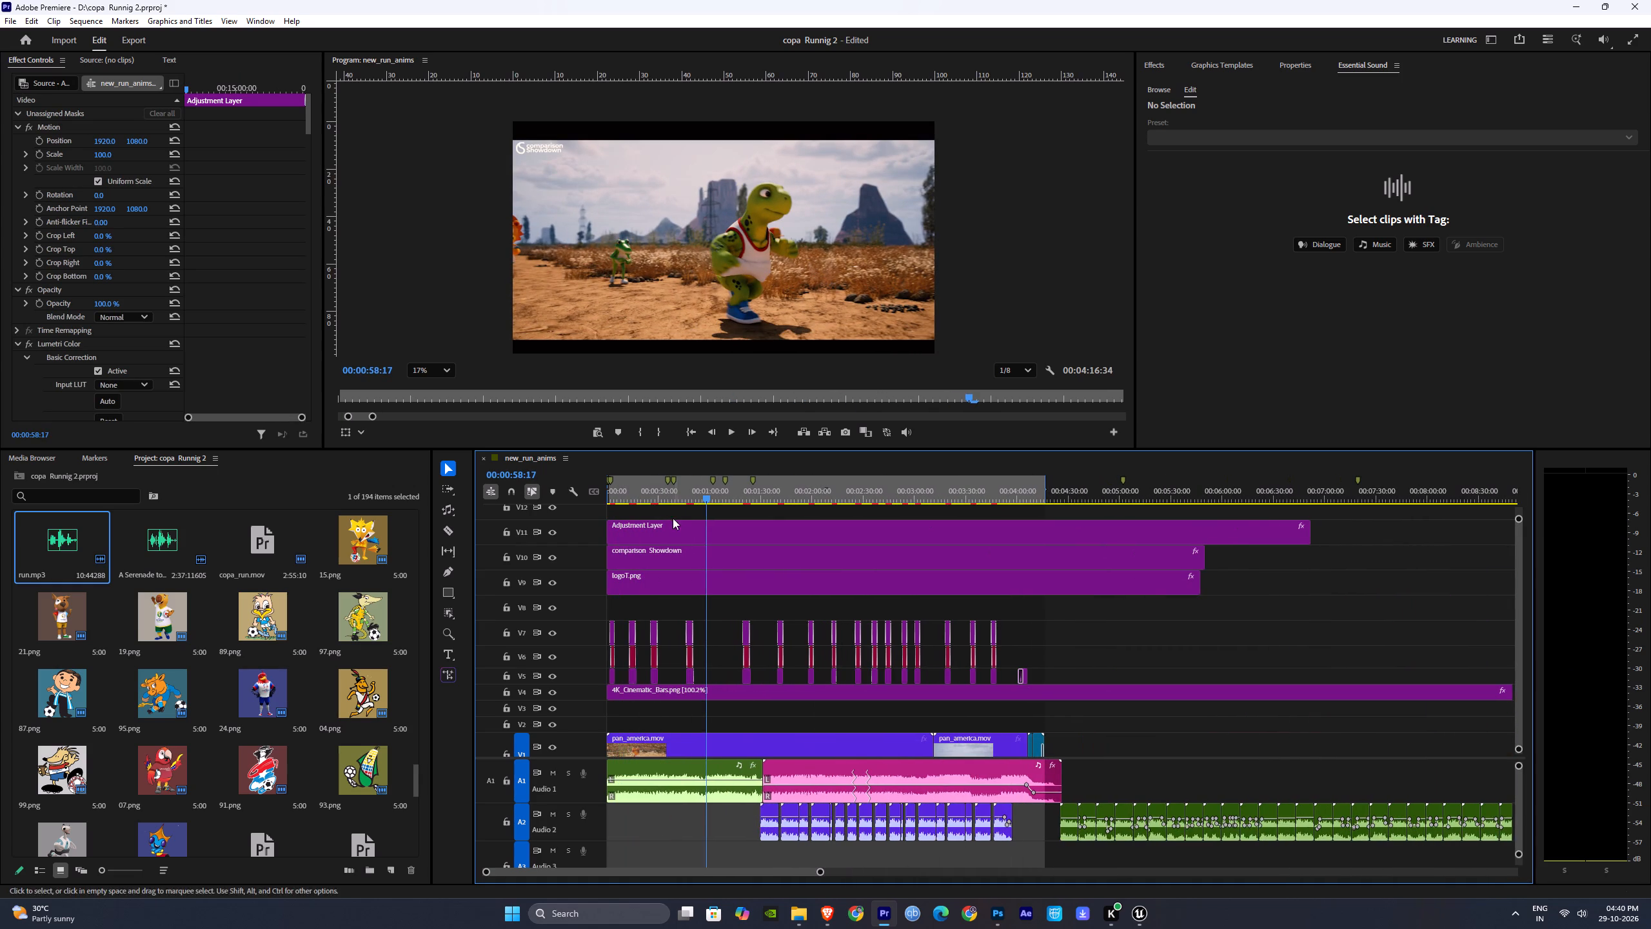
{"action": "left_click_drag", "start_coordinate": [670, 495], "coordinate": [564, 494]}
{"action": "key", "text": "space"}
{"action": "left_click", "coordinate": [653, 498]}
{"action": "key", "text": "space"}
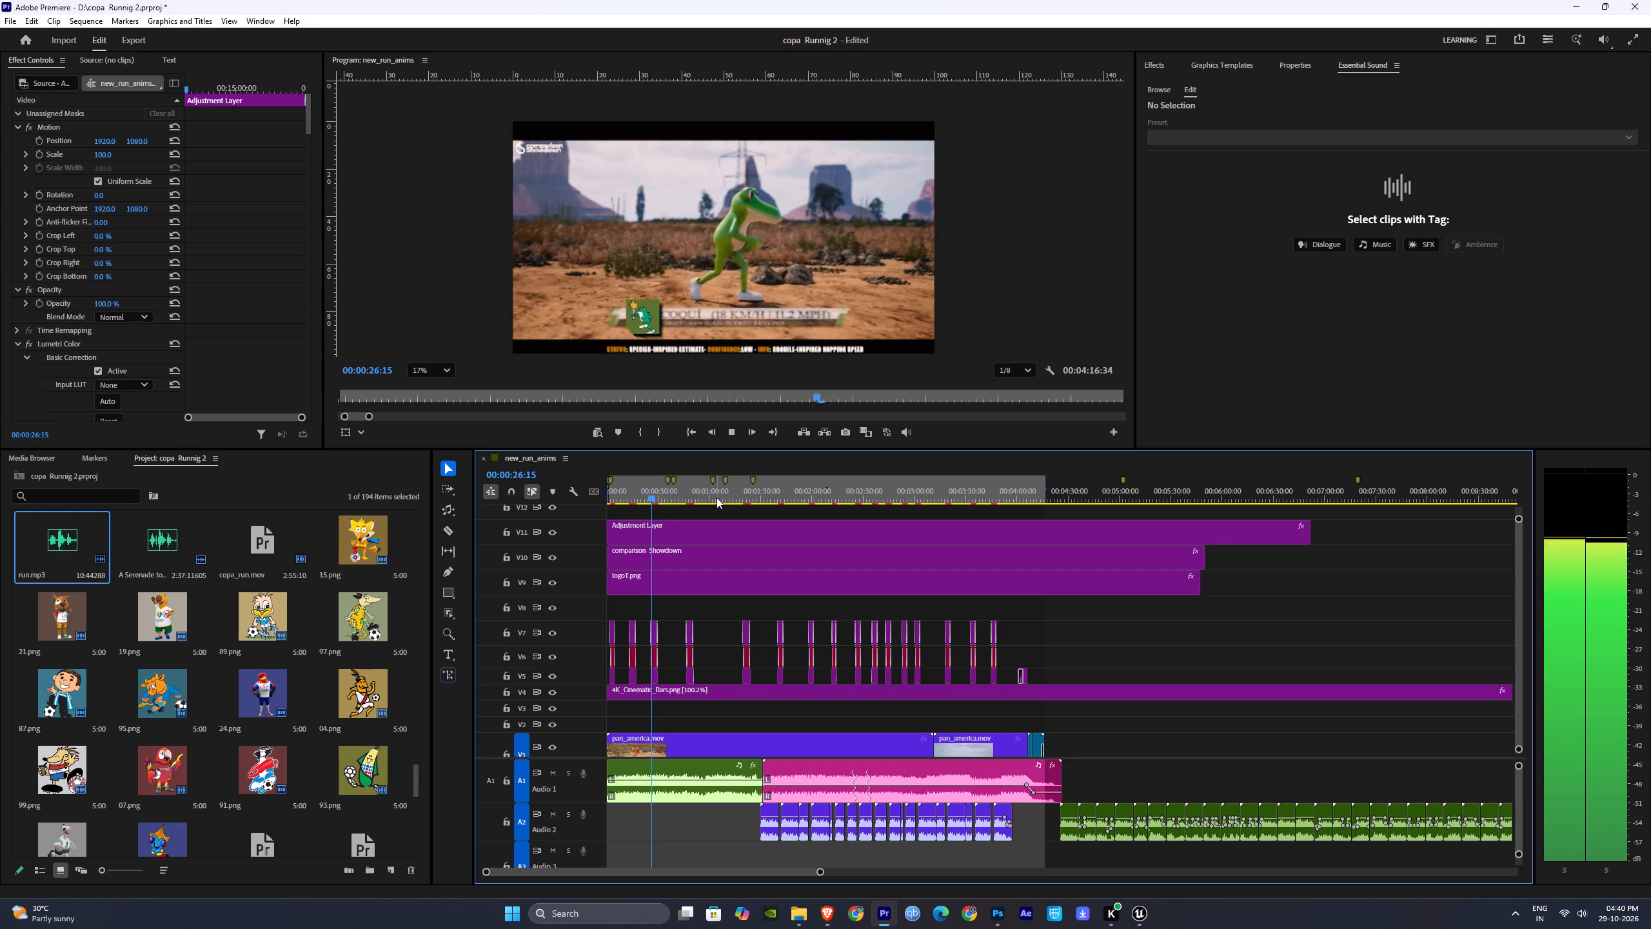
{"action": "left_click", "coordinate": [717, 497]}
{"action": "key", "text": "space"}
{"action": "left_click", "coordinate": [752, 499]}
{"action": "key", "text": "space"}
{"action": "key", "text": "space"}
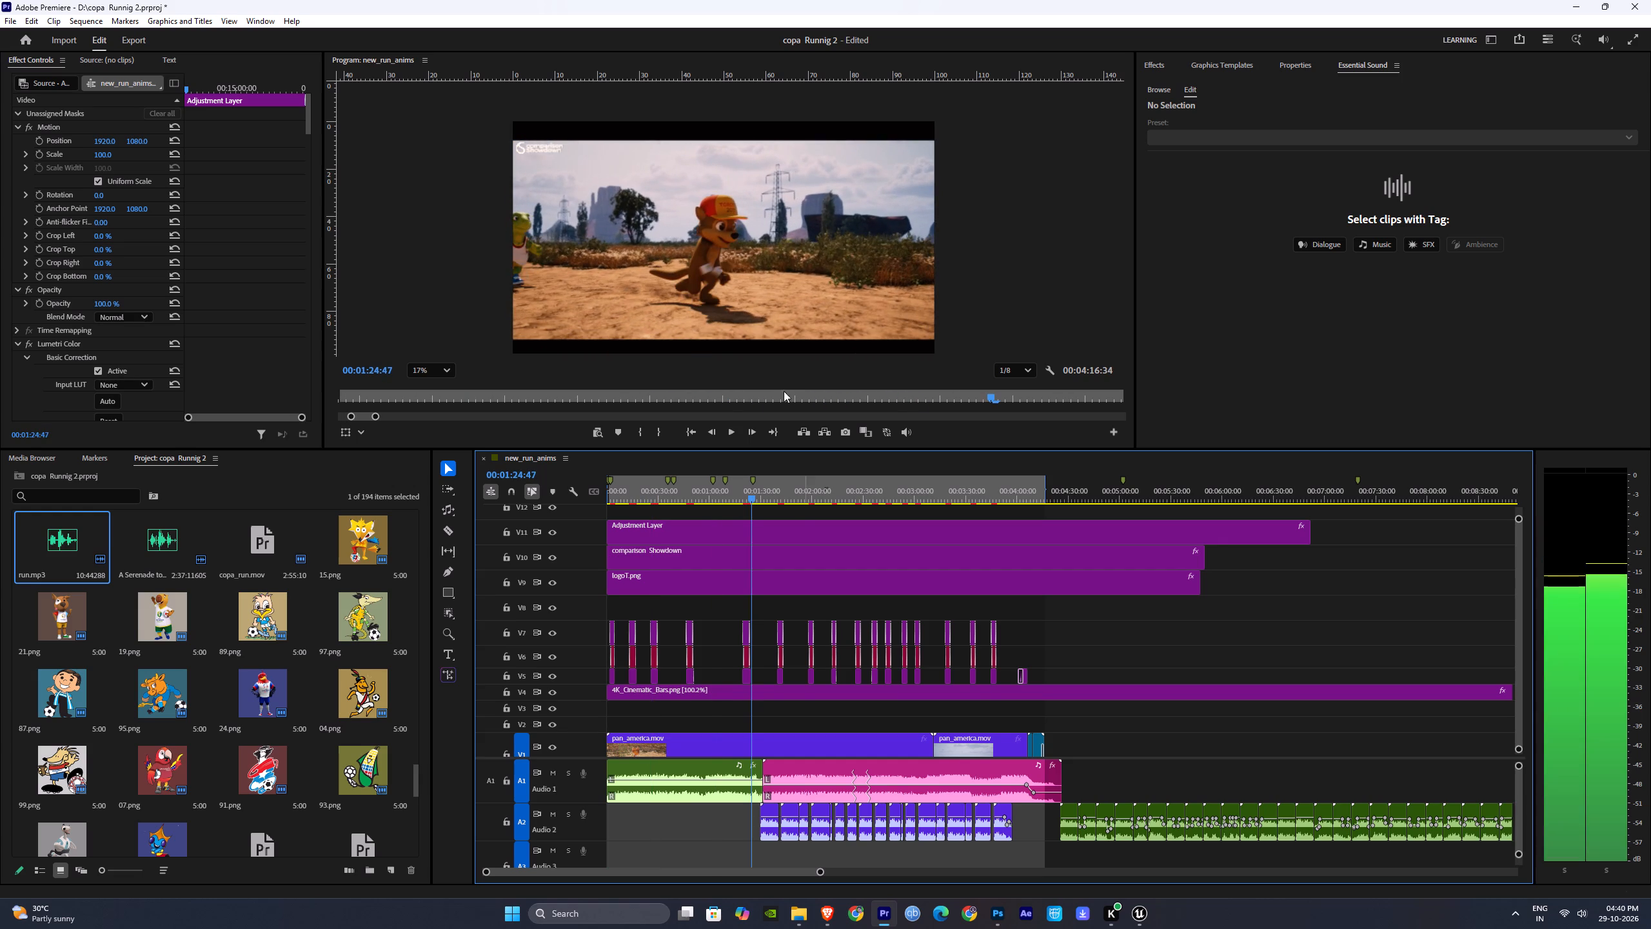
Select the cinematic bars and all character graphics and move them down two tracks, the bars to V2 and graphics to V3–V5.
{"action": "left_click_drag", "start_coordinate": [731, 448], "coordinate": [737, 584]}
{"action": "scroll", "coordinate": [598, 680], "scroll_direction": "up", "scroll_amount": 2, "text": "alt"}
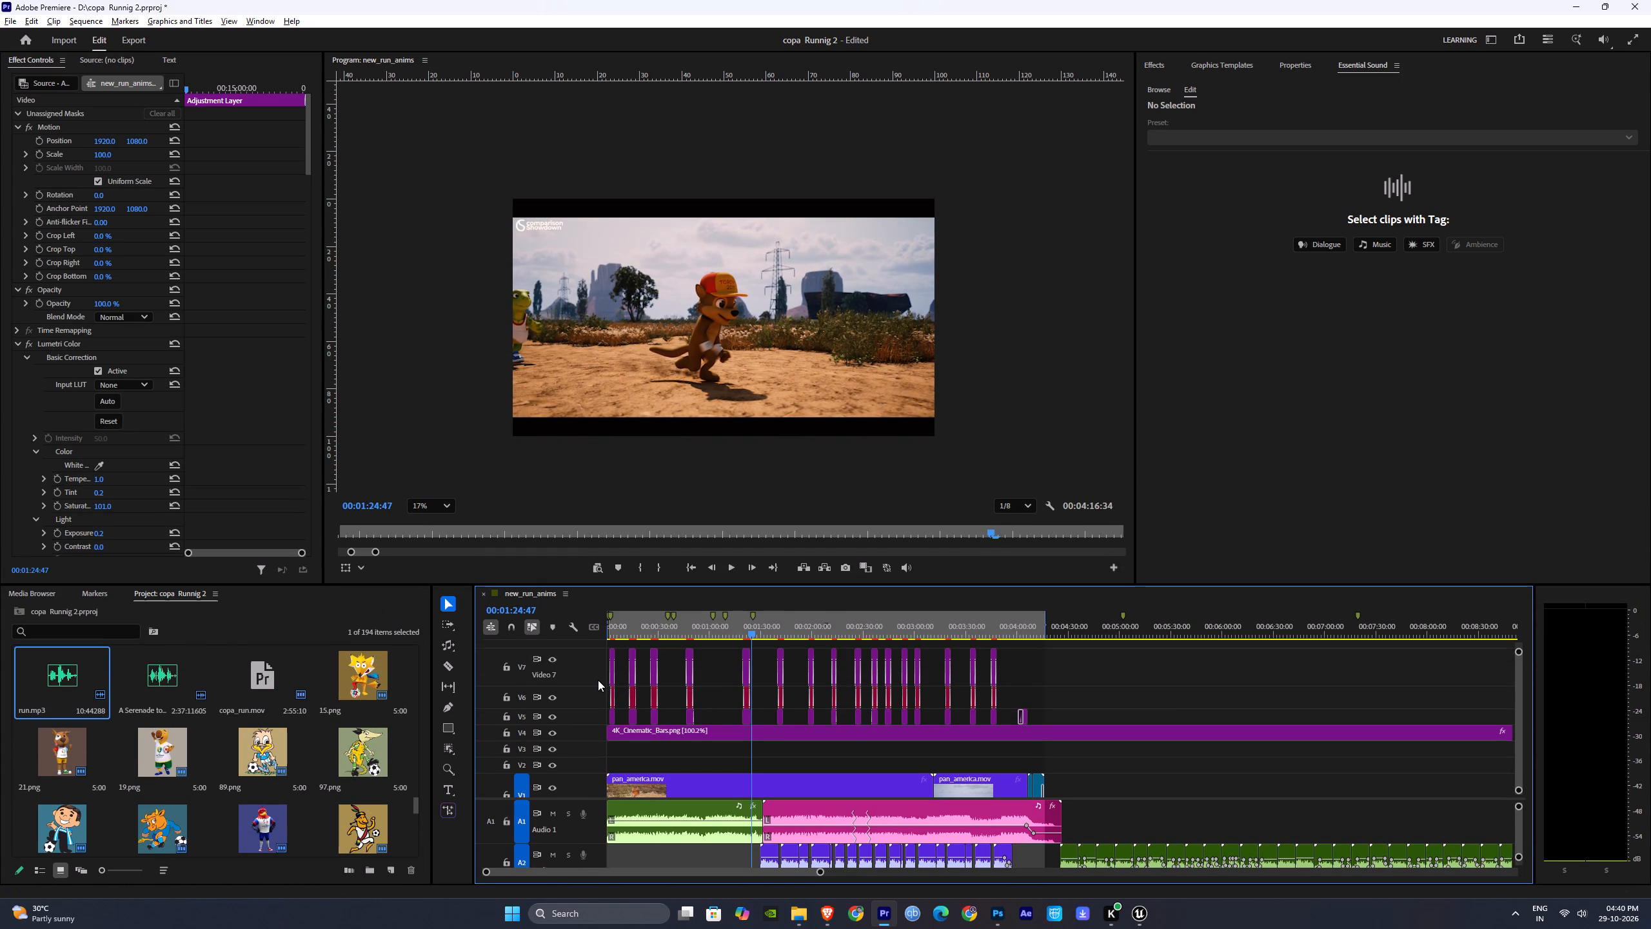
{"action": "scroll", "coordinate": [598, 680], "scroll_direction": "down", "scroll_amount": 5, "text": "alt"}
{"action": "left_click", "coordinate": [591, 696]}
{"action": "scroll", "coordinate": [591, 696], "scroll_direction": "down", "scroll_amount": 2, "text": "alt"}
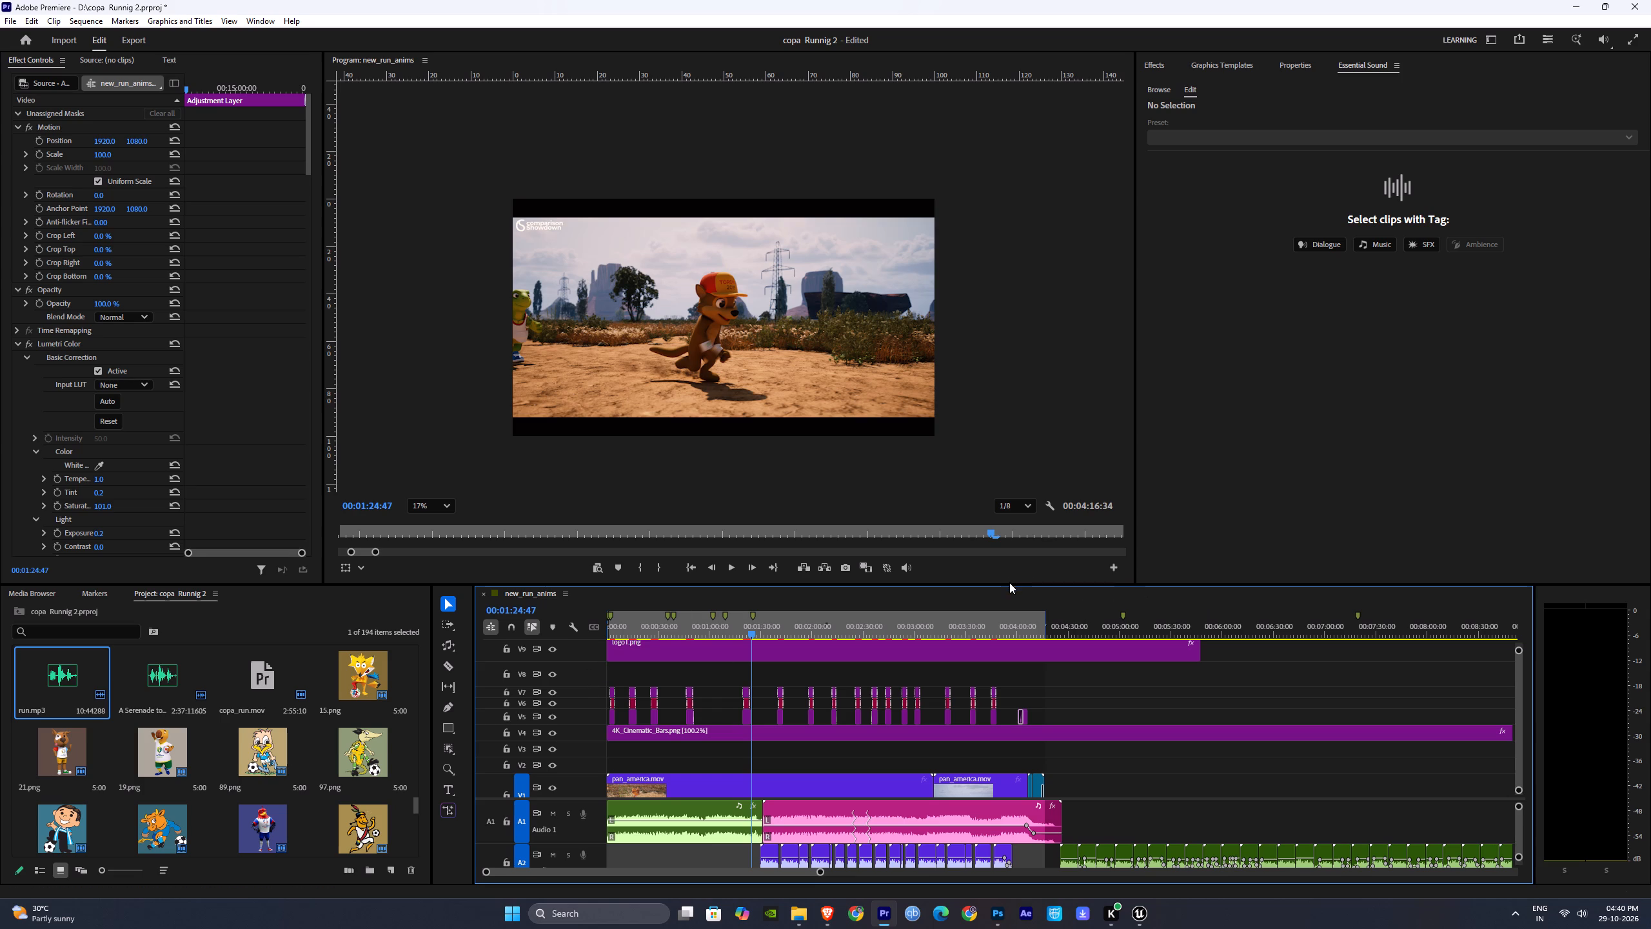
{"action": "left_click_drag", "start_coordinate": [1111, 767], "coordinate": [982, 717]}
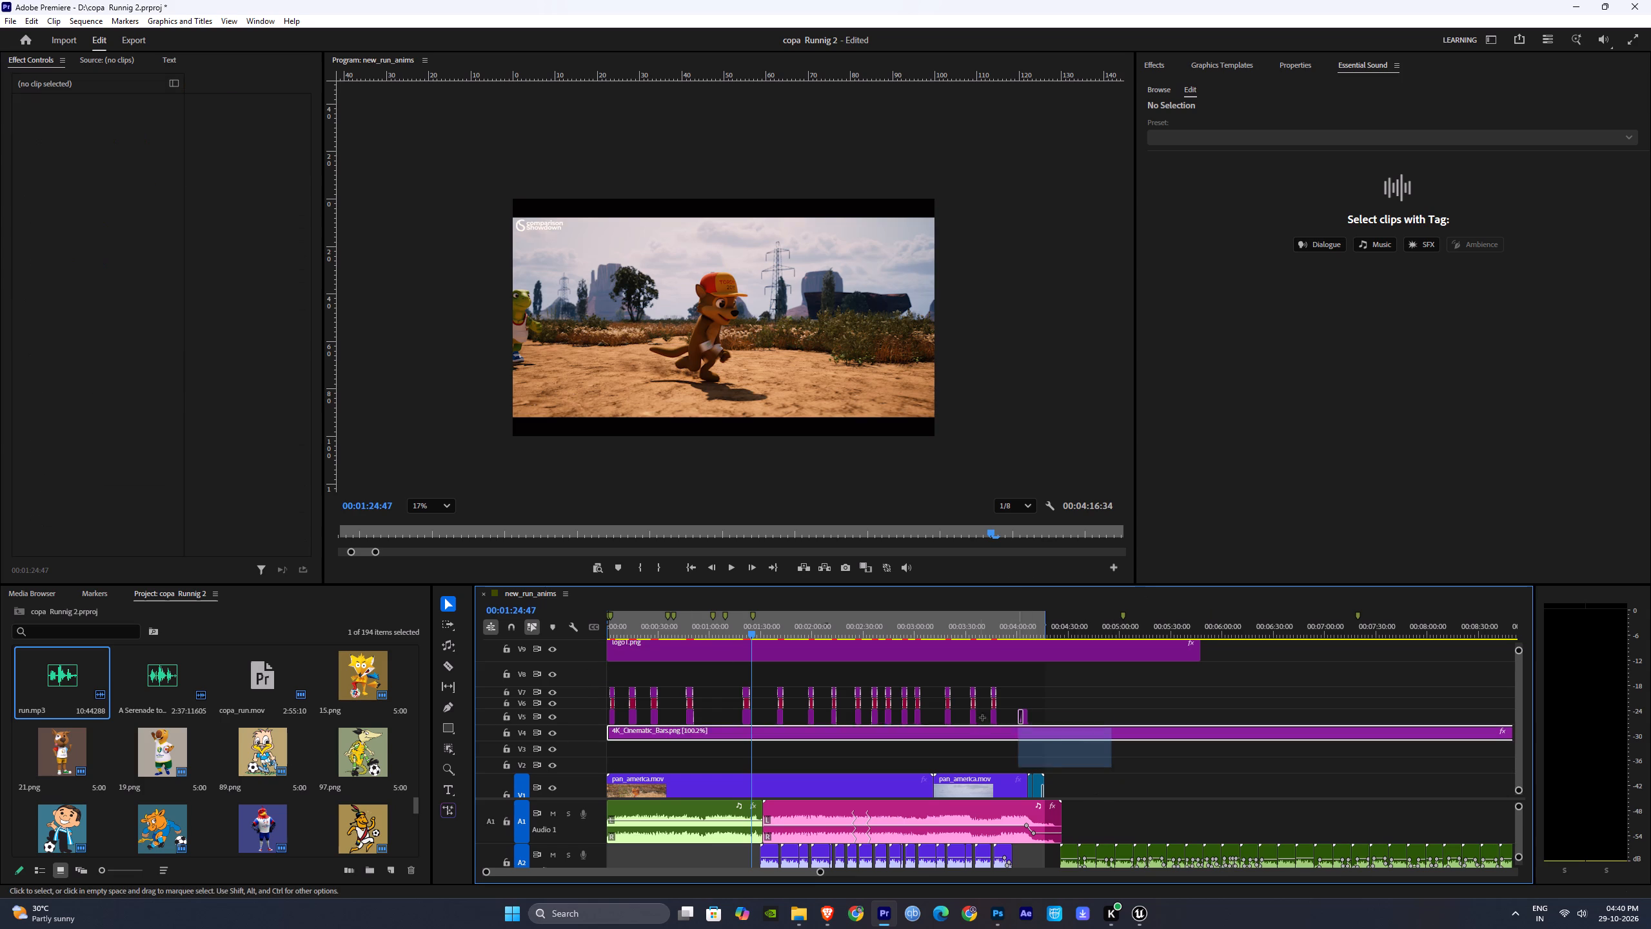
{"action": "left_click_drag", "start_coordinate": [982, 717], "coordinate": [608, 674]}
{"action": "left_click_drag", "start_coordinate": [753, 733], "coordinate": [751, 757], "text": "shift"}
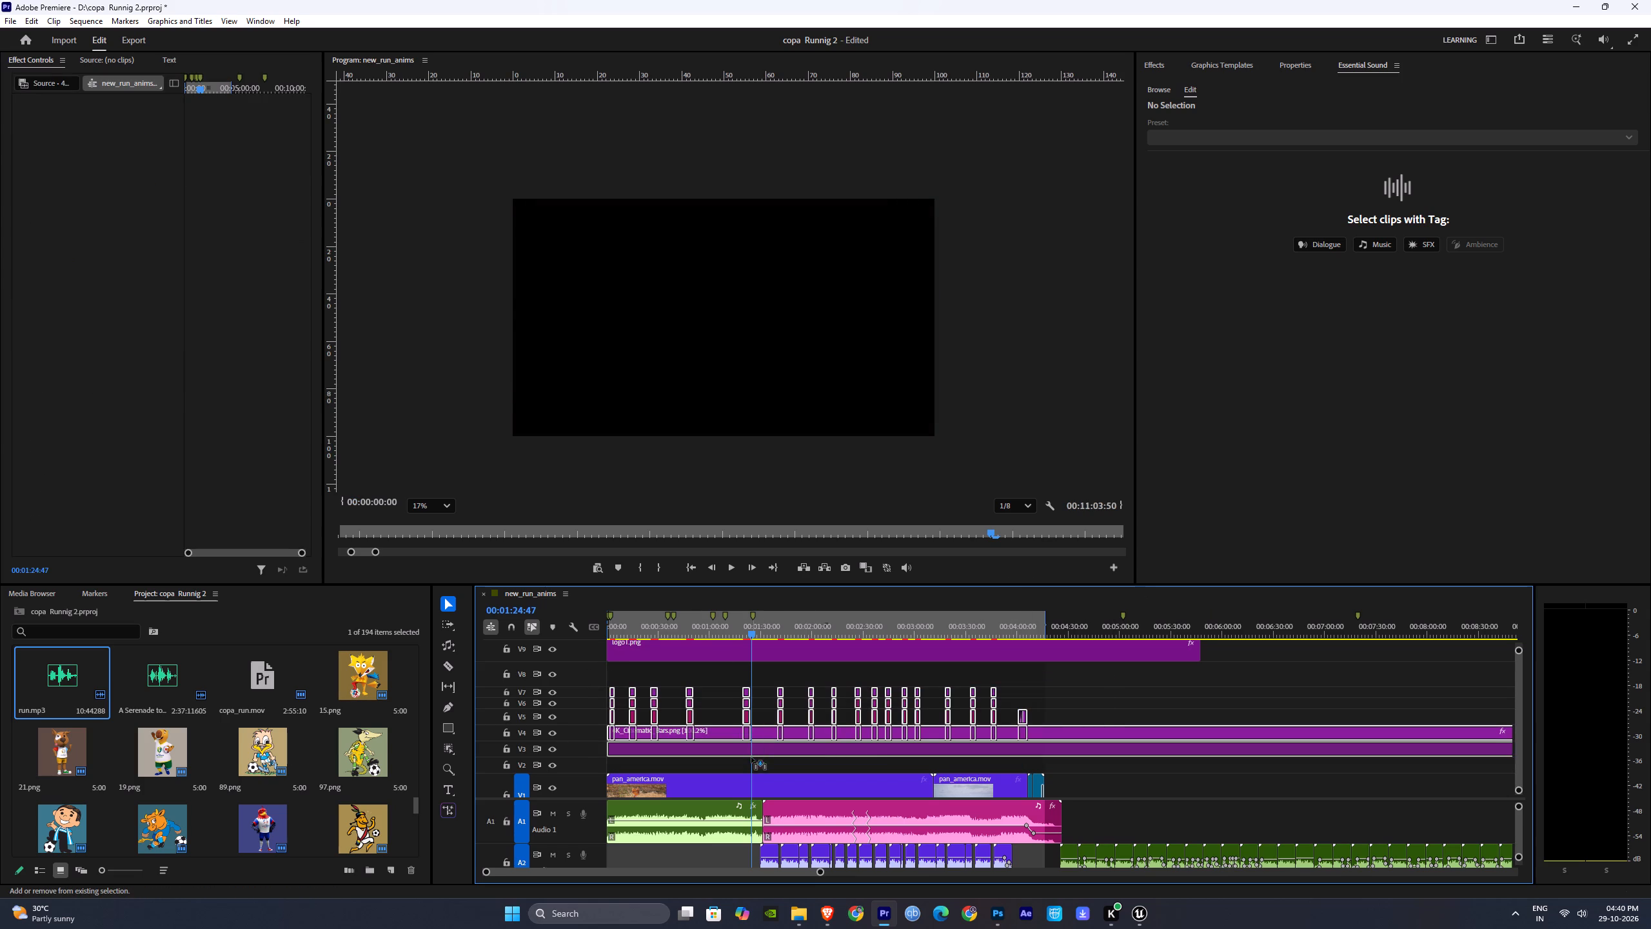
{"action": "left_click_drag", "start_coordinate": [751, 757], "coordinate": [751, 759], "text": "shift"}
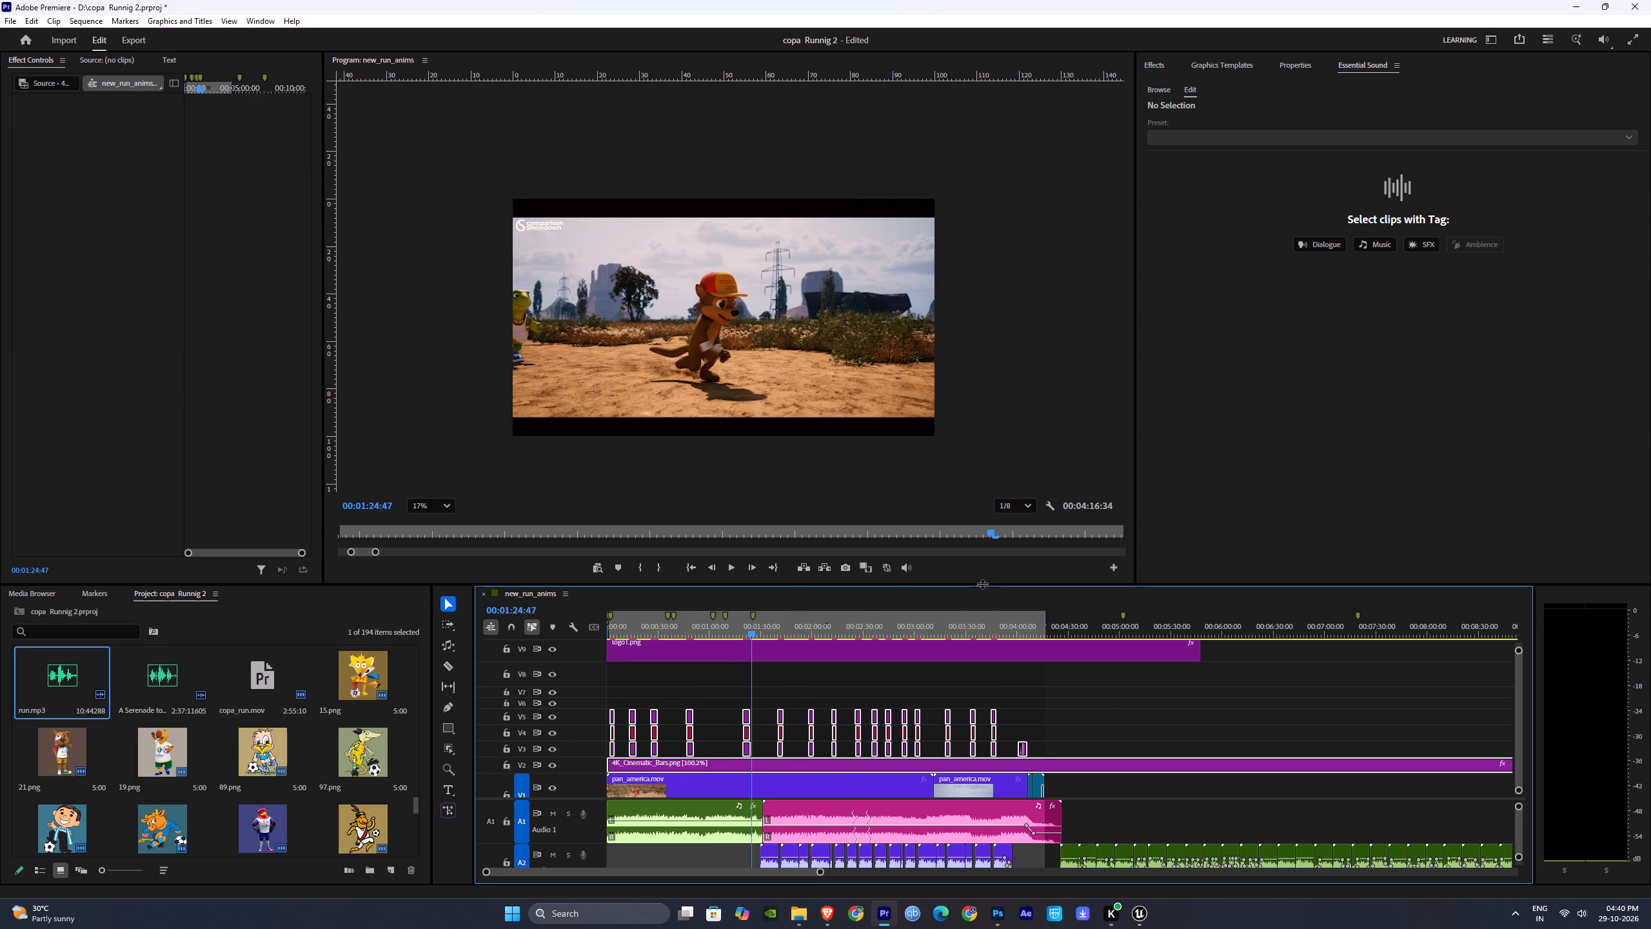
Move the logo, the Comparison Showdown clip and the adjustment layer down to V6, V7 and V8, and save the project.
{"action": "left_click_drag", "start_coordinate": [982, 584], "coordinate": [983, 490]}
{"action": "left_click_drag", "start_coordinate": [1087, 660], "coordinate": [920, 562]}
{"action": "left_click_drag", "start_coordinate": [846, 624], "coordinate": [843, 657], "text": "shift"}
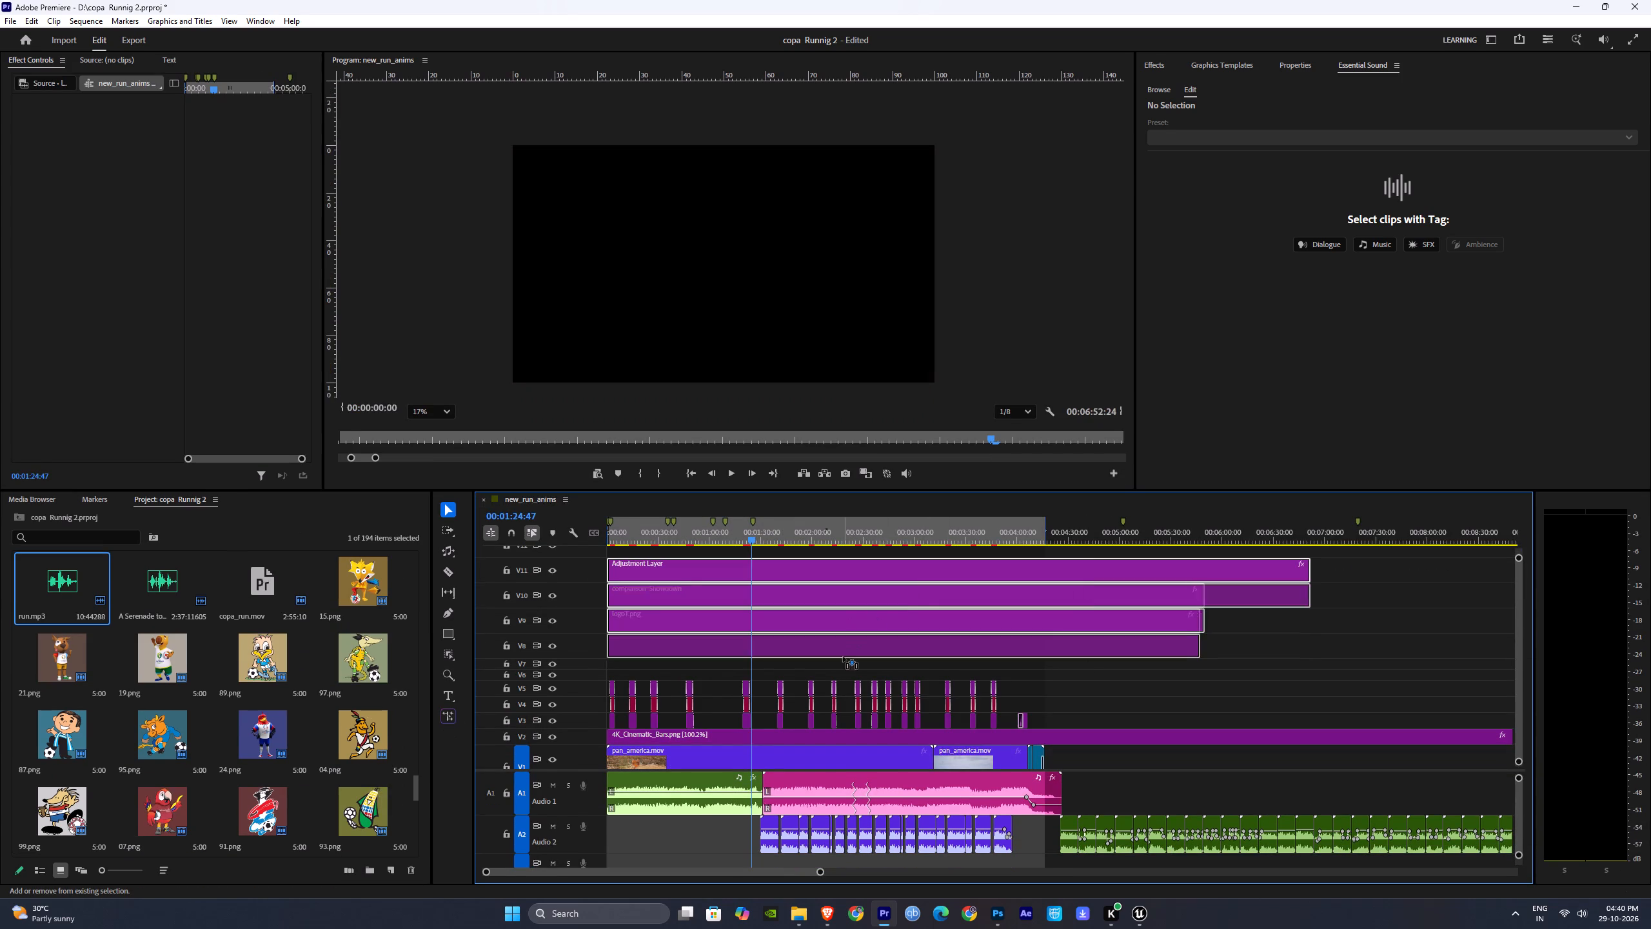
{"action": "left_click_drag", "start_coordinate": [843, 657], "coordinate": [843, 671], "text": "shift"}
{"action": "left_click_drag", "start_coordinate": [762, 491], "coordinate": [774, 594]}
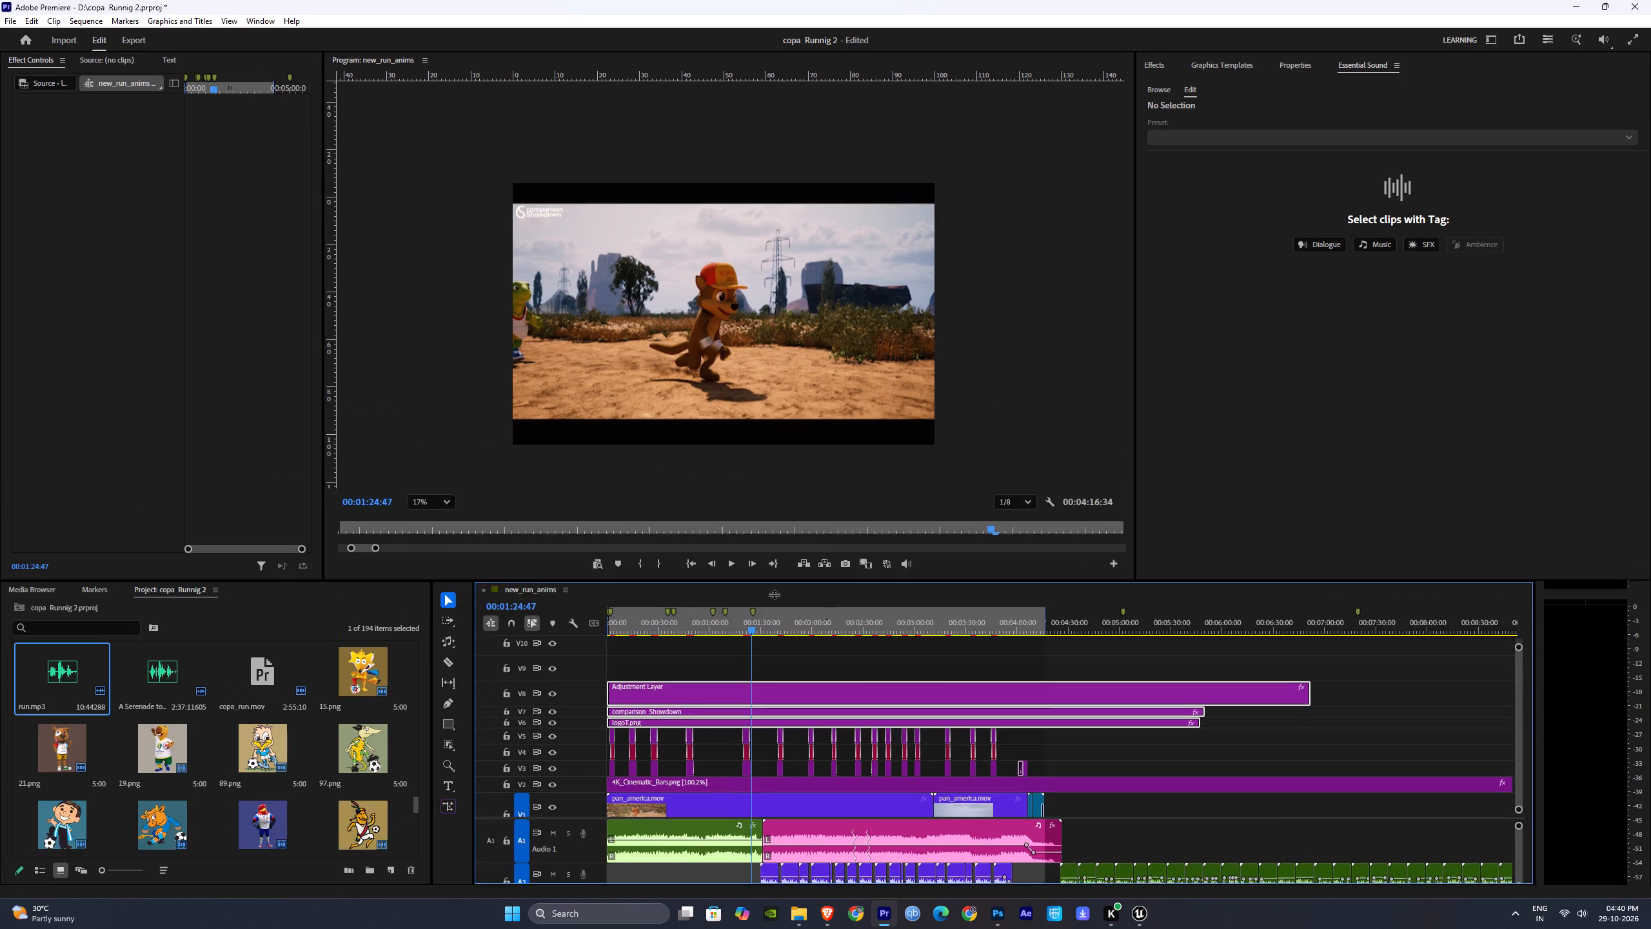
{"action": "left_click_drag", "start_coordinate": [774, 594], "coordinate": [778, 609]}
{"action": "left_click", "coordinate": [1182, 745]}
{"action": "left_click", "coordinate": [1200, 741]}
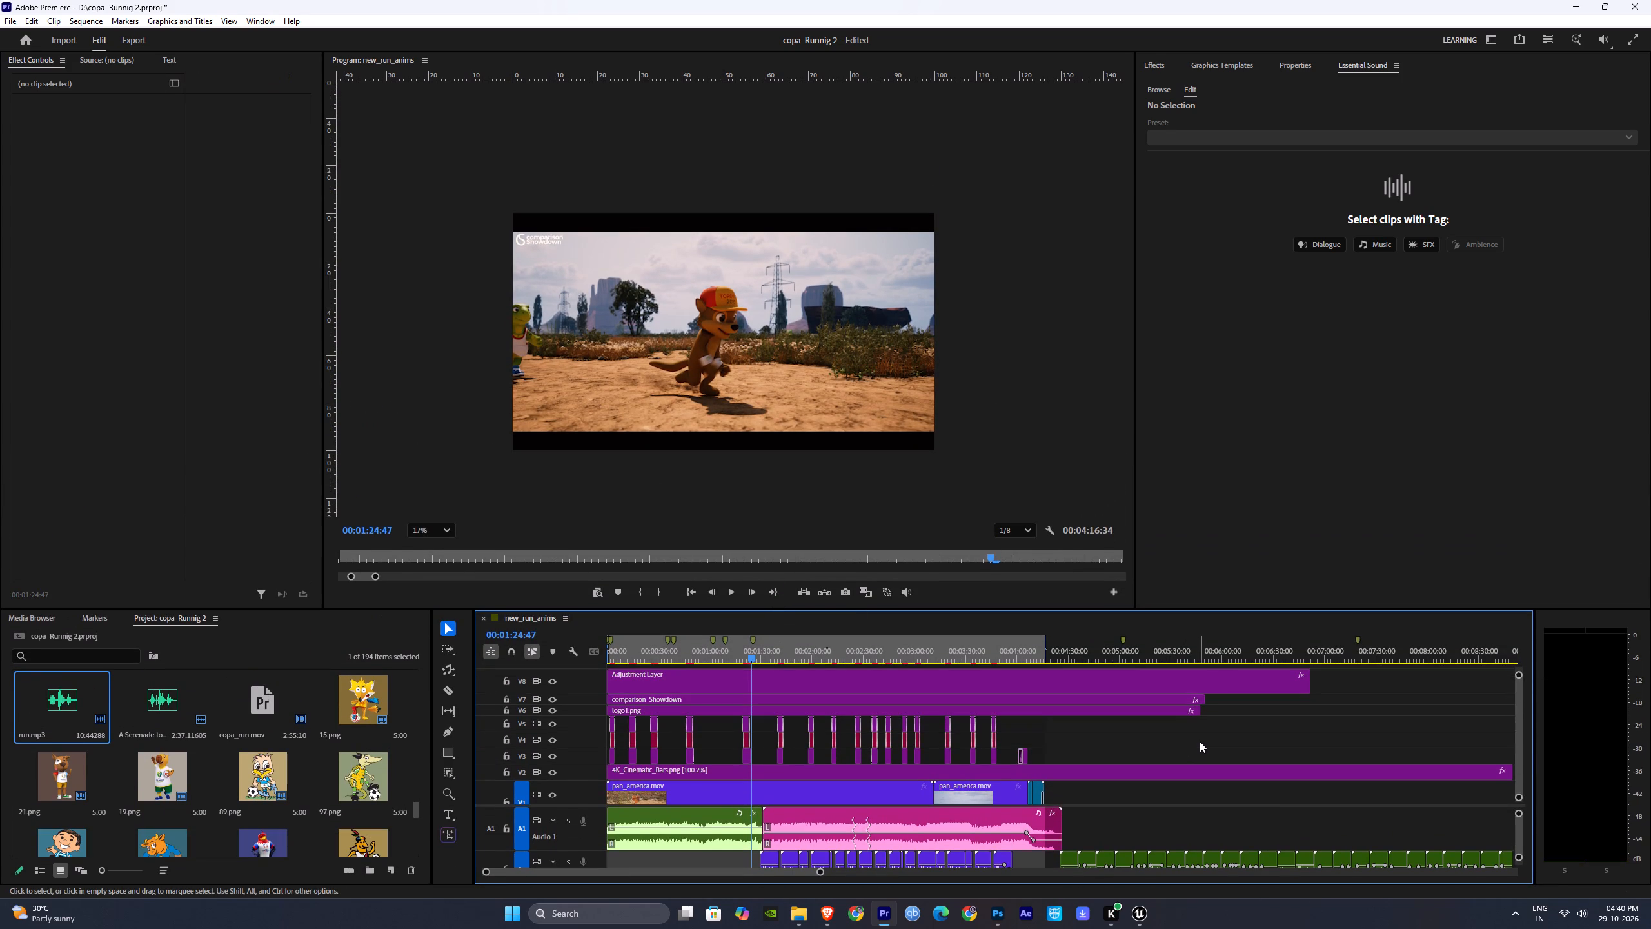
{"action": "key", "text": "ctrl+s"}
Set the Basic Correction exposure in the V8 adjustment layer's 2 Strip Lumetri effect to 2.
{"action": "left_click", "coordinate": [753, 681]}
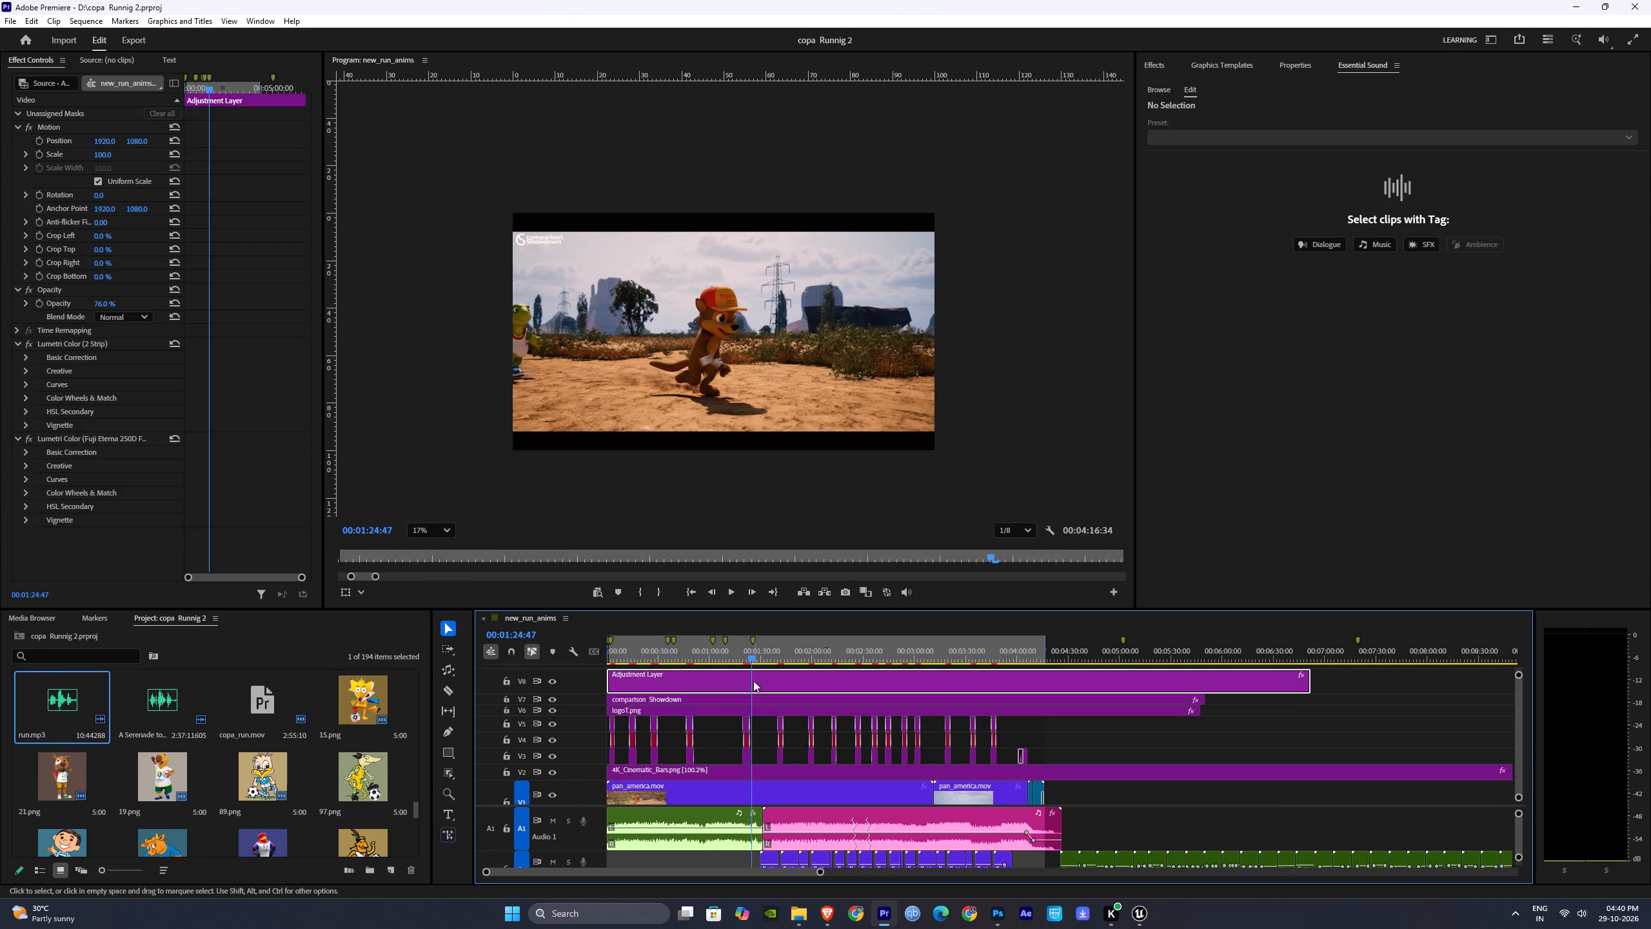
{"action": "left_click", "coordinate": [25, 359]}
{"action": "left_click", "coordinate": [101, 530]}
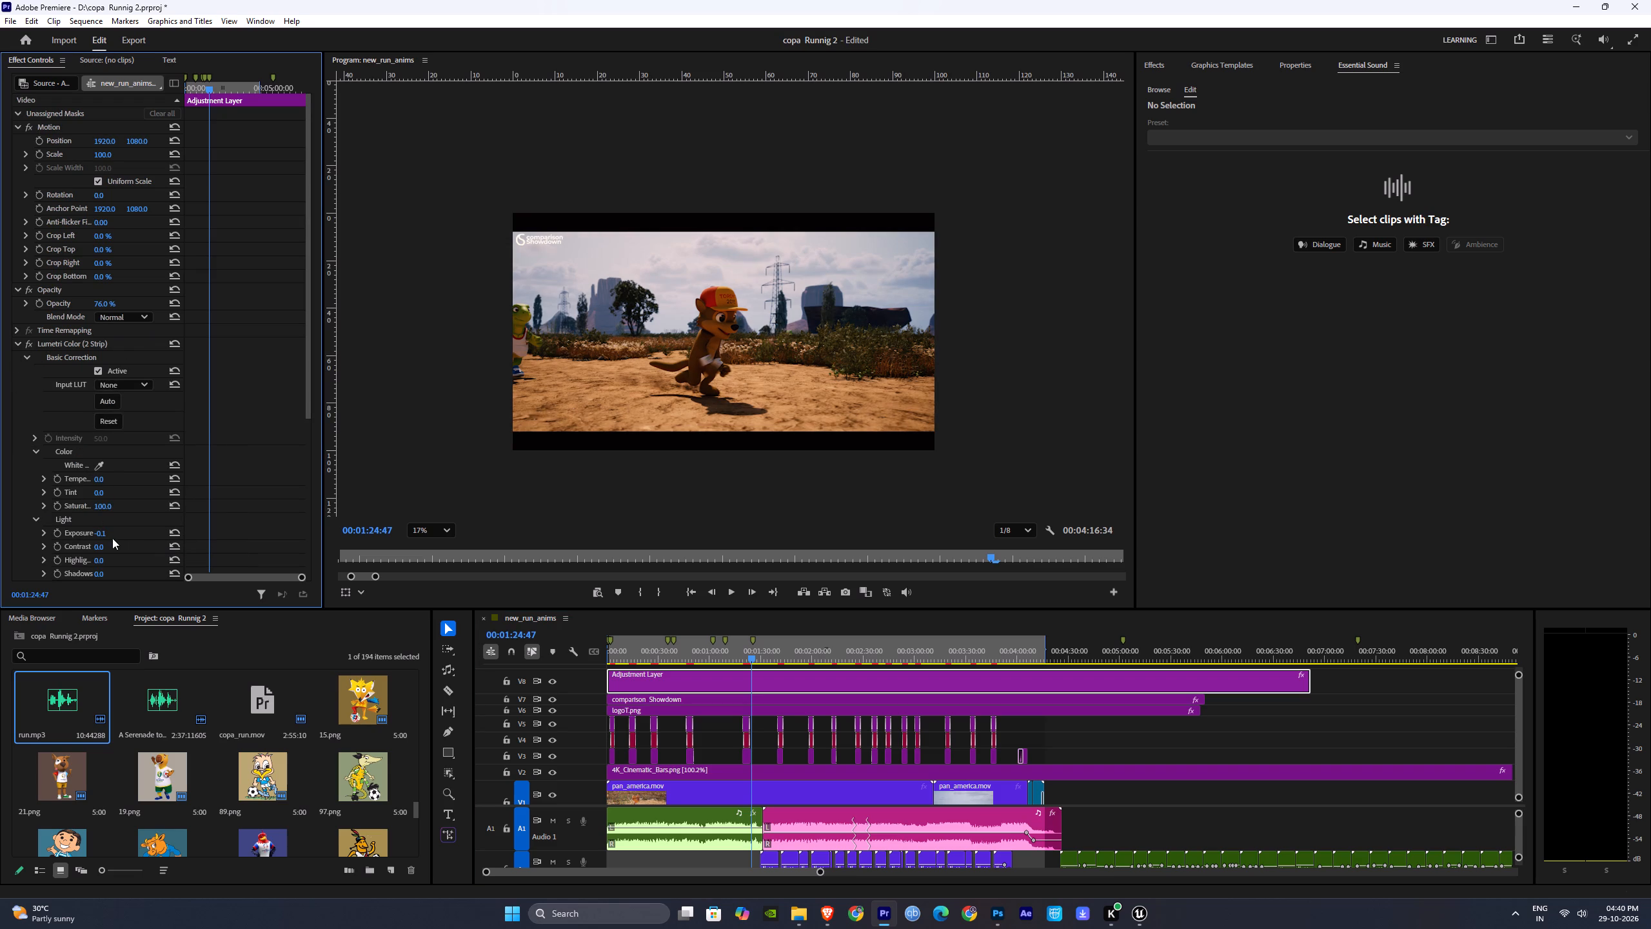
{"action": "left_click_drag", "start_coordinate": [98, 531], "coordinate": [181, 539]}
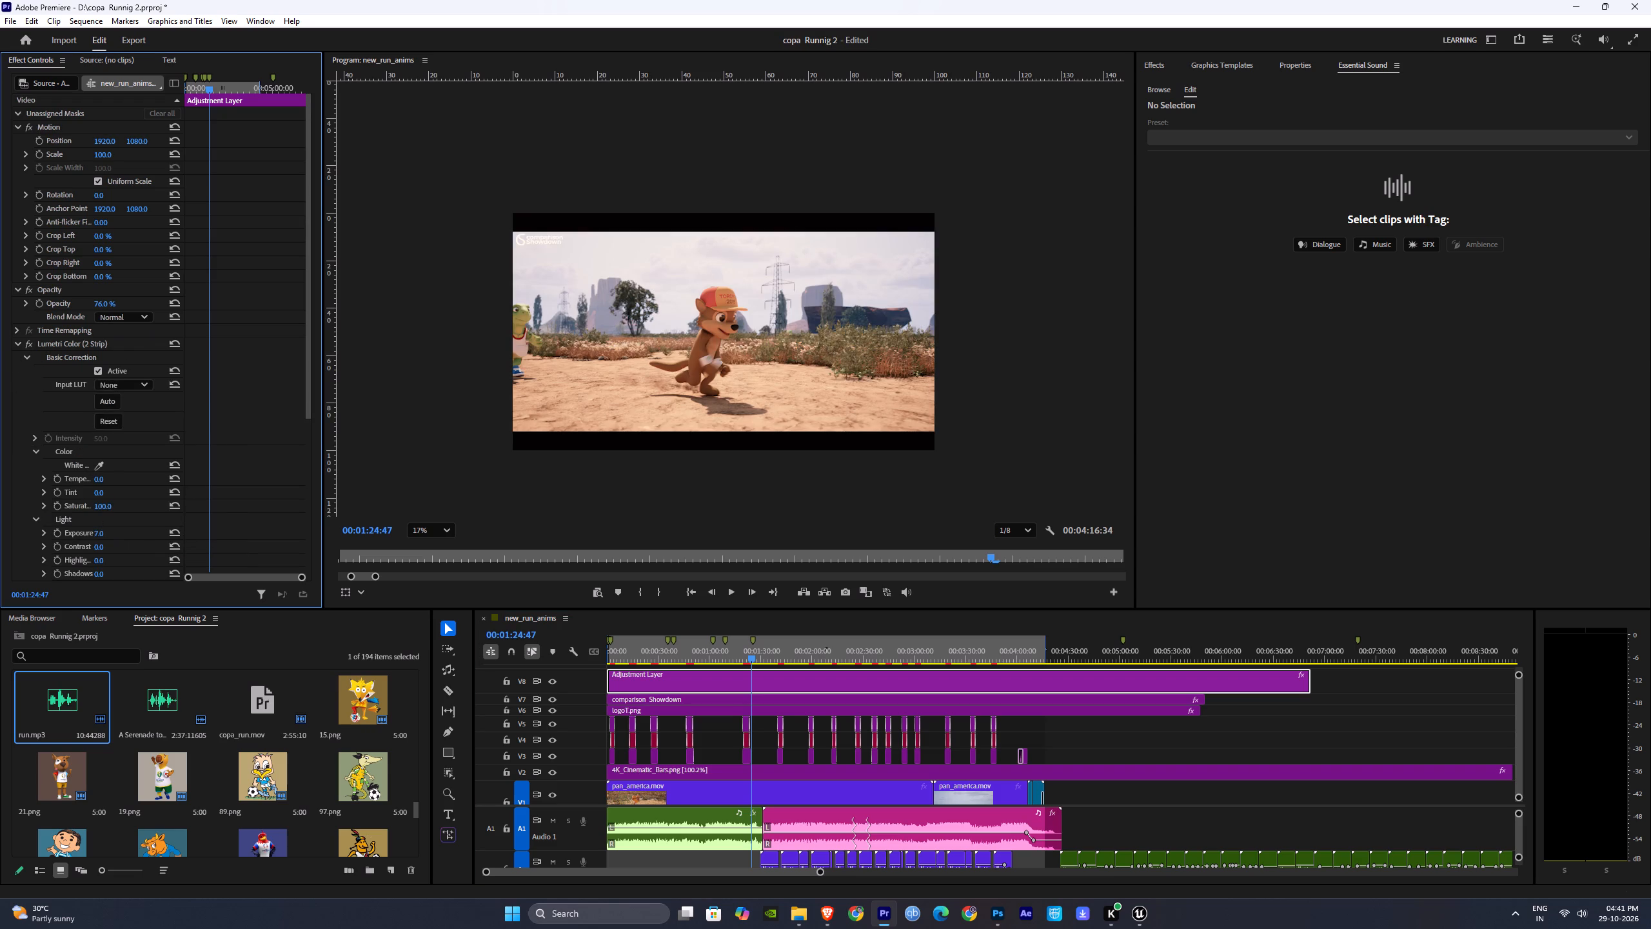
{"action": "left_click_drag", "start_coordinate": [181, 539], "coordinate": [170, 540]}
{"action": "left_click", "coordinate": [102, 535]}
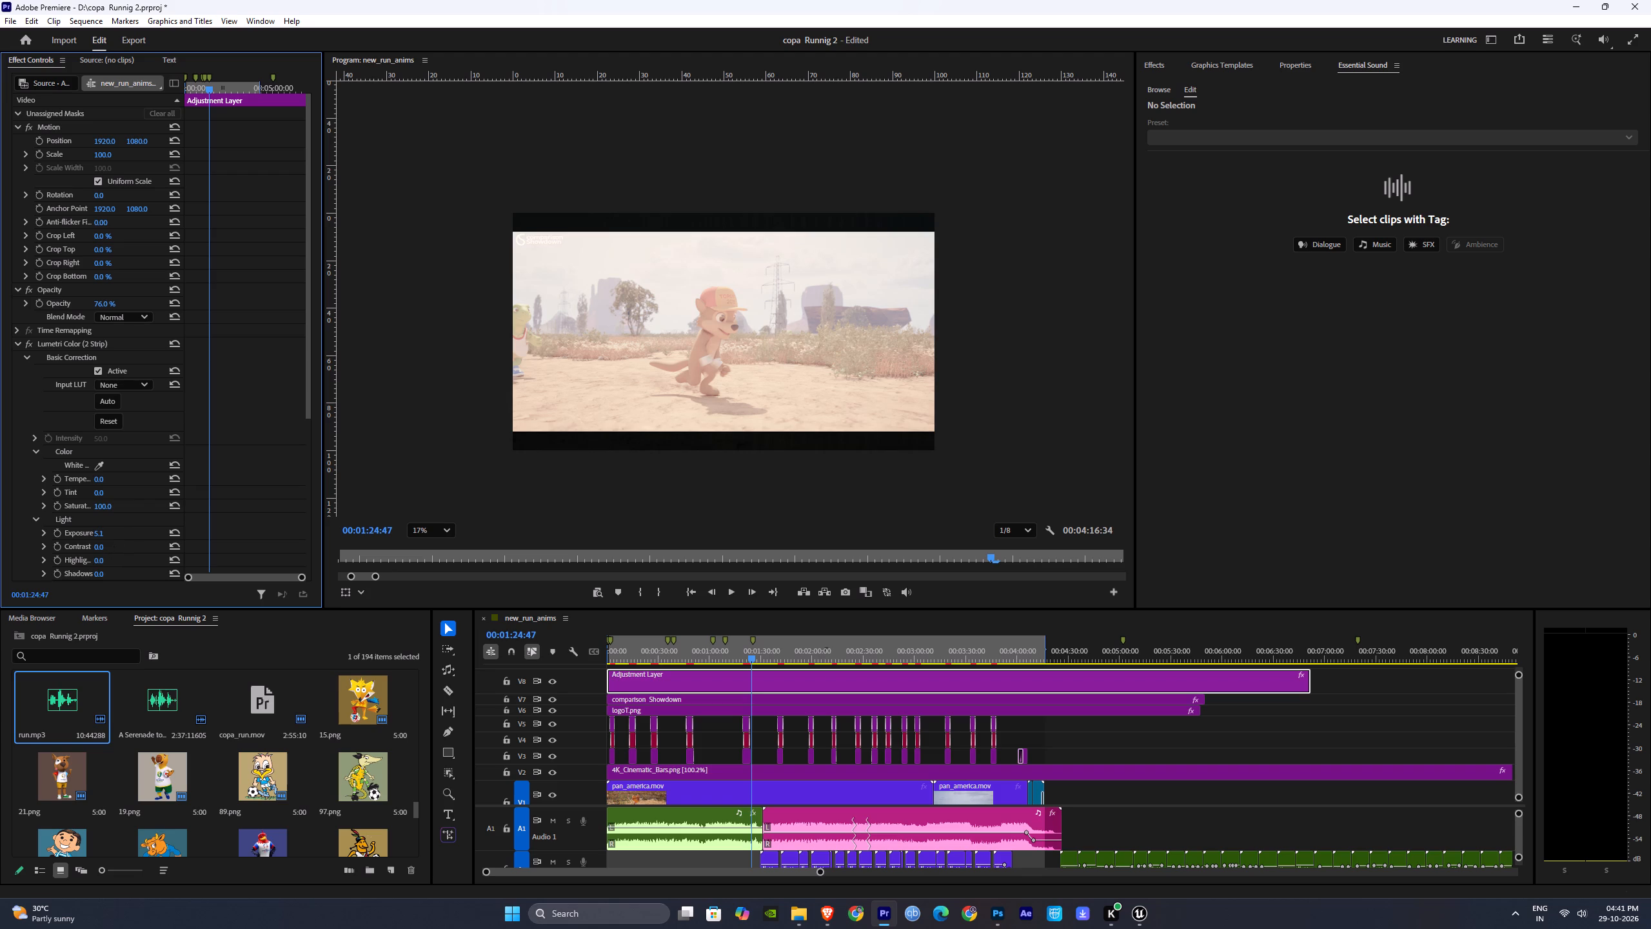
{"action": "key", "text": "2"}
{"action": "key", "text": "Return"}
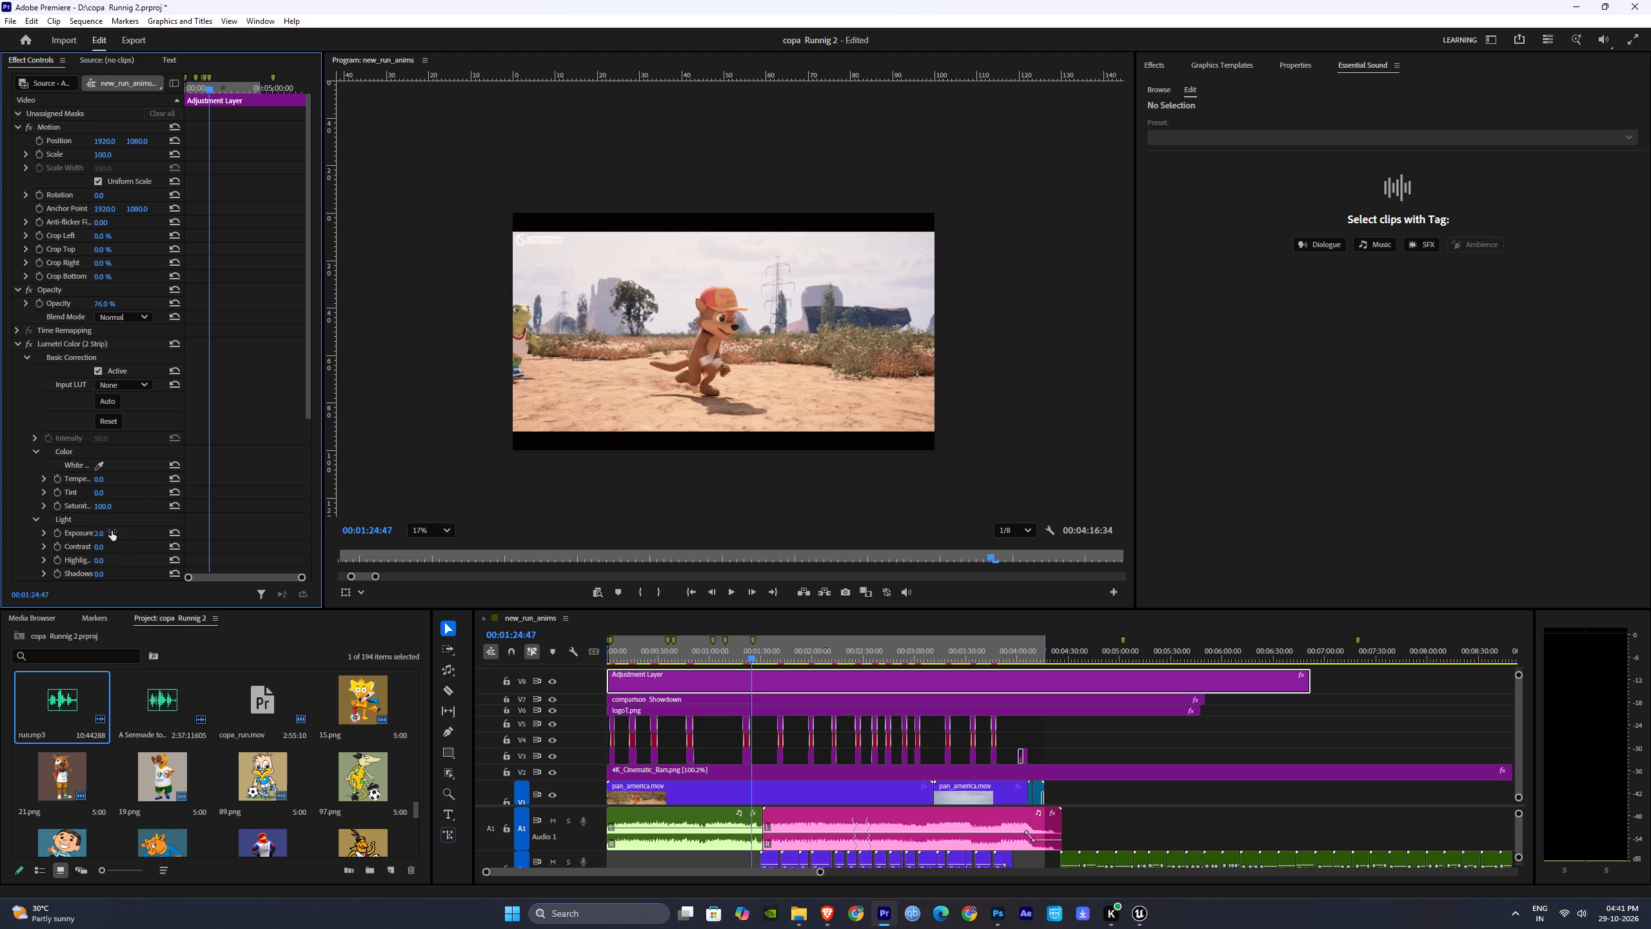
Check the graded picture at several points between about 0:34 and 2:51 of the sequence.
{"action": "left_click_drag", "start_coordinate": [723, 665], "coordinate": [717, 664]}
{"action": "left_click", "coordinate": [695, 658]}
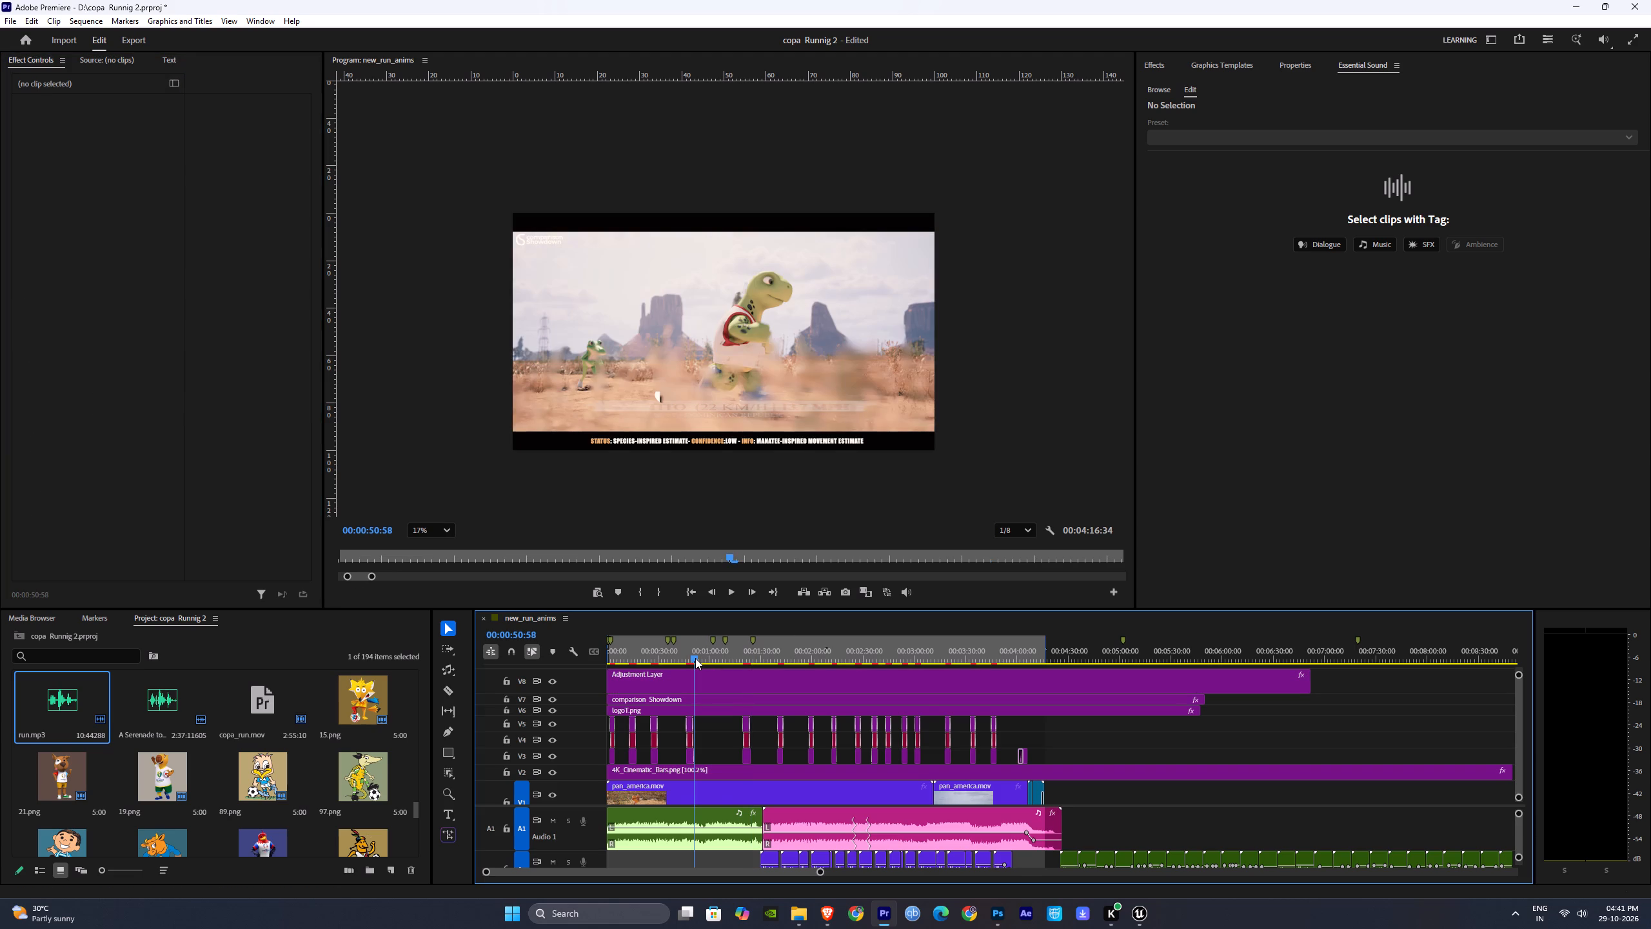
{"action": "left_click_drag", "start_coordinate": [691, 658], "coordinate": [663, 659]}
{"action": "left_click", "coordinate": [824, 666]}
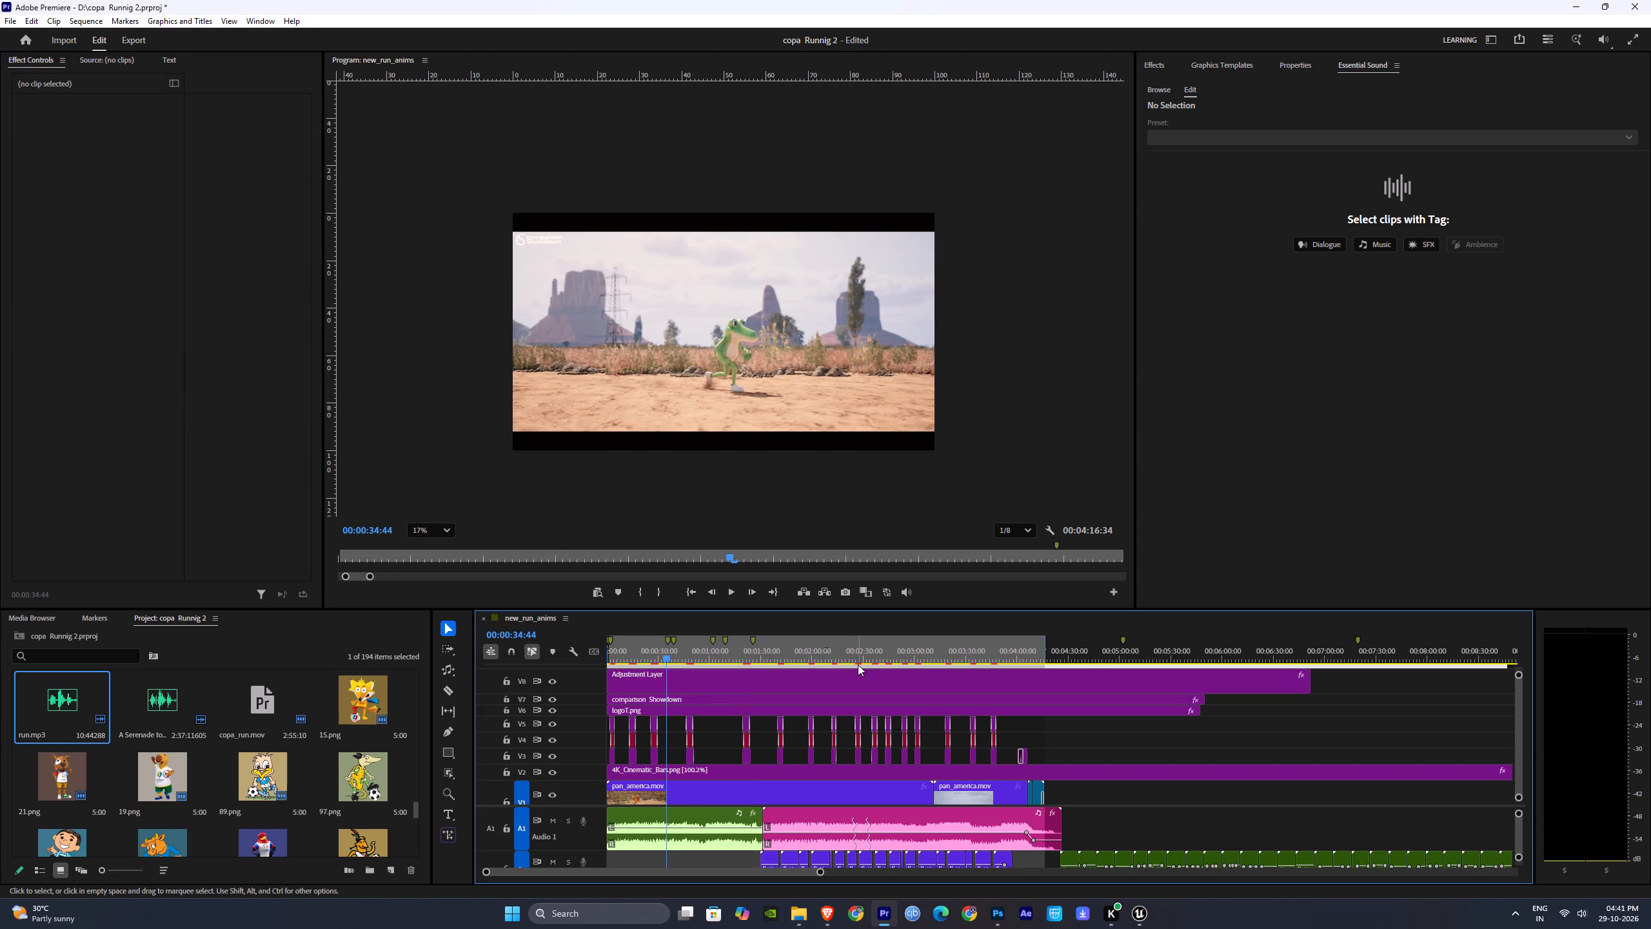
{"action": "left_click", "coordinate": [864, 656]}
{"action": "left_click", "coordinate": [901, 655]}
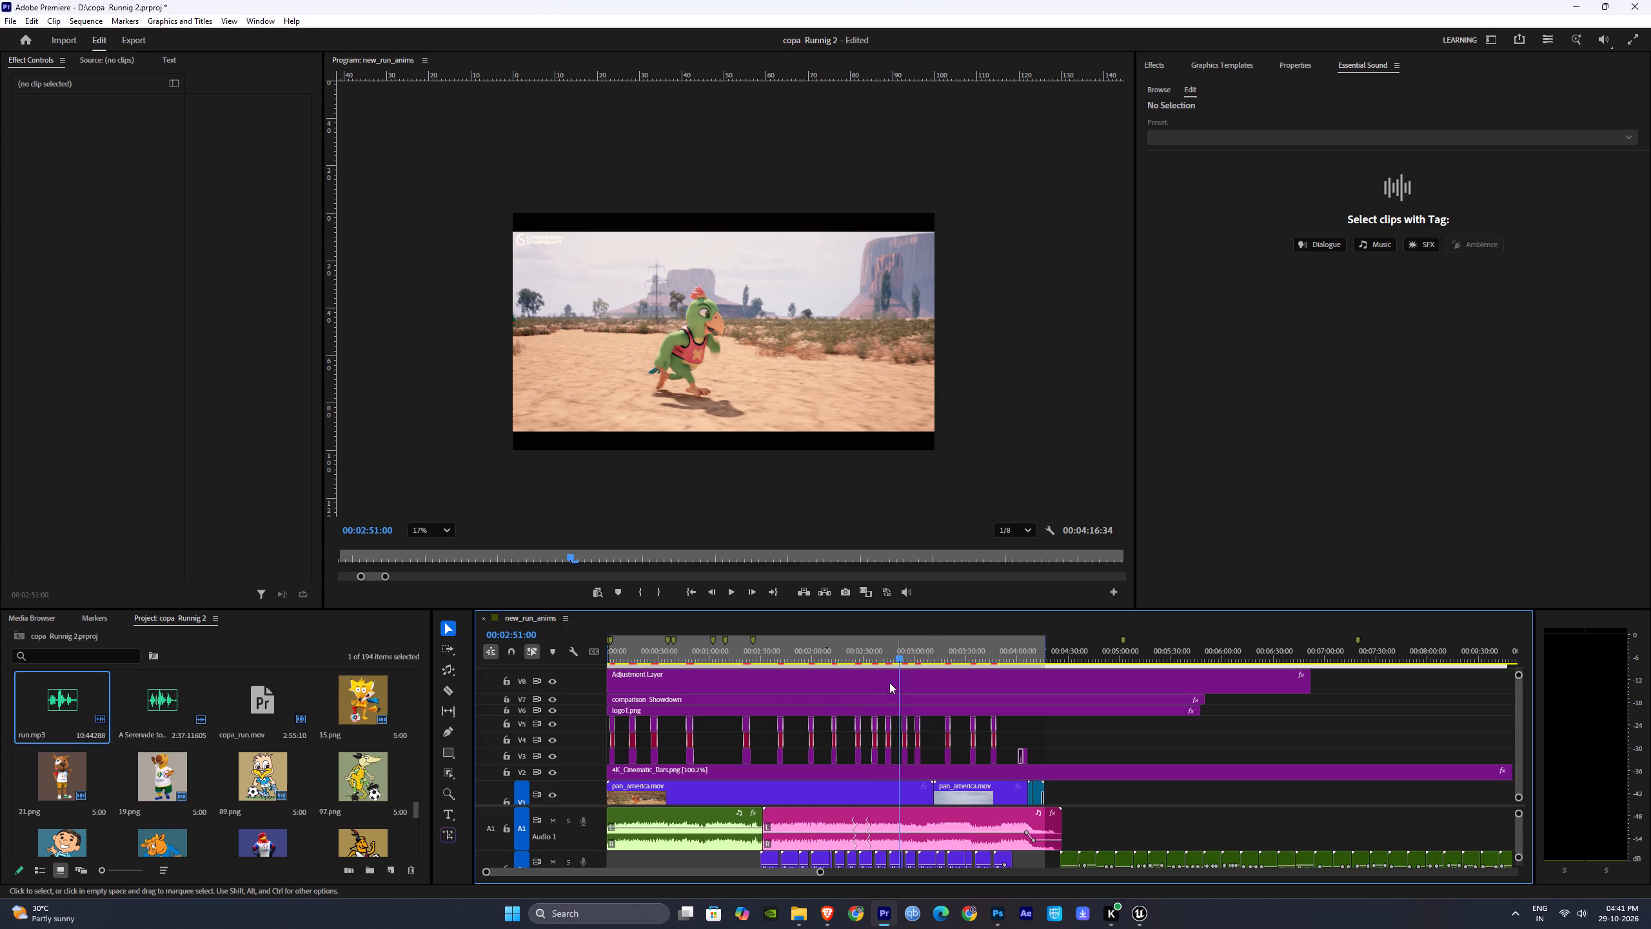
Set the exposure in the adjustment layer's 2 Strip Lumetri effect to 1.
{"action": "left_click", "coordinate": [754, 677]}
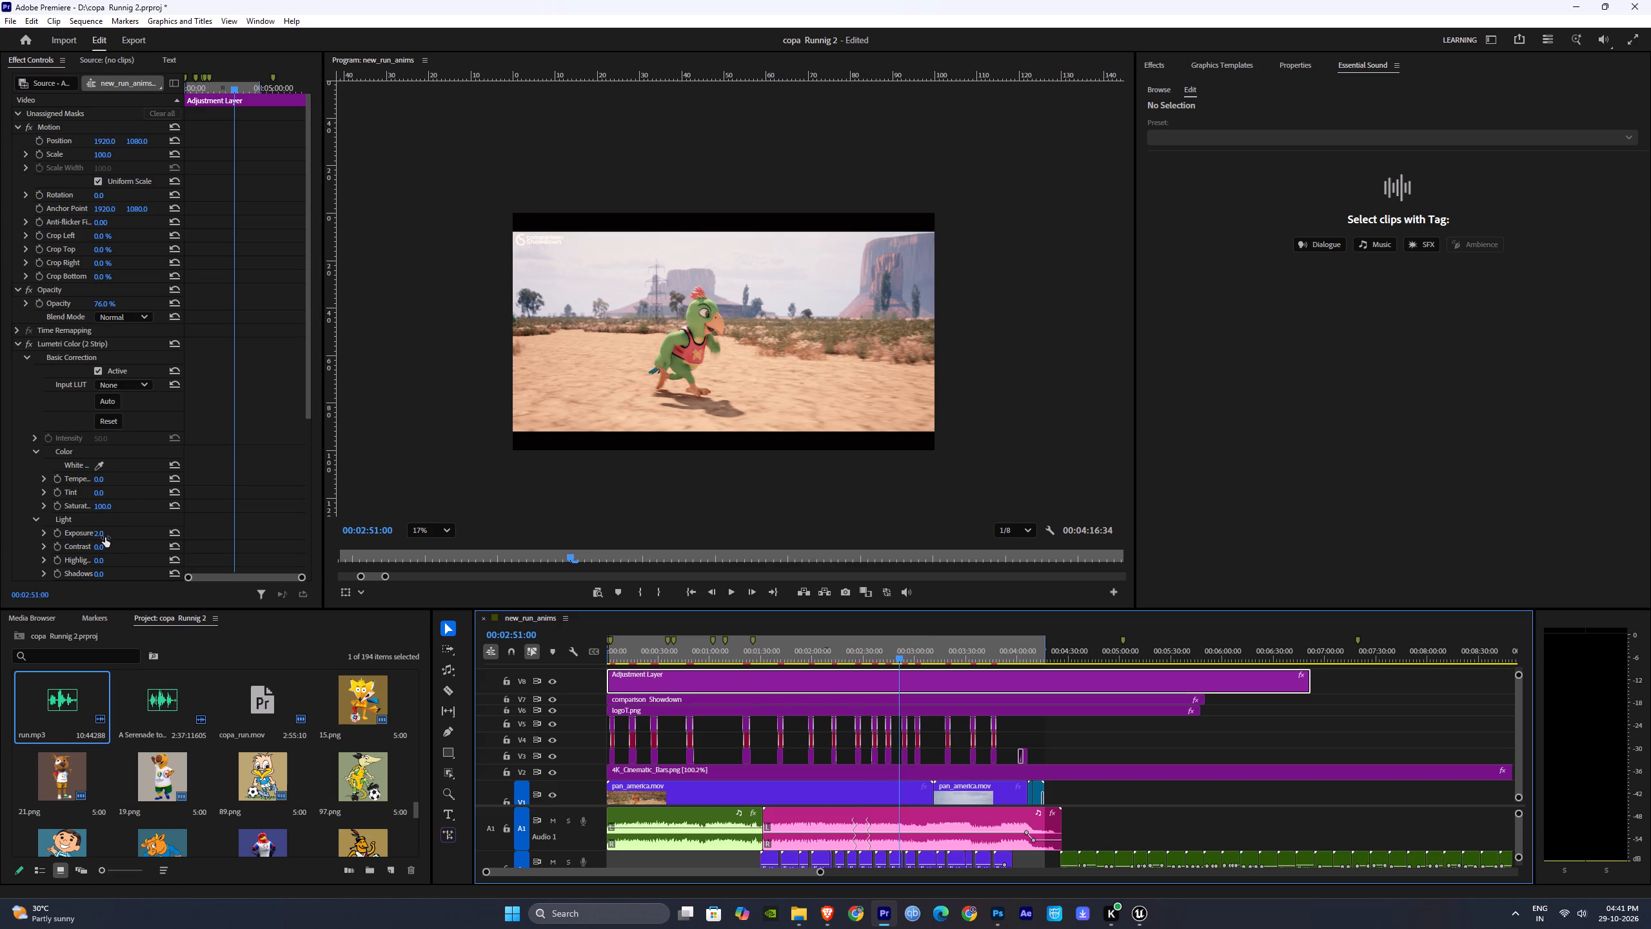
{"action": "left_click", "coordinate": [103, 535]}
{"action": "key", "text": "1"}
{"action": "key", "text": "Return"}
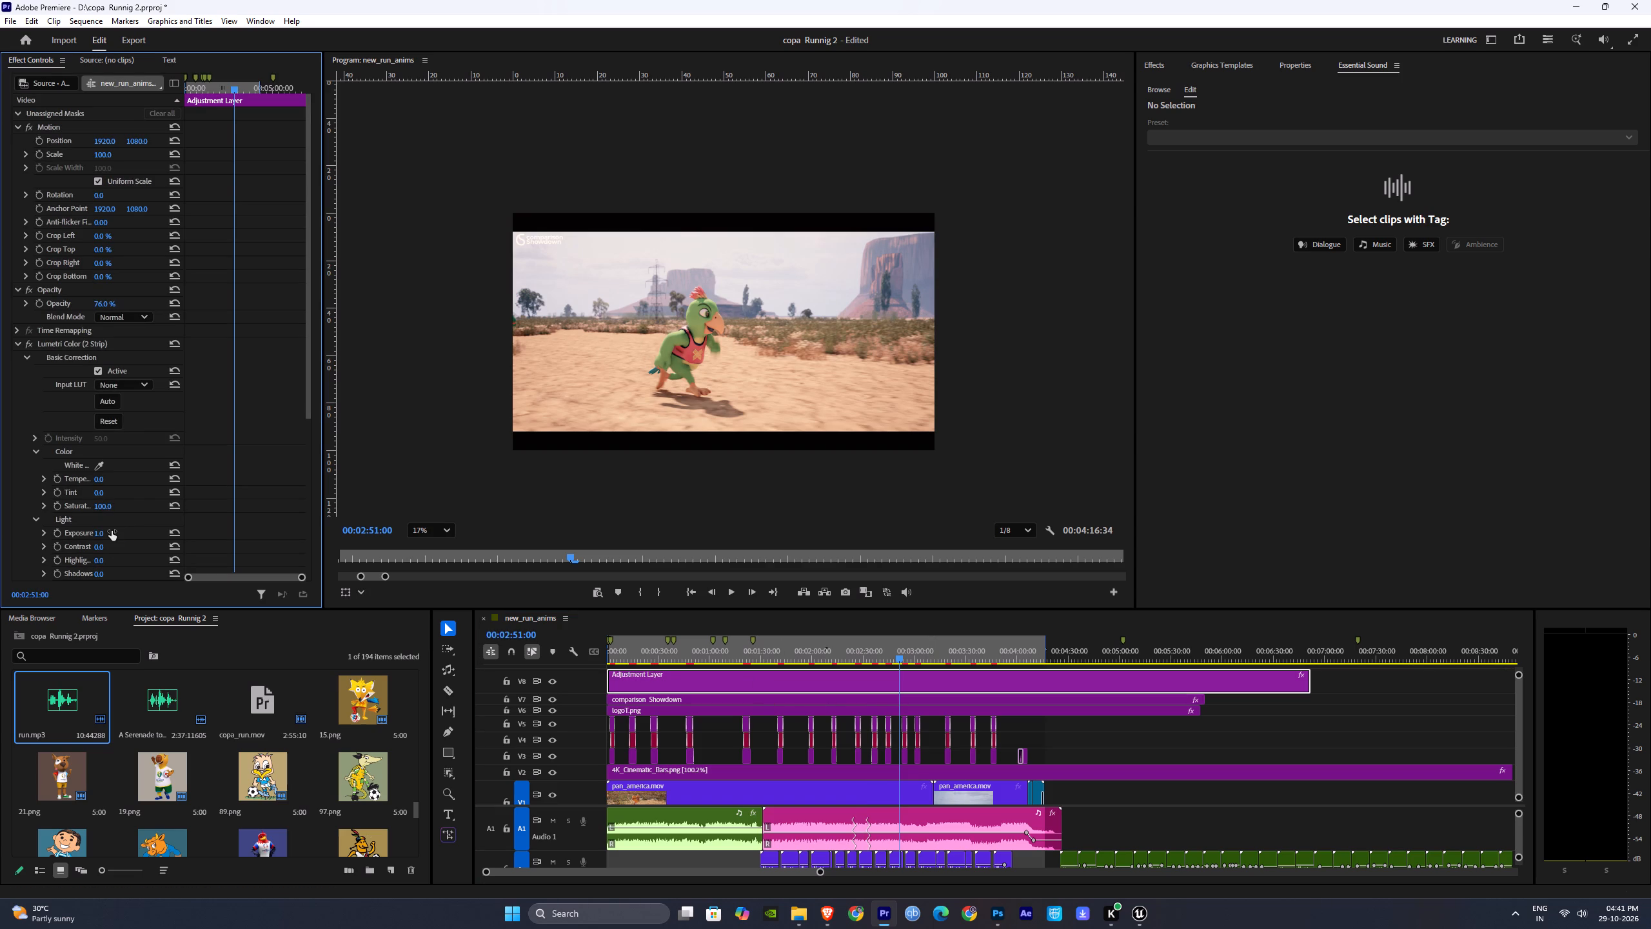
Play back several points within the first 1:46 and switch V8's output off and on to compare the grade.
{"action": "left_click", "coordinate": [714, 661]}
{"action": "key", "text": "space"}
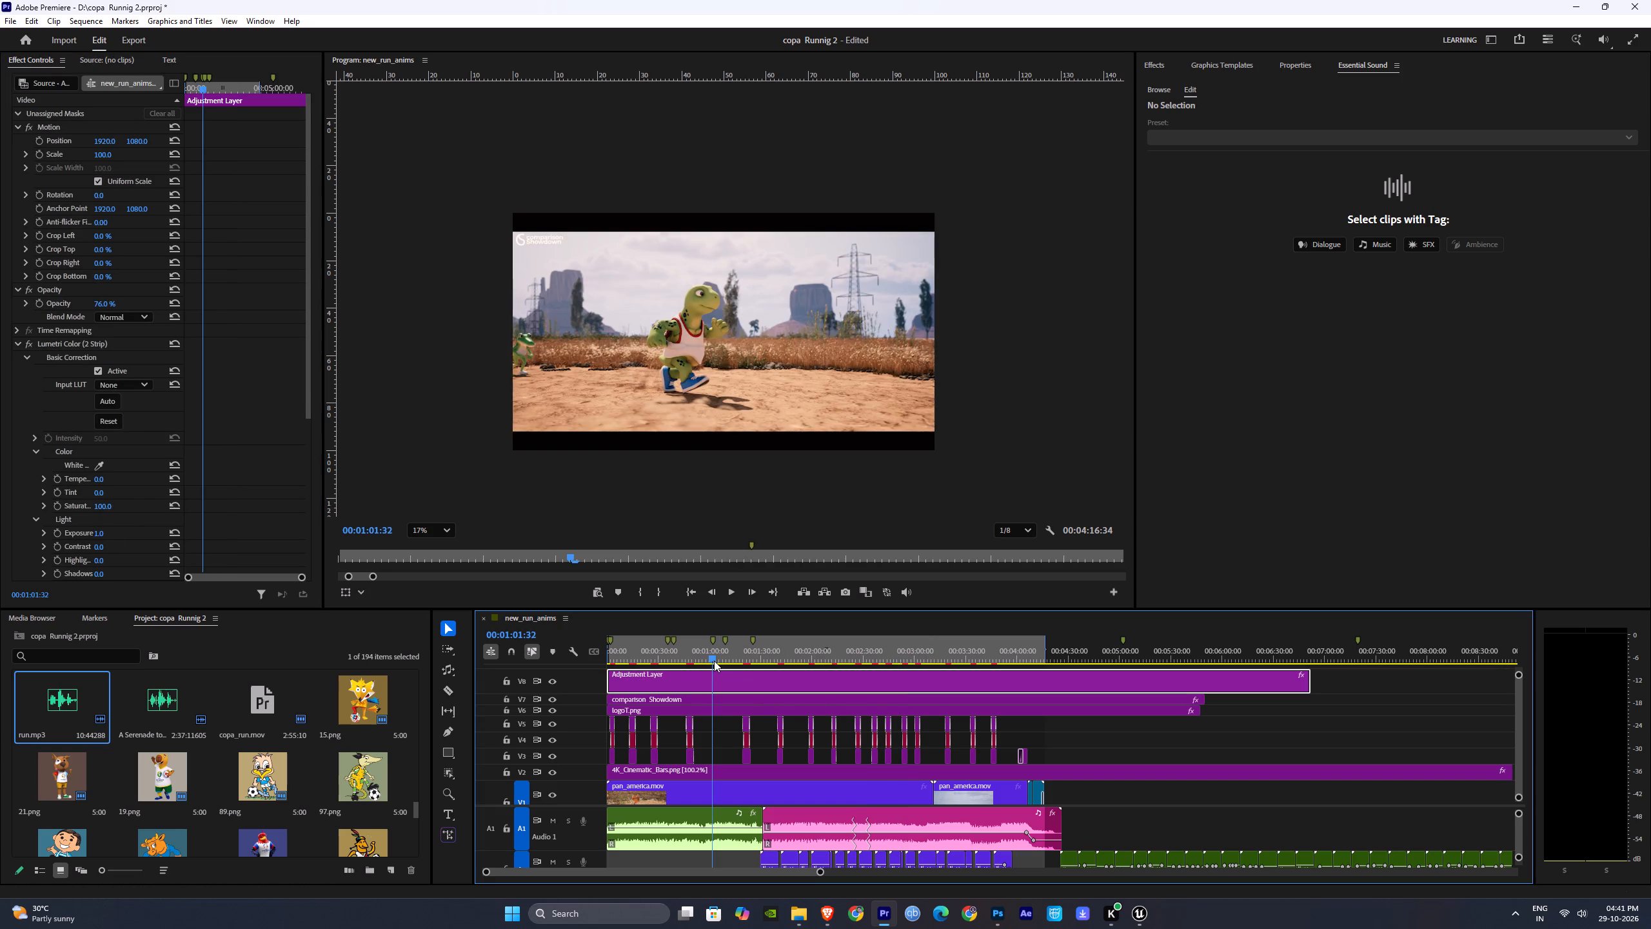
{"action": "left_click", "coordinate": [666, 659]}
{"action": "key", "text": "space"}
{"action": "left_click_drag", "start_coordinate": [662, 657], "coordinate": [622, 657]}
{"action": "key", "text": "space"}
{"action": "left_click", "coordinate": [749, 659]}
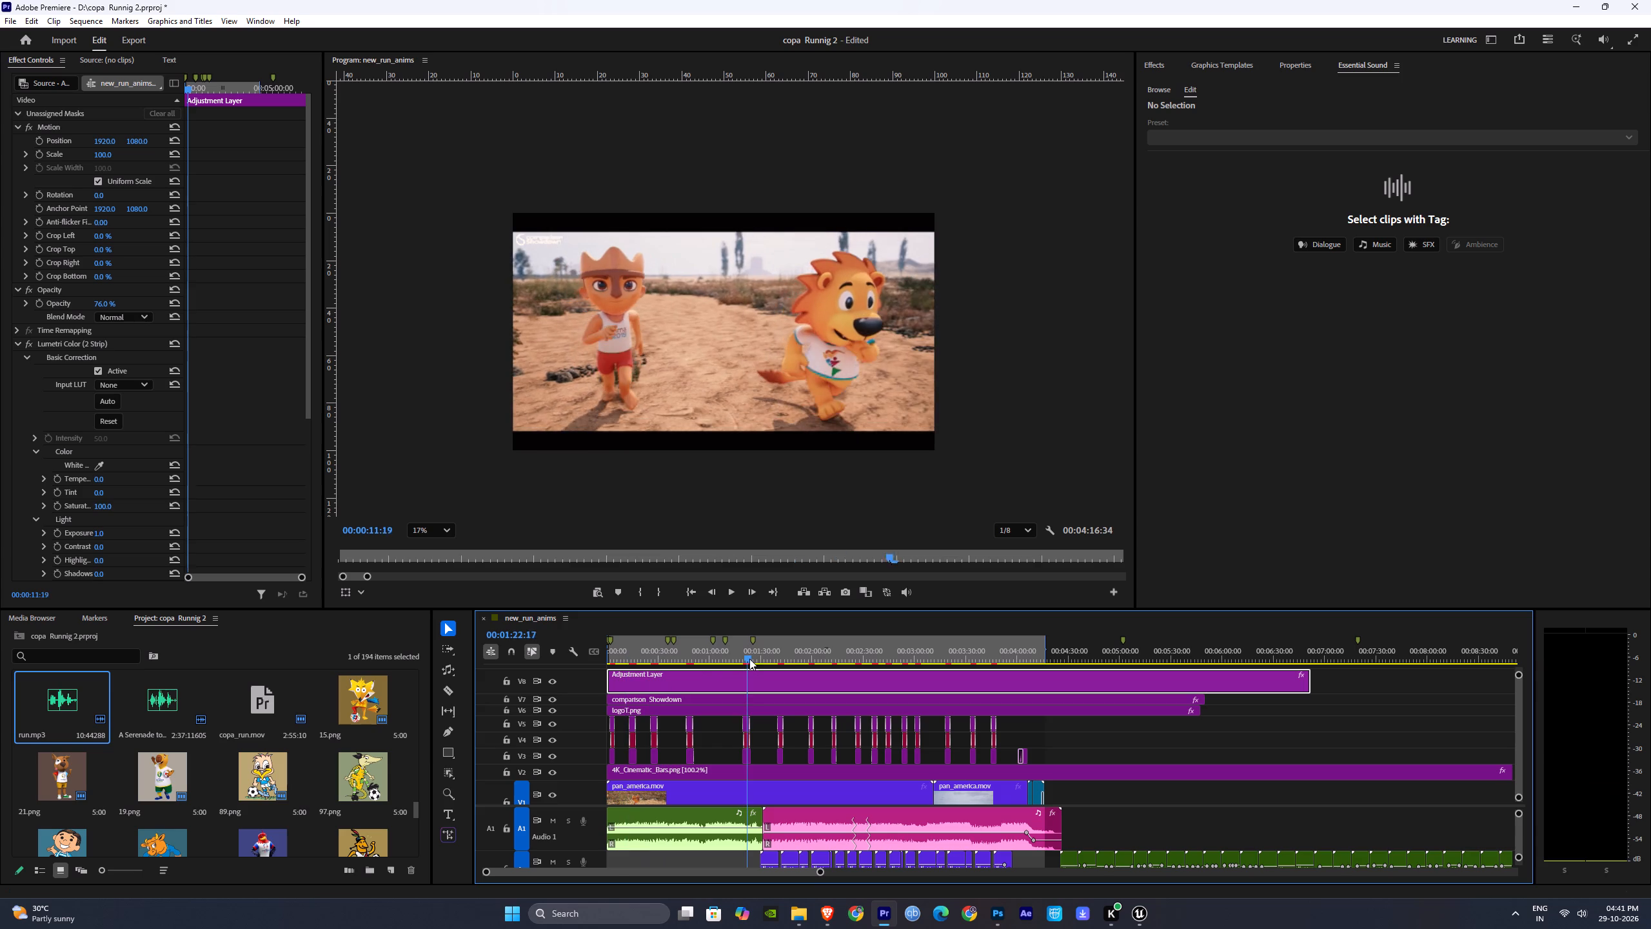
{"action": "key", "text": "space"}
{"action": "key", "text": "space"}
{"action": "left_click", "coordinate": [556, 677]}
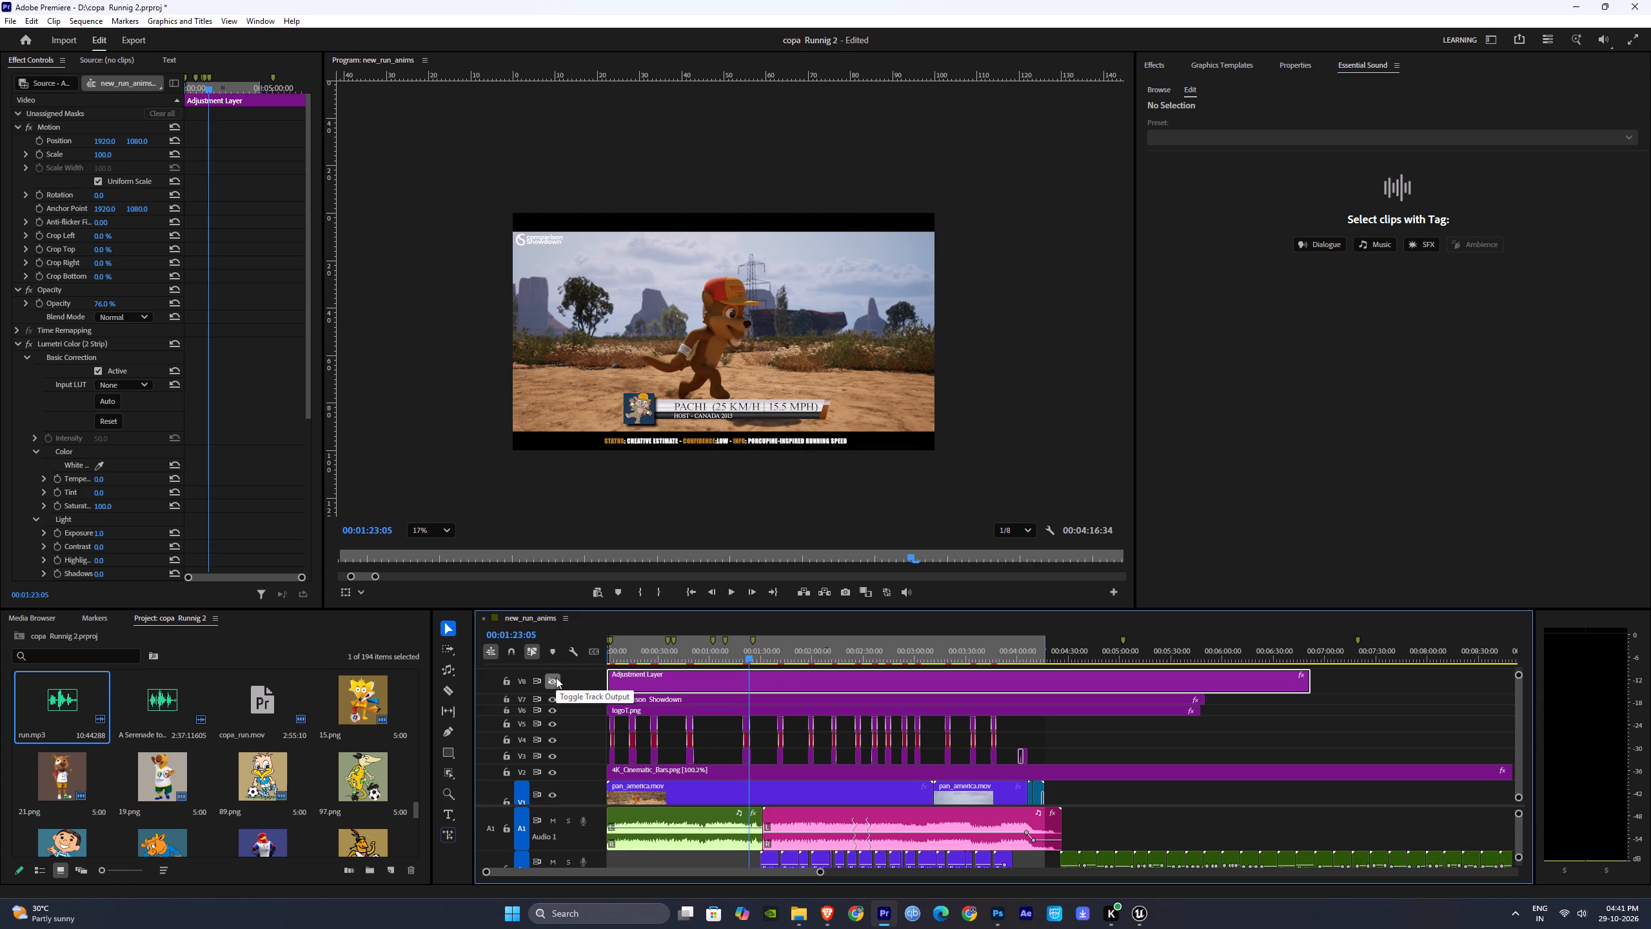
{"action": "left_click", "coordinate": [556, 677]}
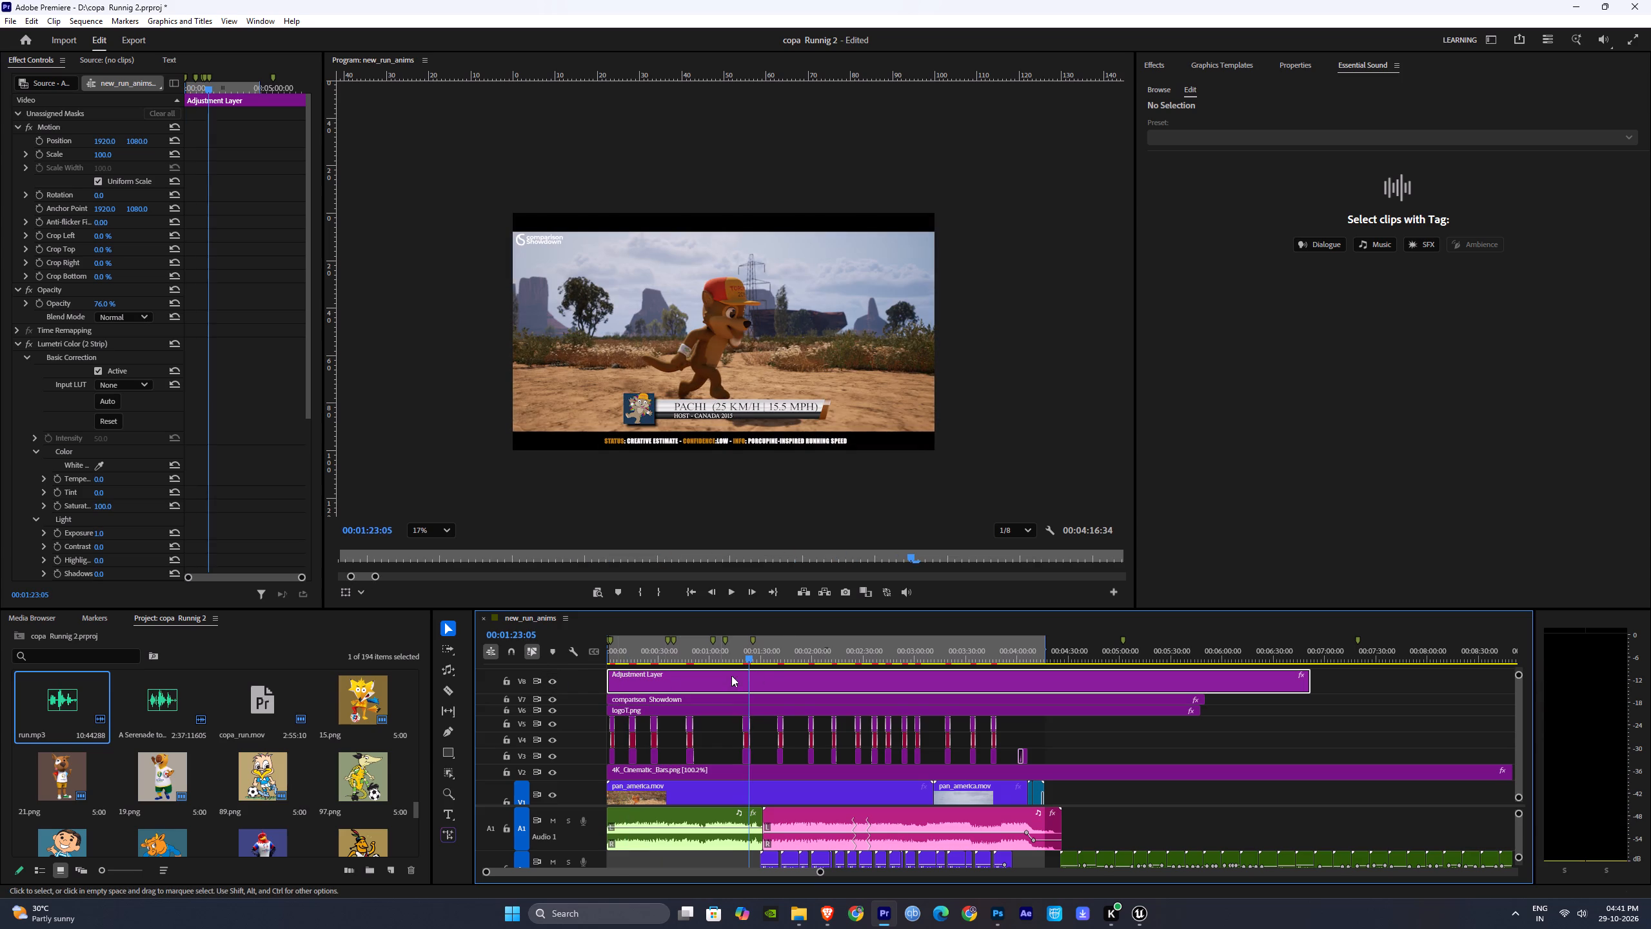
{"action": "left_click", "coordinate": [787, 657]}
{"action": "key", "text": "space"}
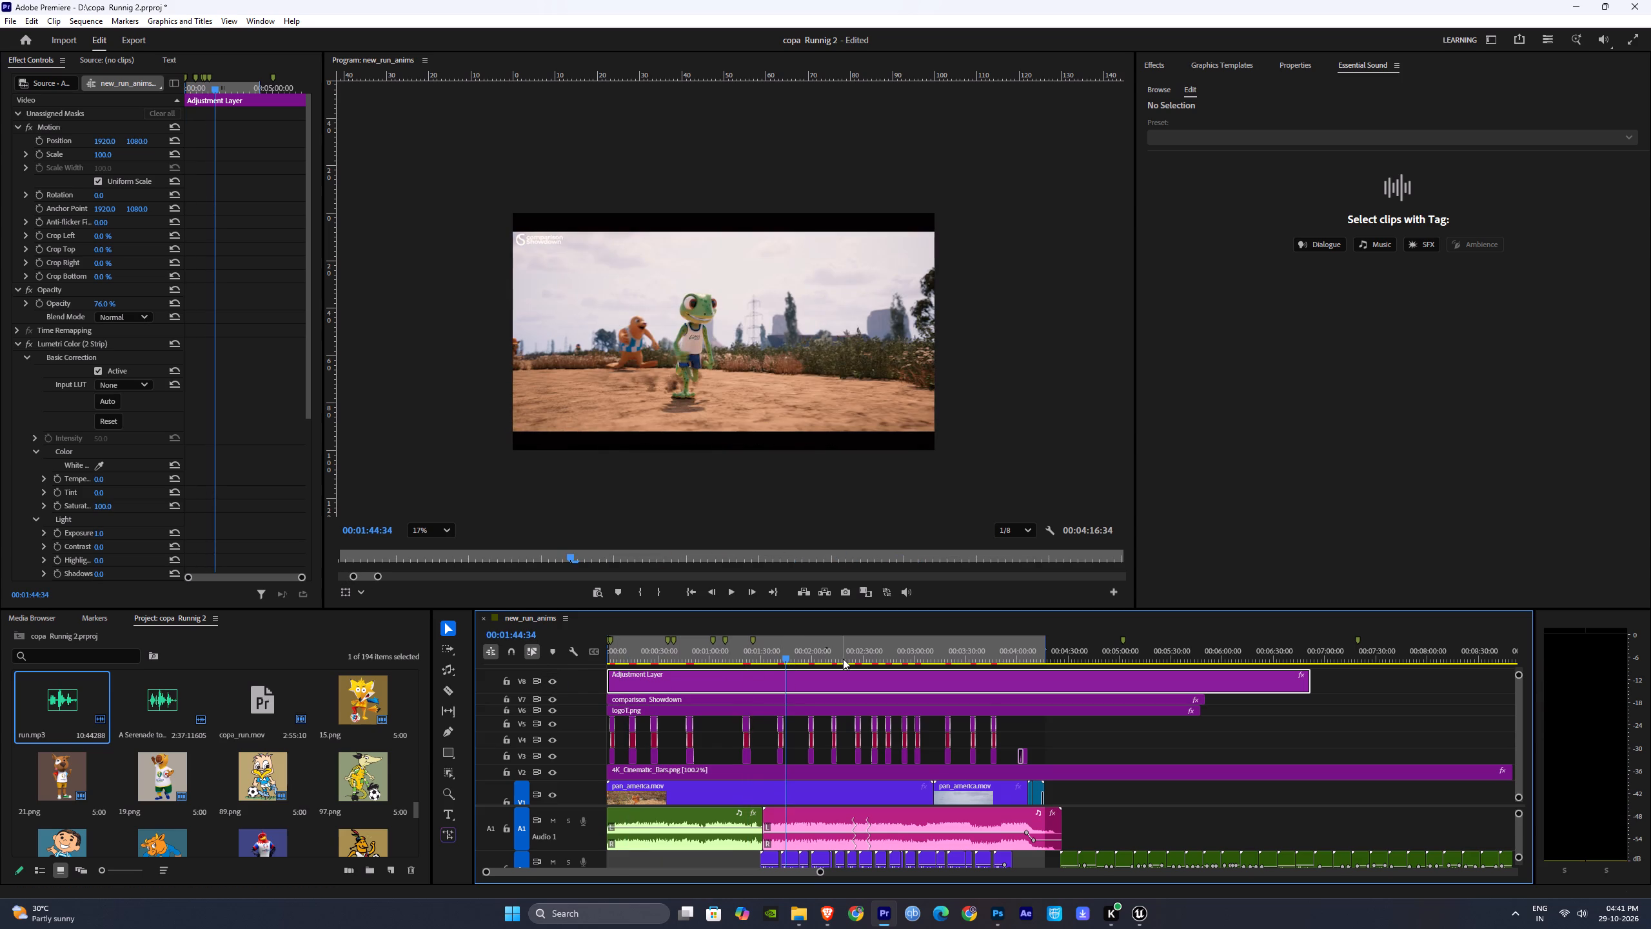
{"action": "key", "text": "space"}
Maximize the Program monitor, set playback resolution to Full and zoom to Fit, and widen its visible time range.
{"action": "key", "text": "grave"}
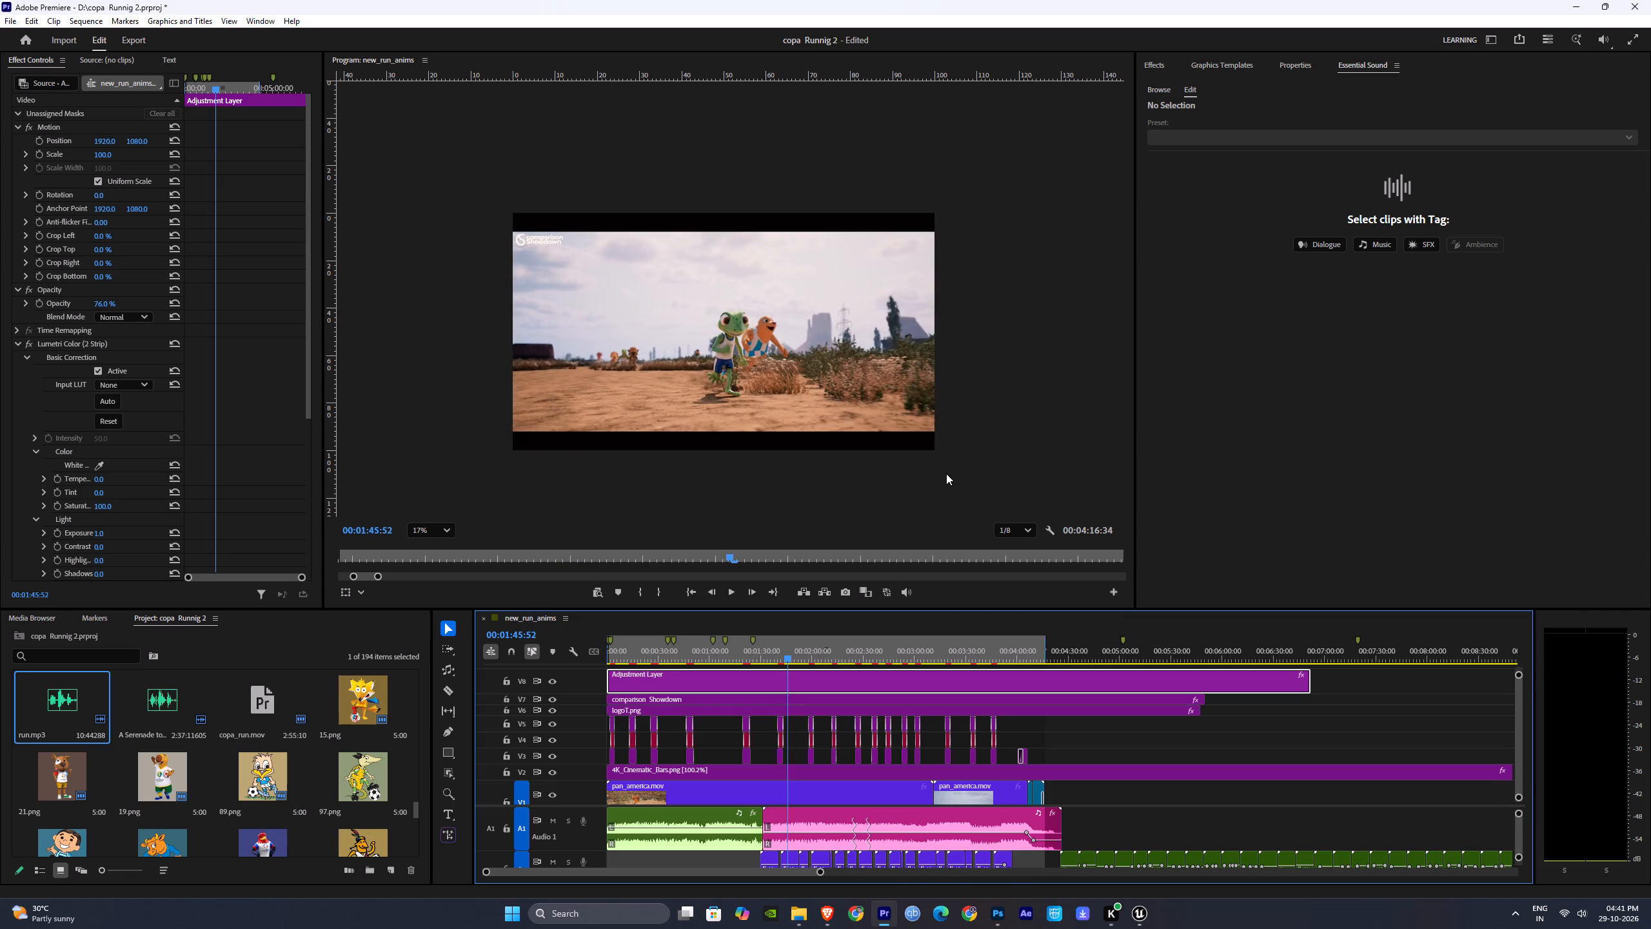
{"action": "left_click", "coordinate": [1523, 821]}
{"action": "left_click", "coordinate": [1530, 808]}
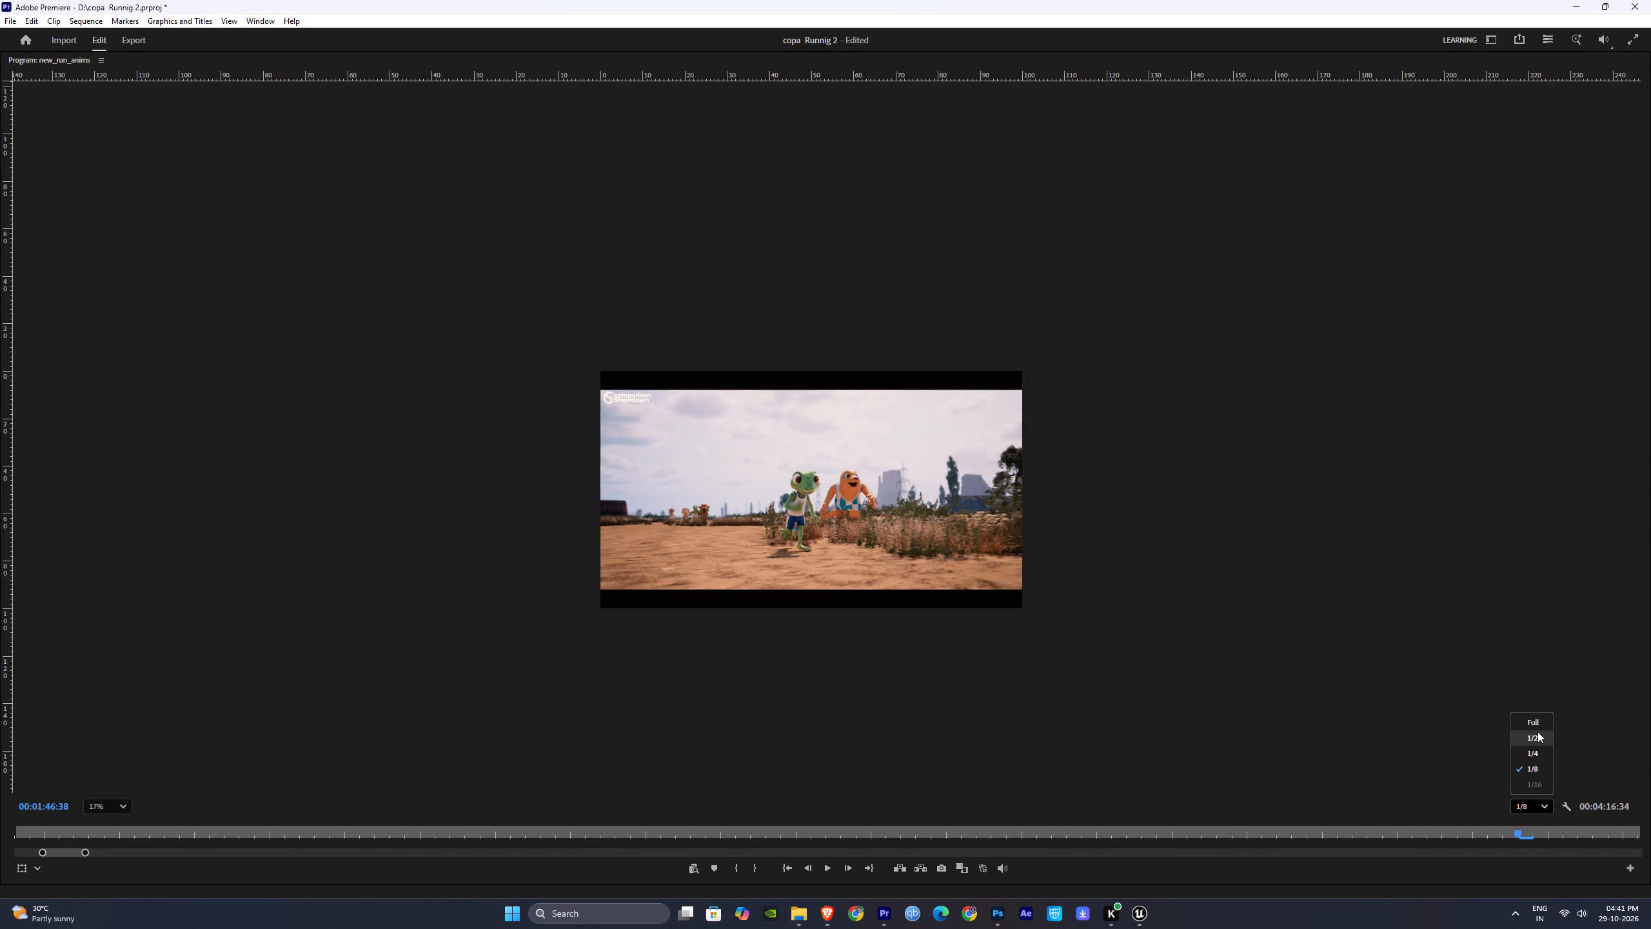
{"action": "left_click", "coordinate": [1530, 723]}
{"action": "left_click", "coordinate": [60, 834]}
{"action": "left_click", "coordinate": [87, 804]}
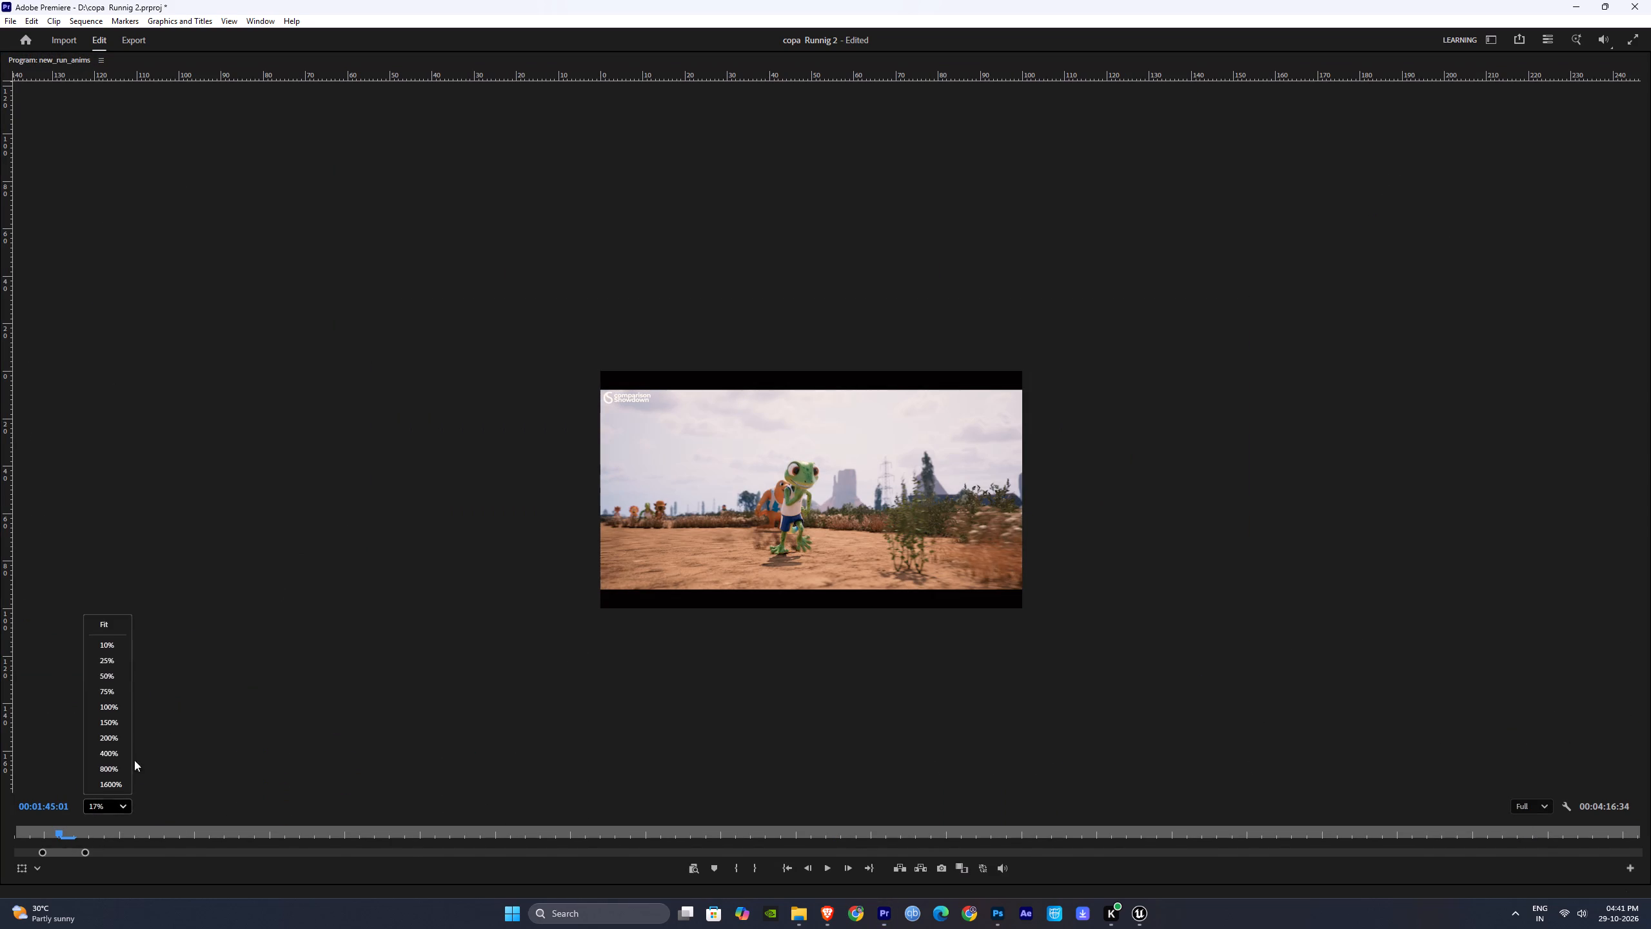
{"action": "left_click", "coordinate": [108, 626]}
{"action": "left_click_drag", "start_coordinate": [86, 852], "coordinate": [546, 852]}
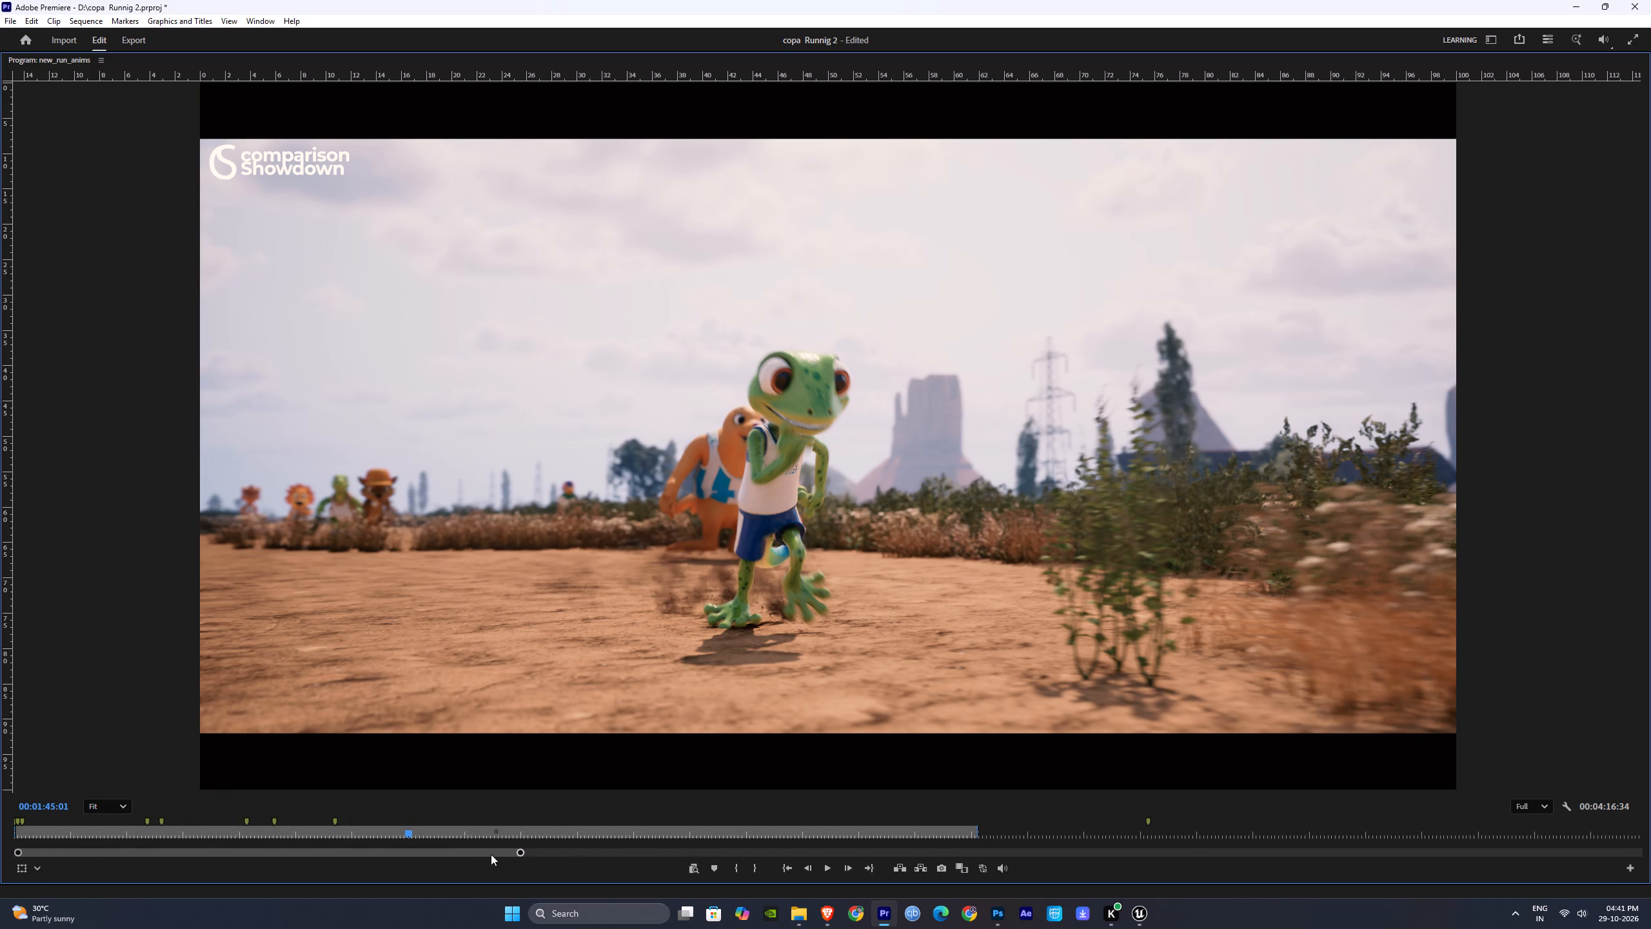
Play the enlarged picture from the start and around 1:13, 1:21 and 1:40, and return to the normal layout.
{"action": "left_click_drag", "start_coordinate": [148, 835], "coordinate": [0, 828]}
{"action": "key", "text": "space"}
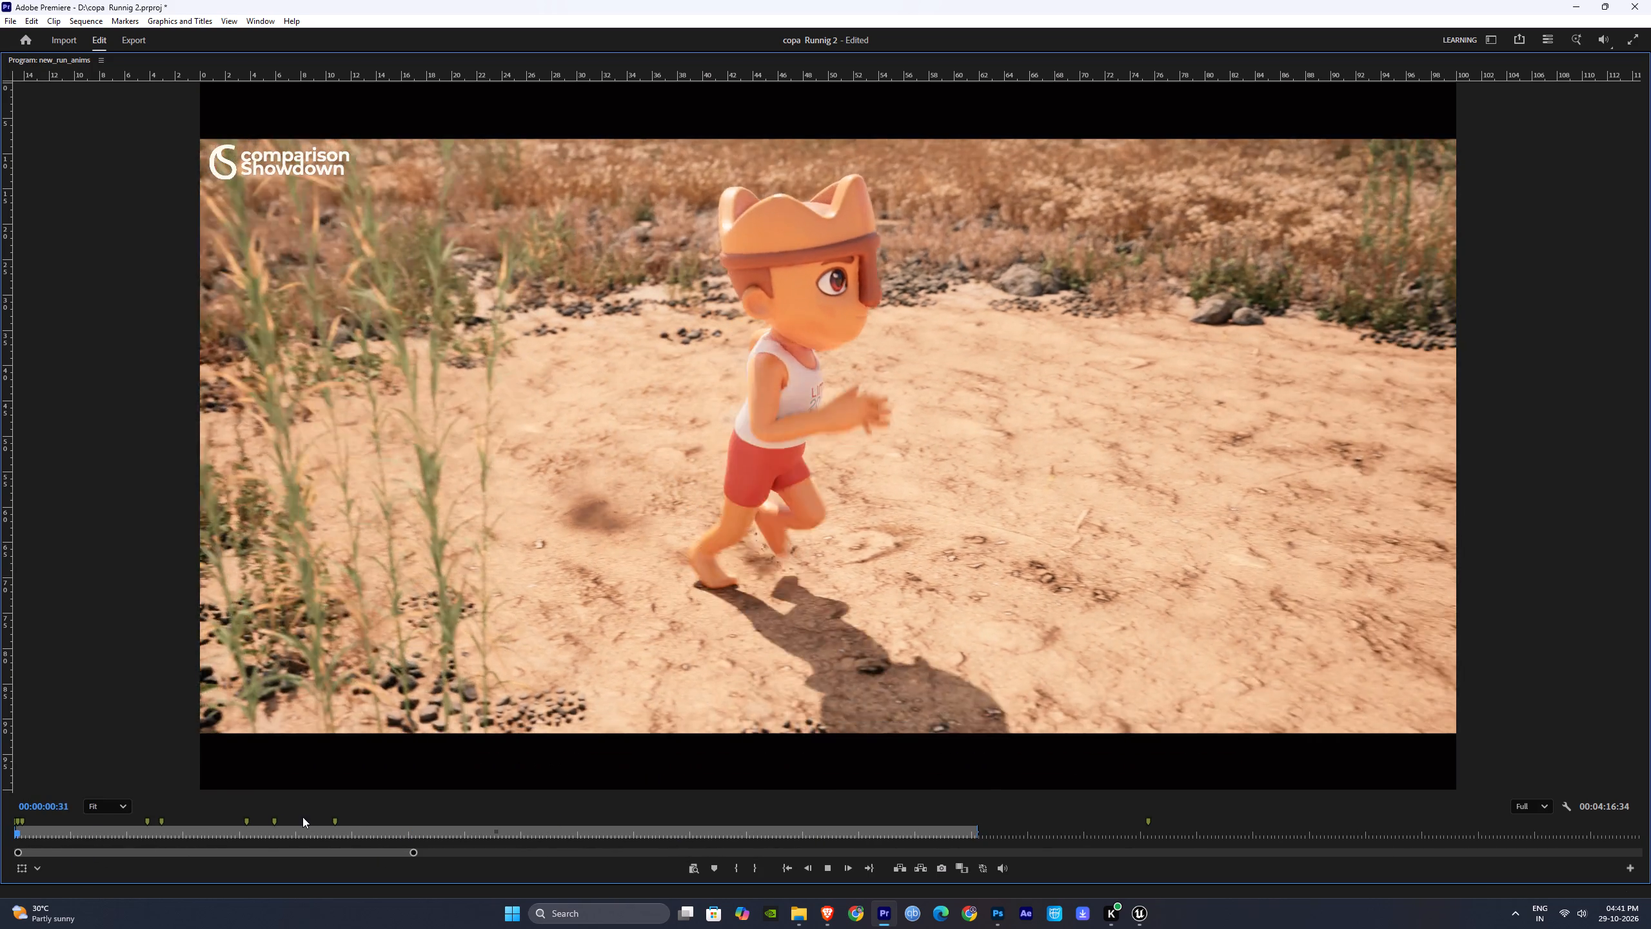
{"action": "left_click", "coordinate": [289, 832]}
{"action": "key", "text": "space"}
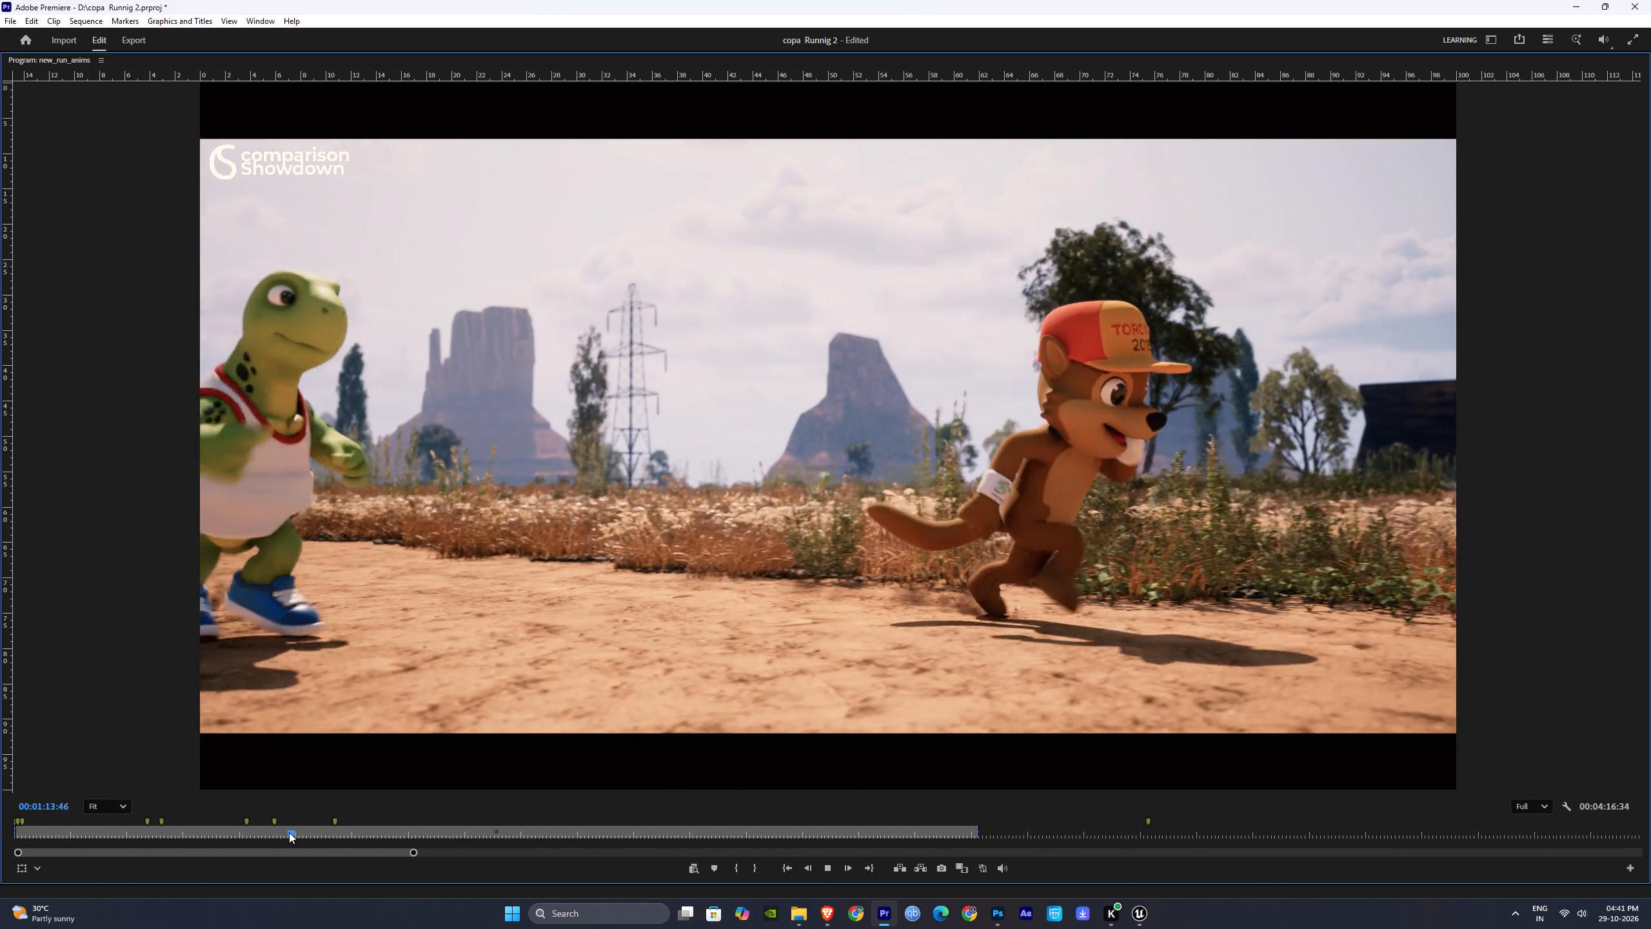
{"action": "left_click", "coordinate": [323, 831]}
{"action": "key", "text": "space"}
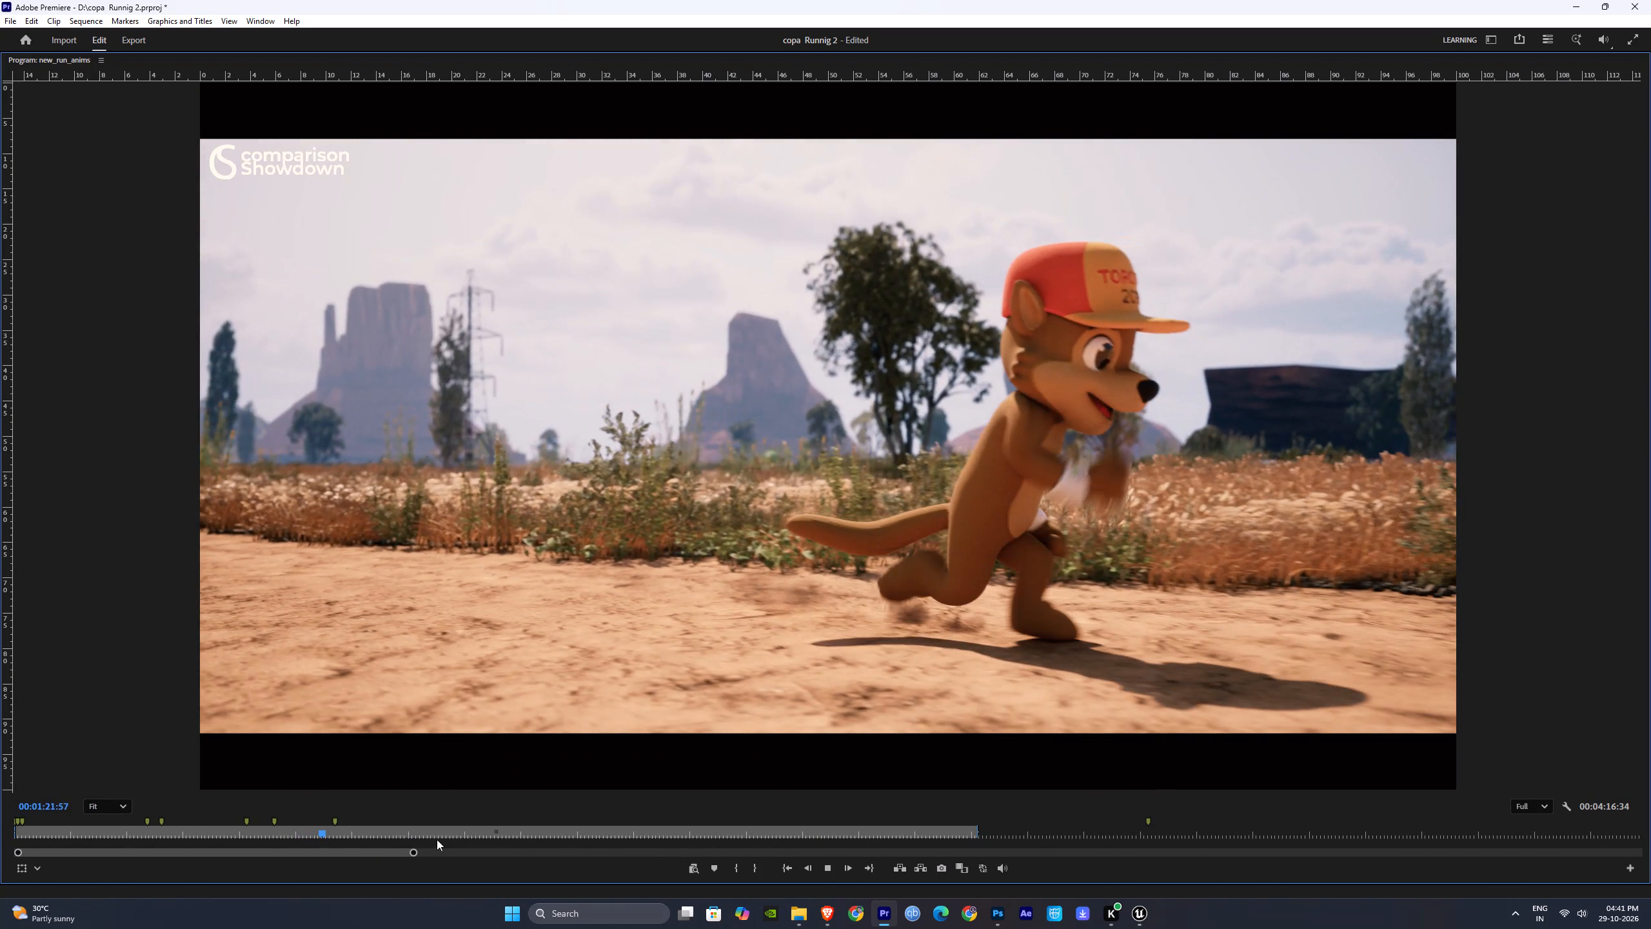
{"action": "left_click", "coordinate": [395, 837]}
{"action": "key", "text": "space"}
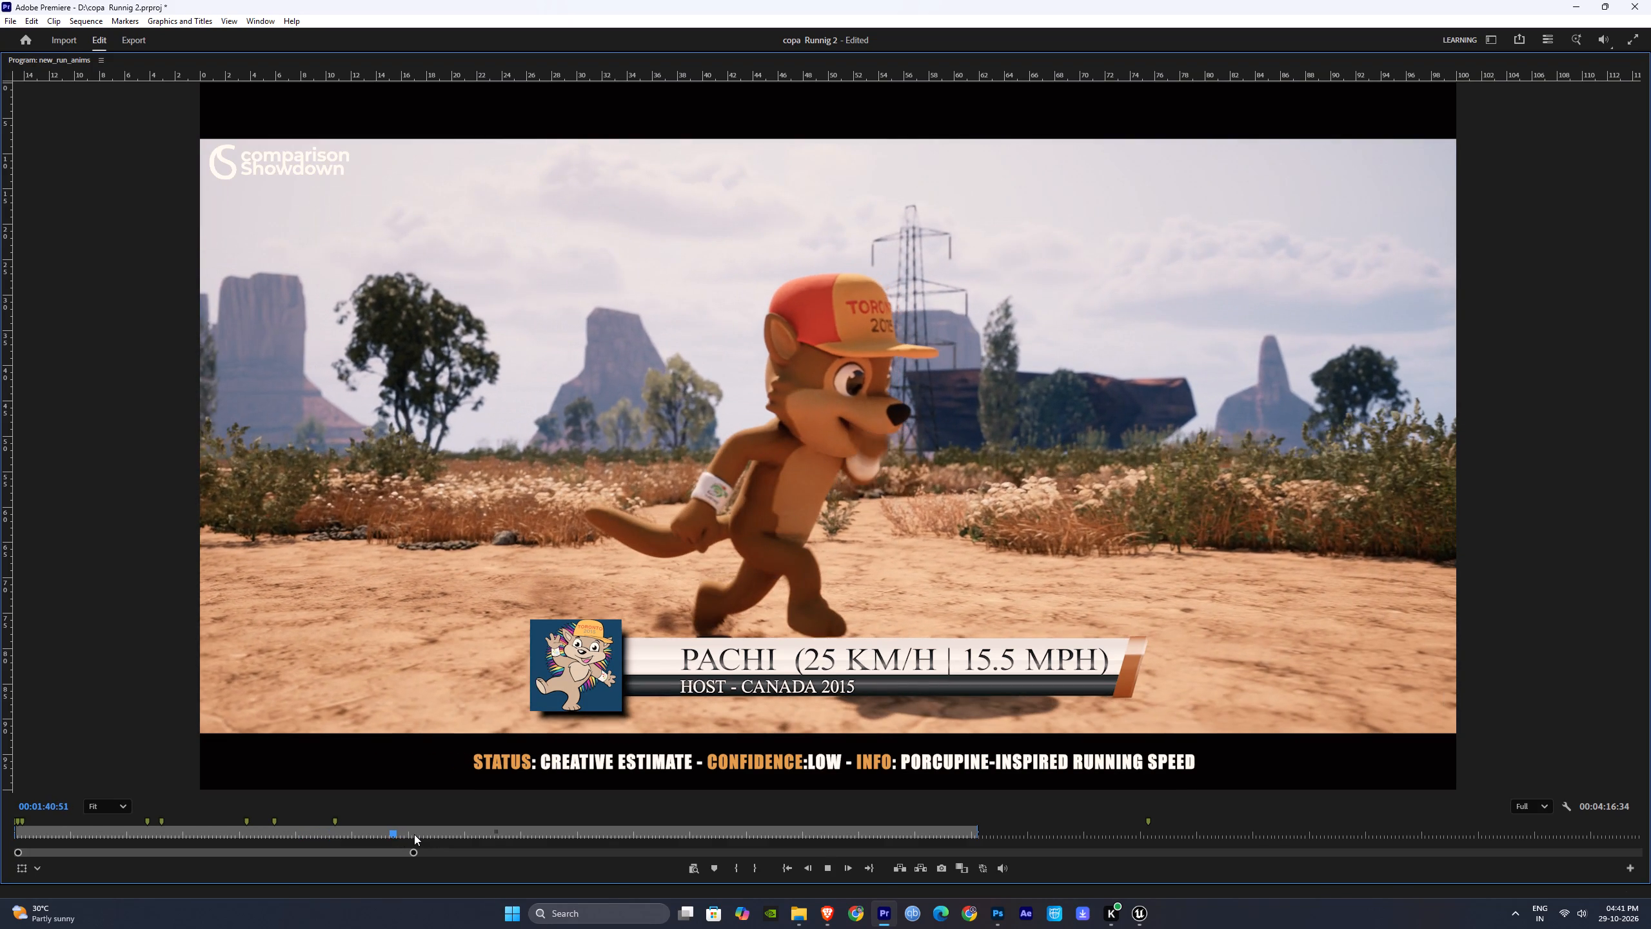
{"action": "key", "text": "space"}
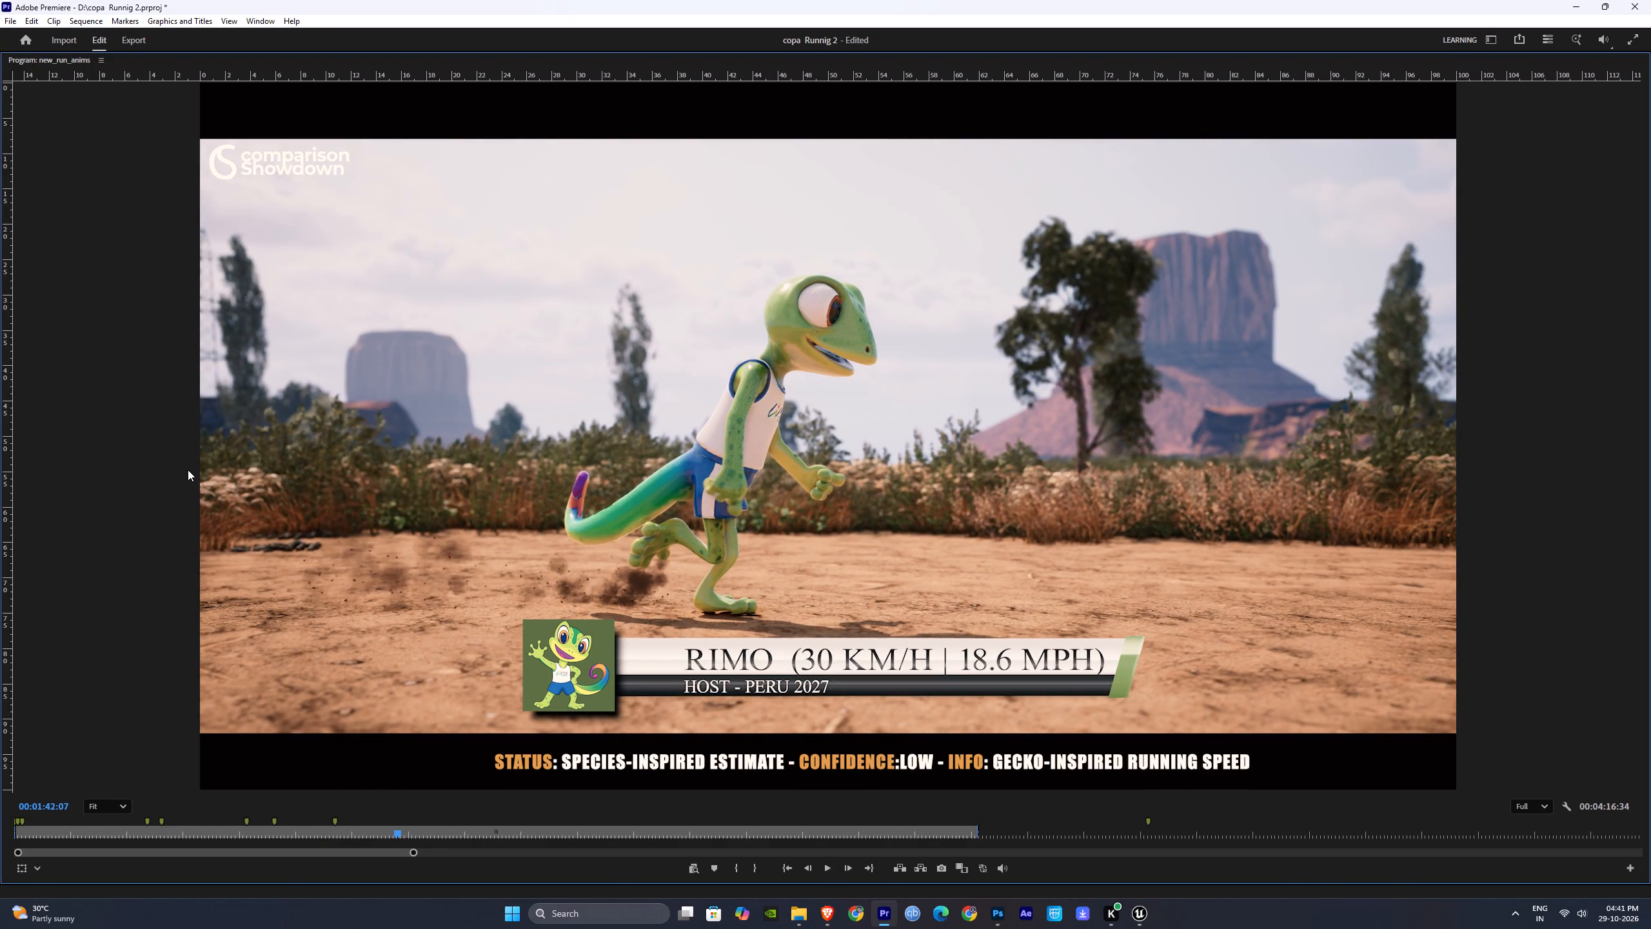
{"action": "key", "text": "grave"}
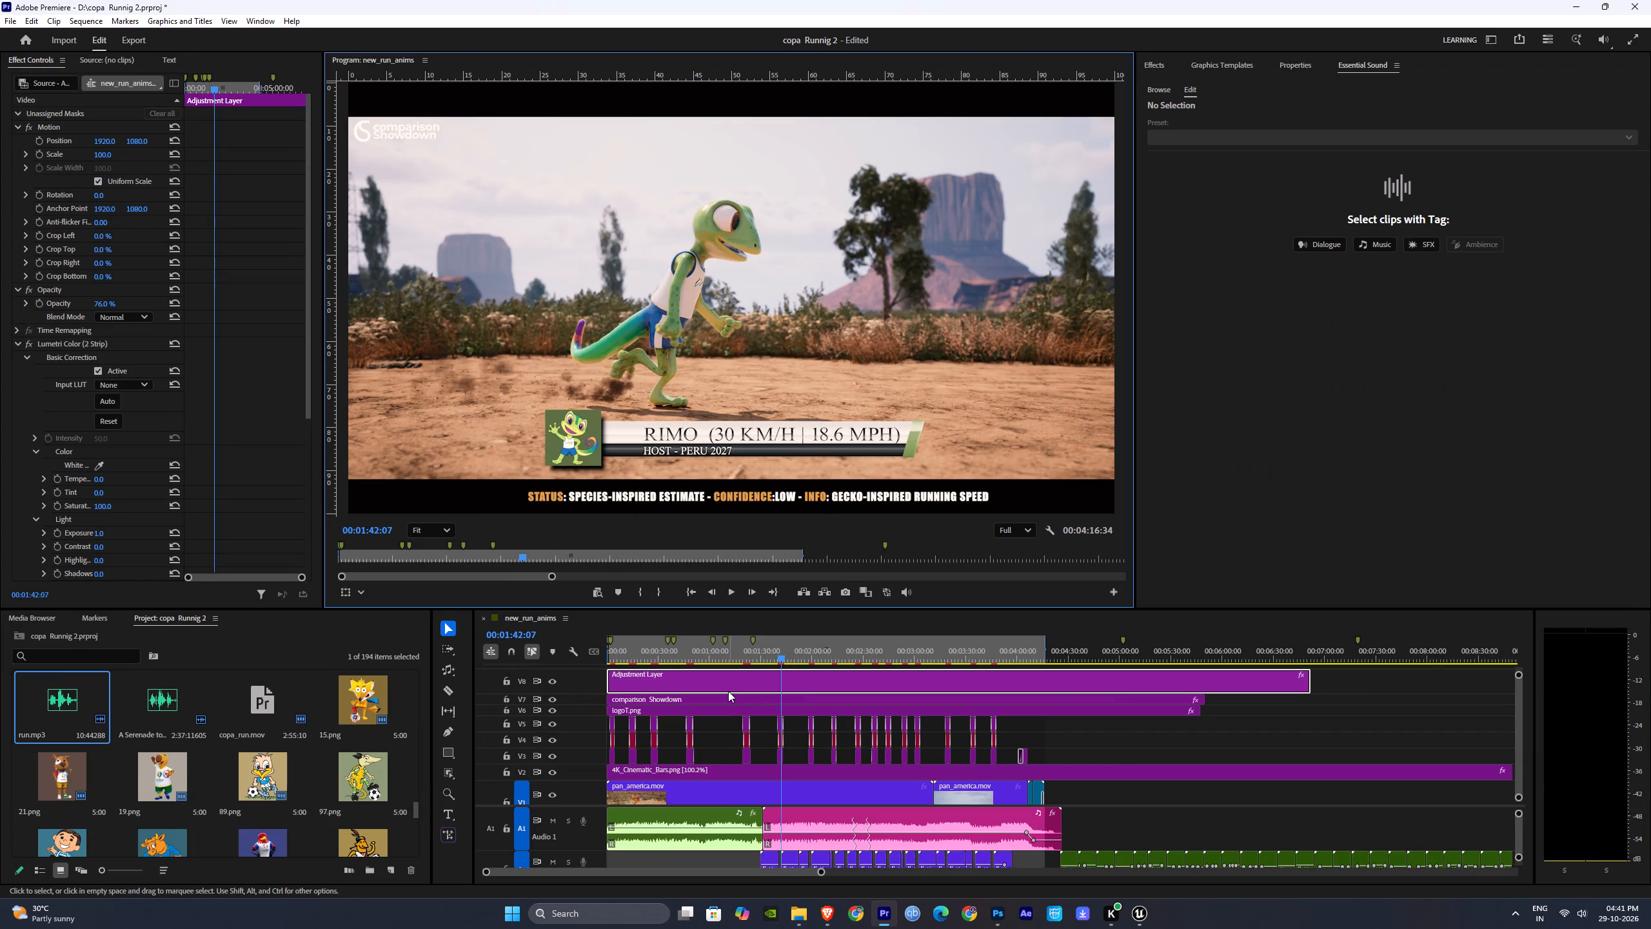
Shift the Shadow Tint toward green in the Creative adjustments of the adjustment layer's 2 Strip Lumetri effect.
{"action": "scroll", "coordinate": [99, 466], "scroll_direction": "down", "scroll_amount": 8}
{"action": "left_click", "coordinate": [31, 510]}
{"action": "scroll", "coordinate": [31, 510], "scroll_direction": "down", "scroll_amount": 17}
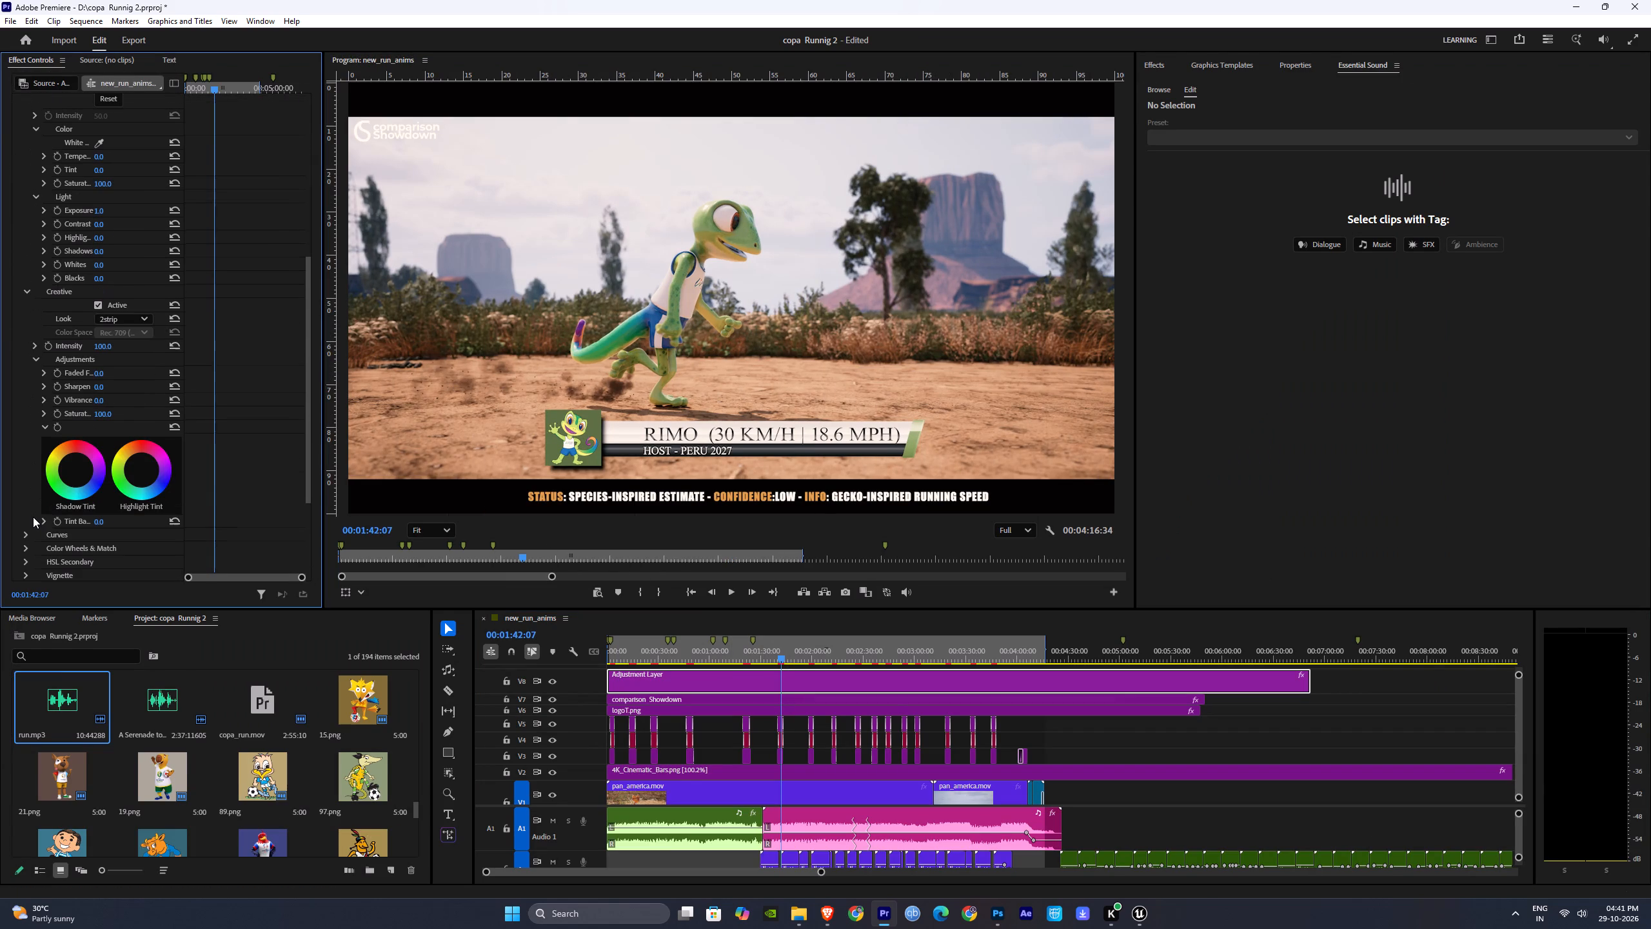
{"action": "left_click", "coordinate": [63, 476]}
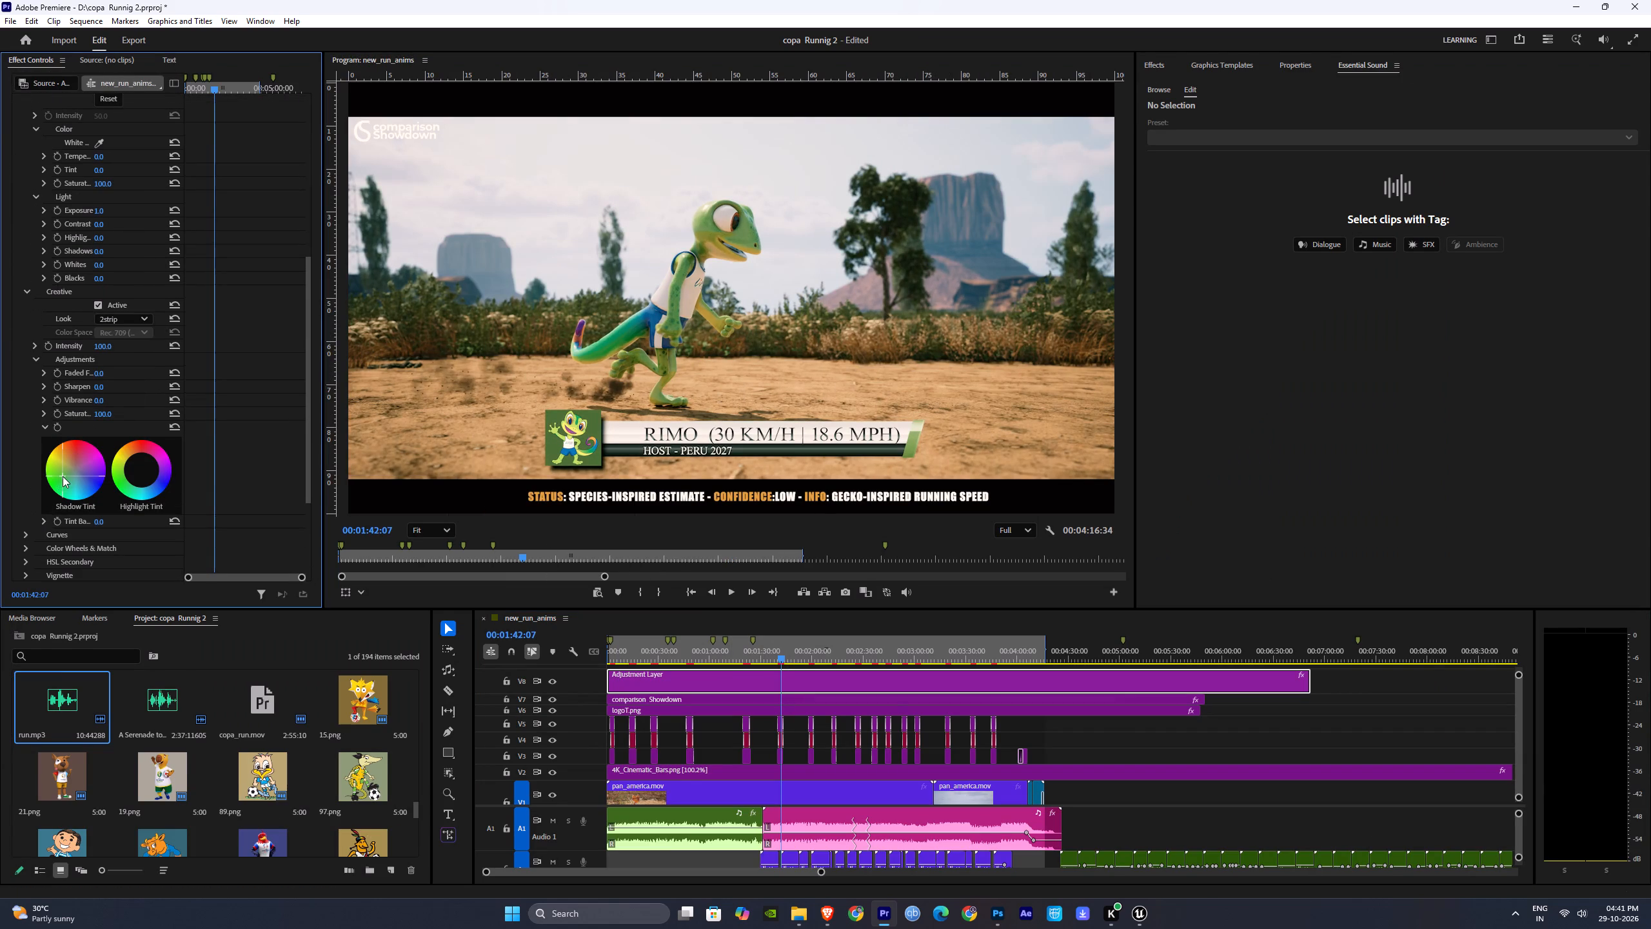
{"action": "left_click_drag", "start_coordinate": [62, 476], "coordinate": [106, 453]}
{"action": "left_click_drag", "start_coordinate": [106, 453], "coordinate": [110, 453]}
Play back points across the sequence, including about 0:52, 1:56, 2:45 and 3:11, to check the tinted shadows.
{"action": "left_click", "coordinate": [698, 650]}
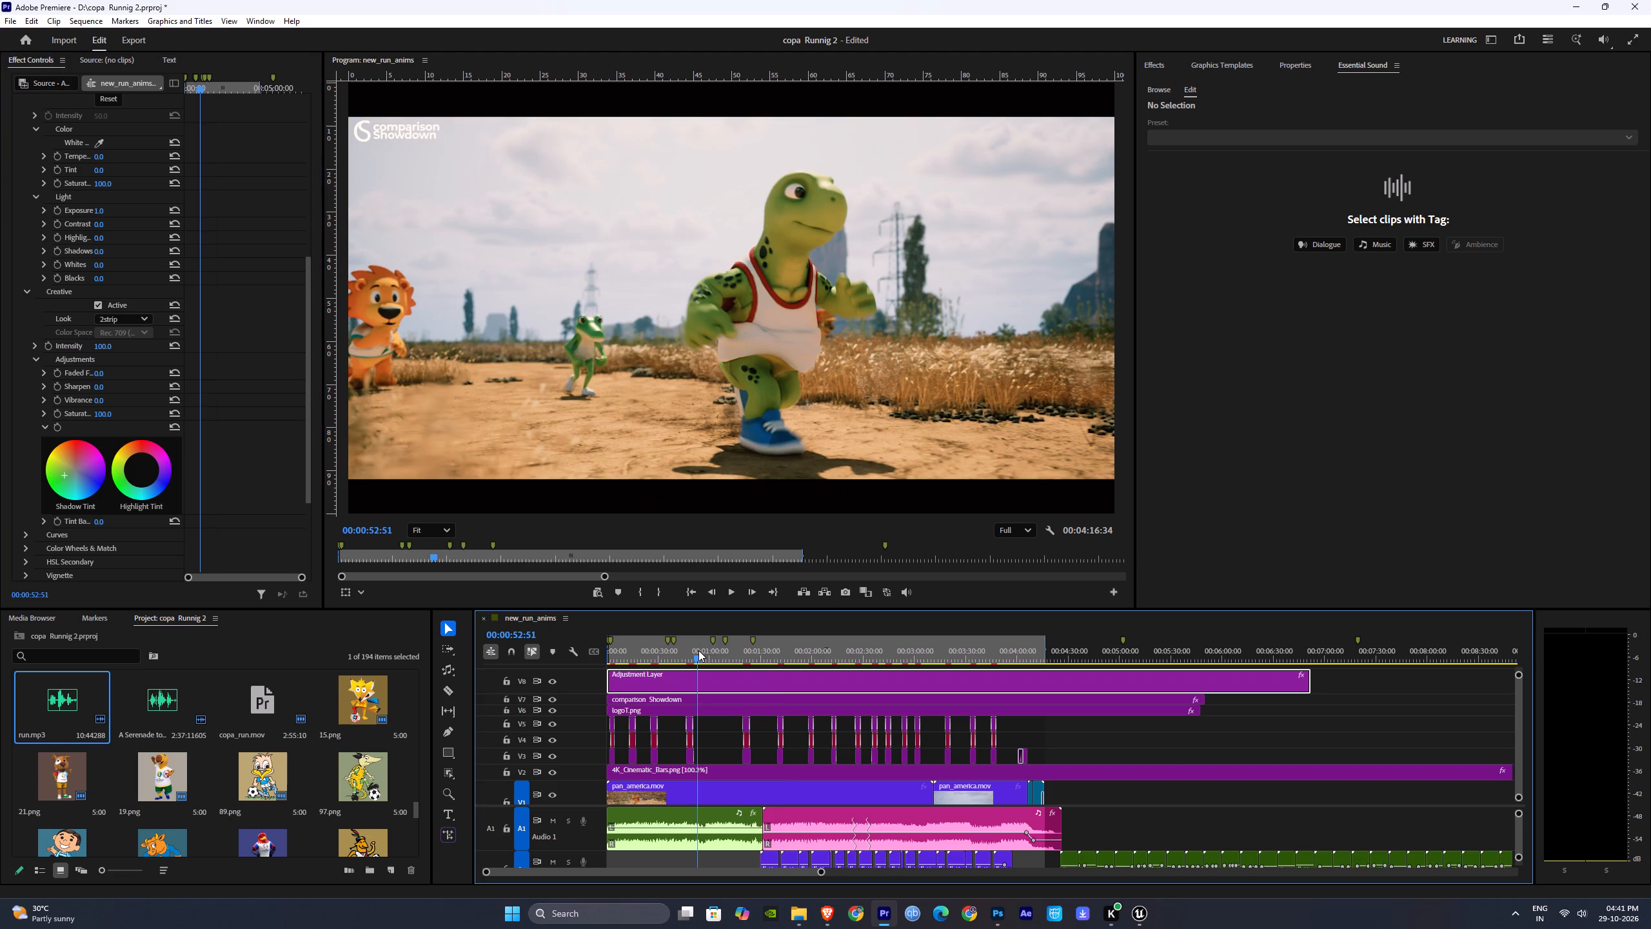
{"action": "left_click_drag", "start_coordinate": [691, 650], "coordinate": [666, 650]}
{"action": "left_click", "coordinate": [808, 659]}
{"action": "key", "text": "space"}
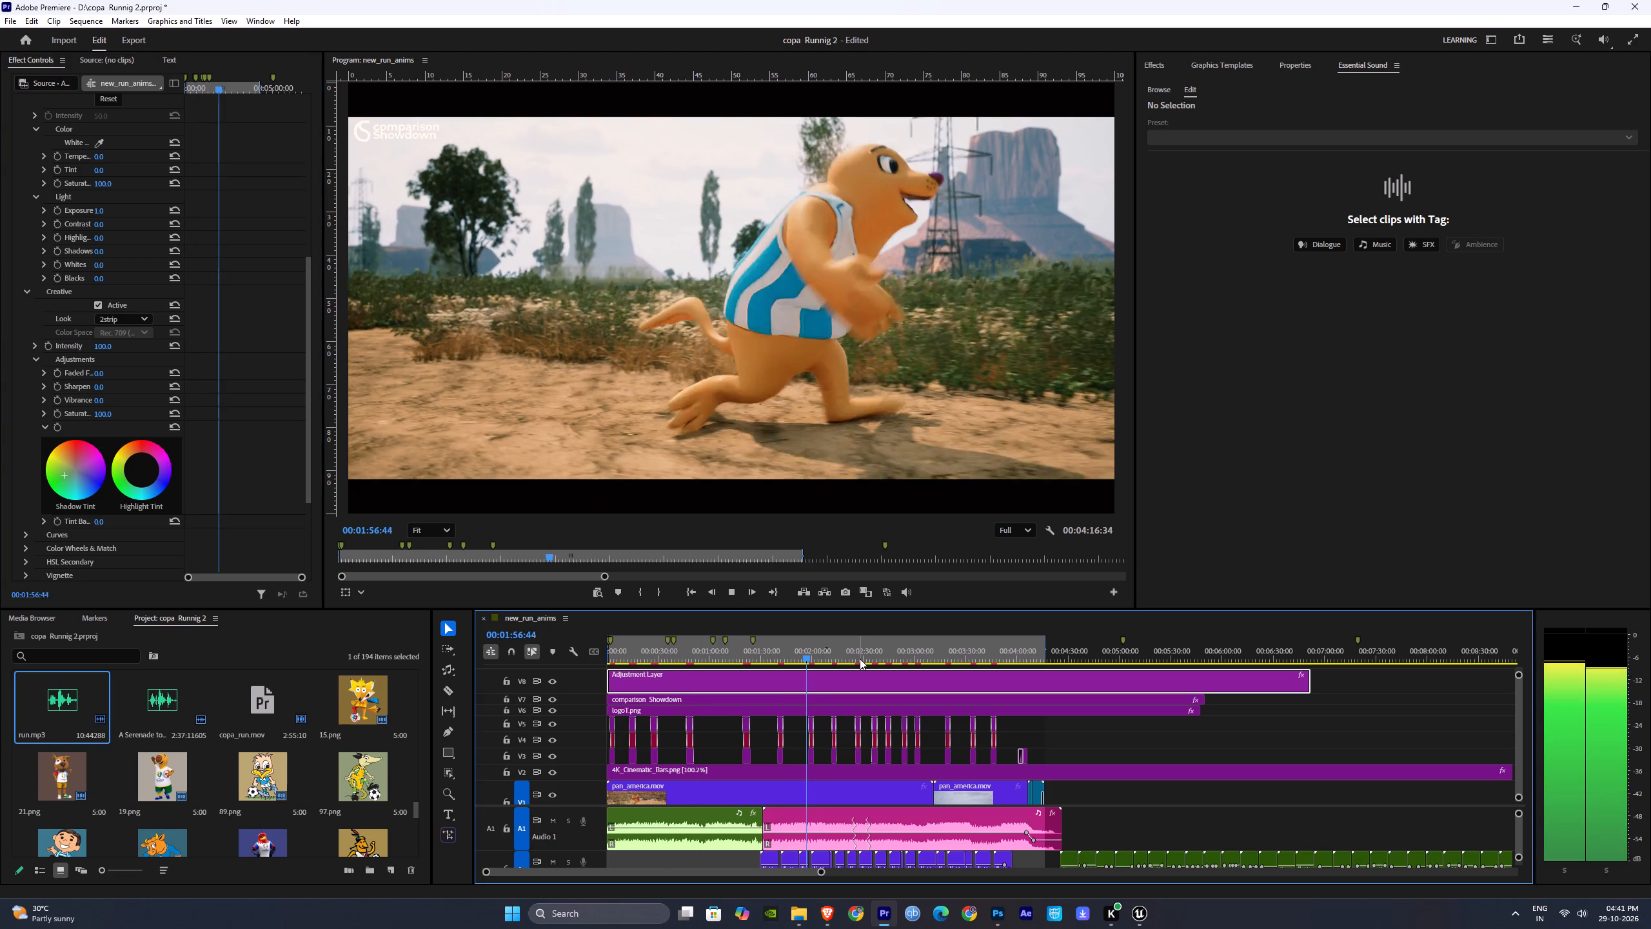
{"action": "left_click", "coordinate": [891, 658]}
{"action": "key", "text": "space"}
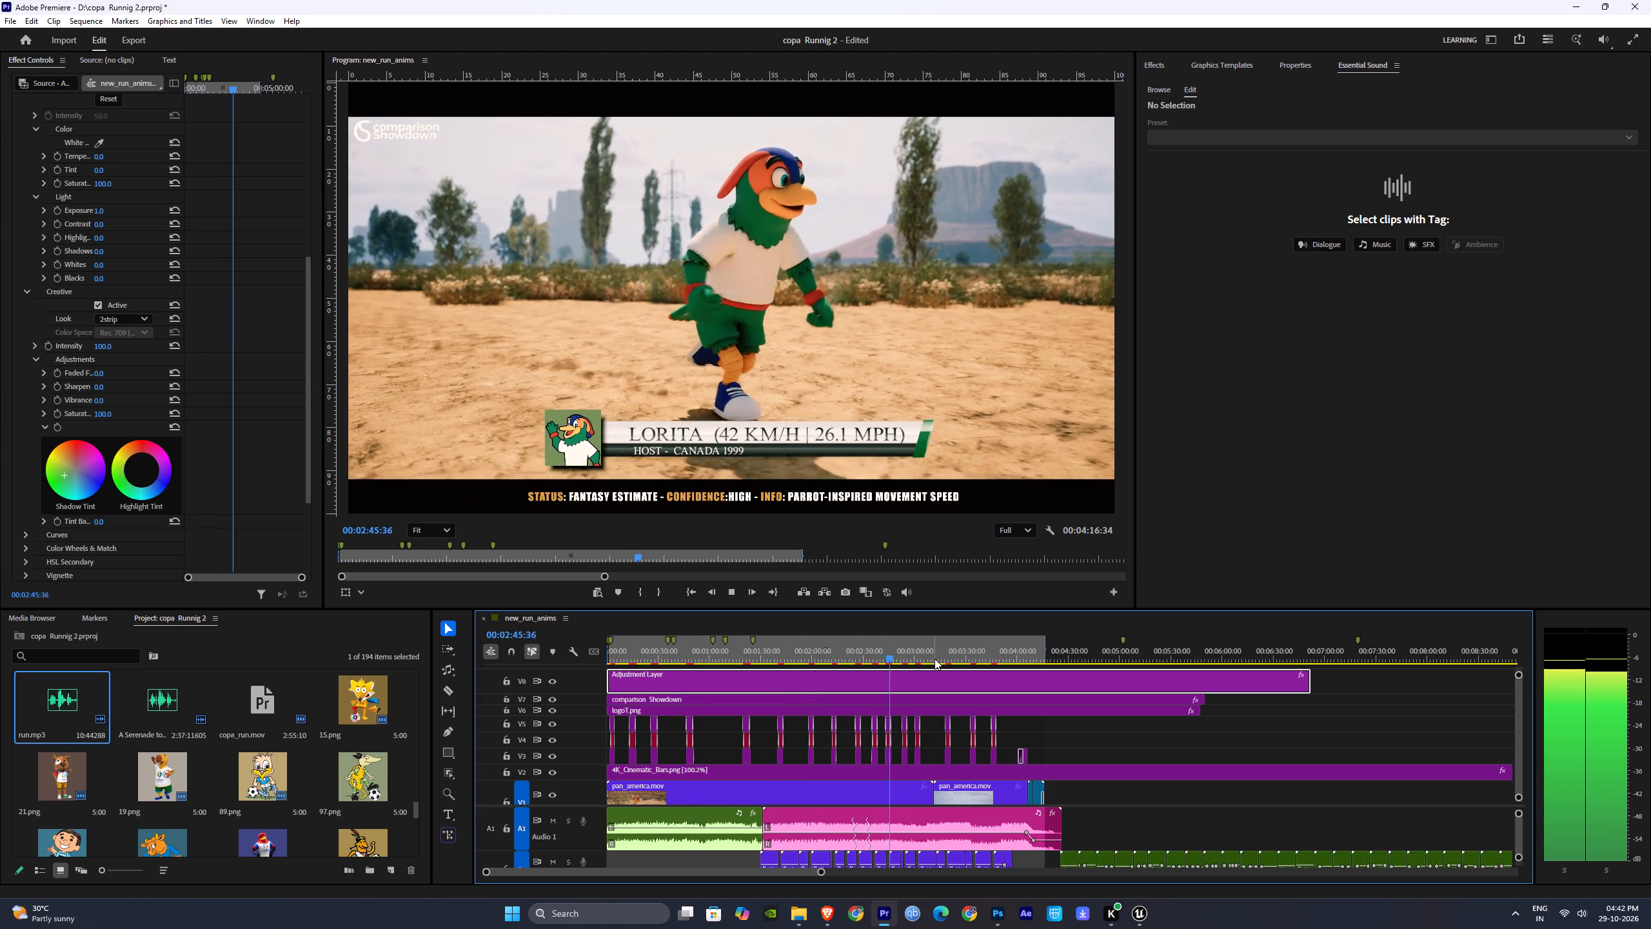
{"action": "left_click", "coordinate": [934, 659]}
{"action": "key", "text": "space"}
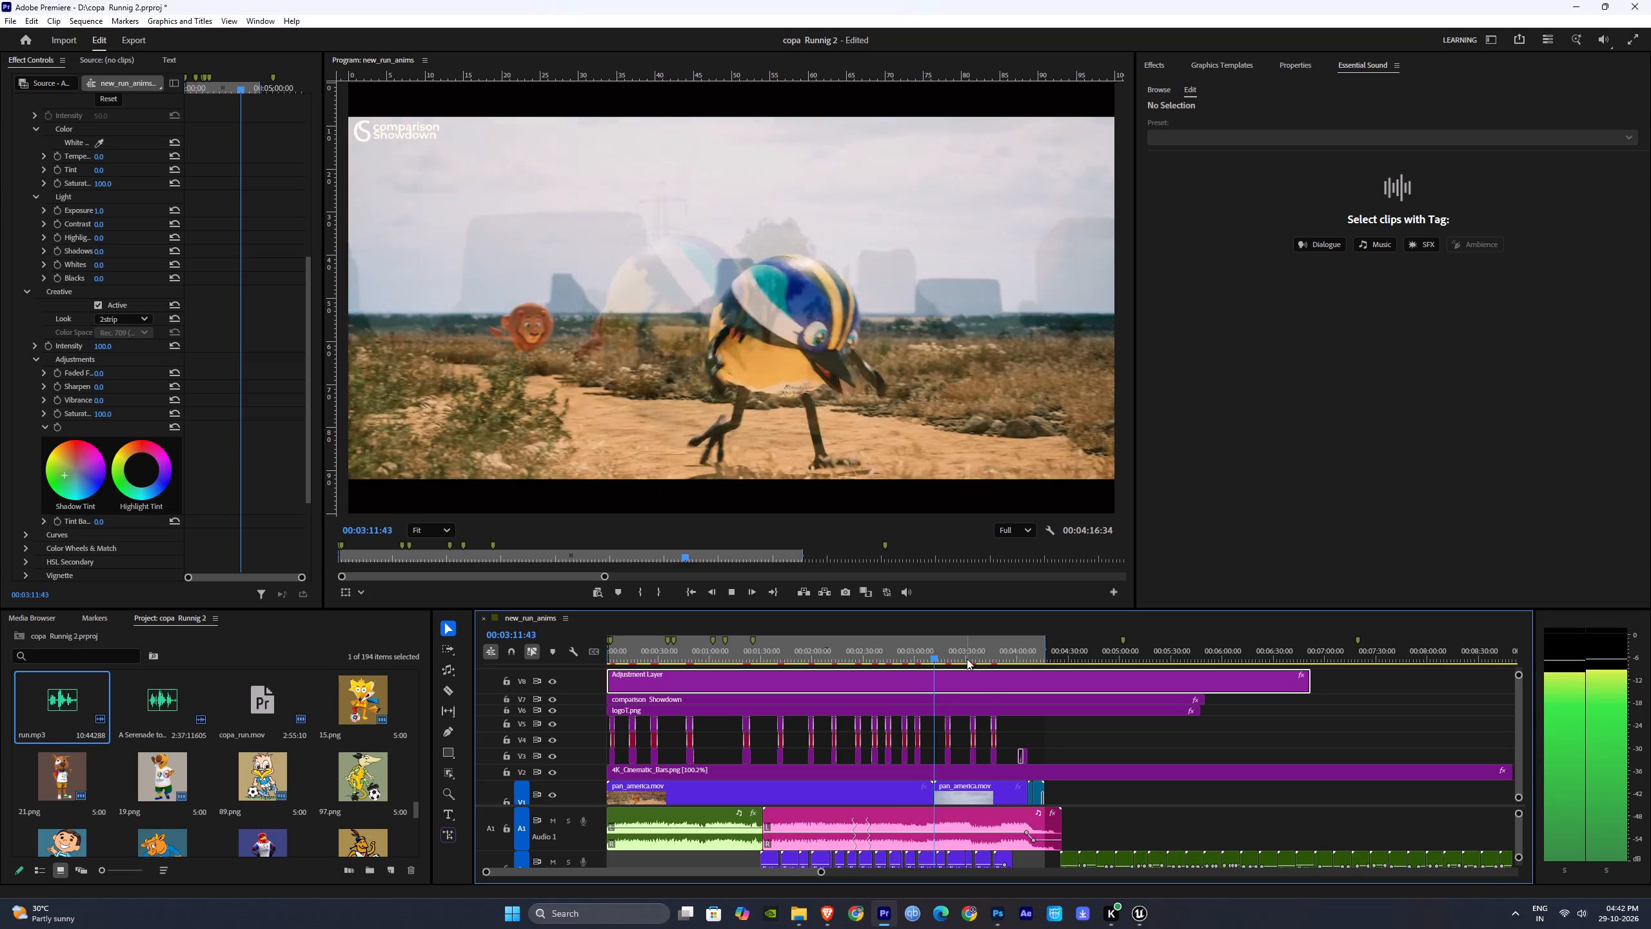
Play back the graded sequence around 3:29 and 3:48 and from the start to check the picture.
{"action": "left_click", "coordinate": [967, 659]}
{"action": "key", "text": "space"}
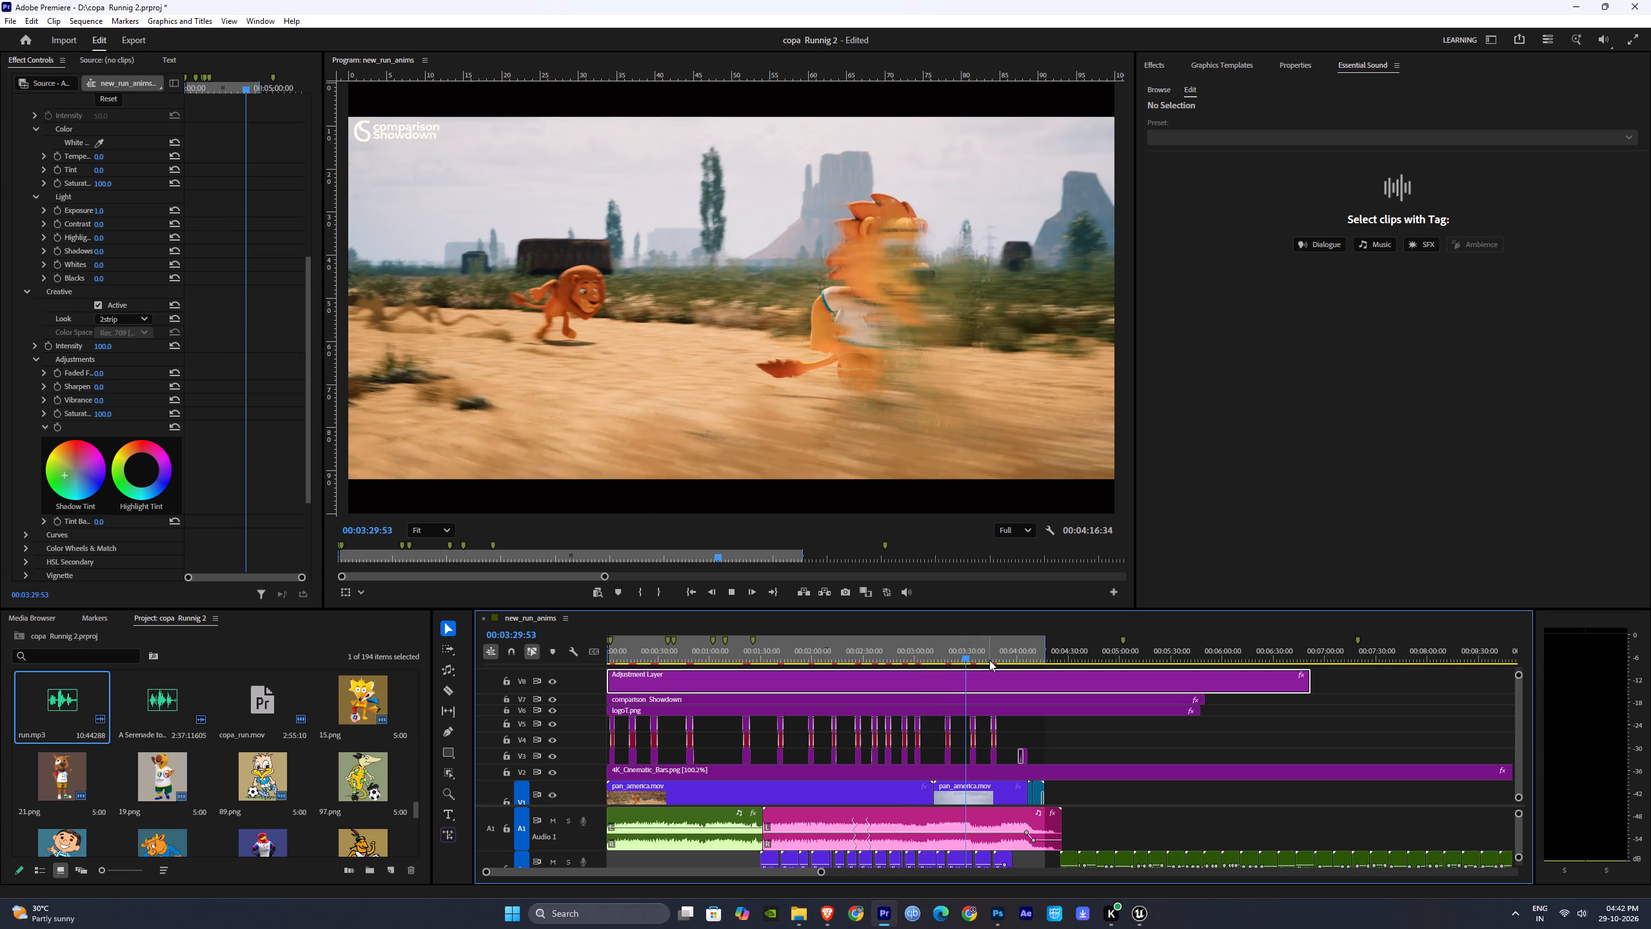
{"action": "left_click", "coordinate": [996, 659]}
{"action": "key", "text": "space"}
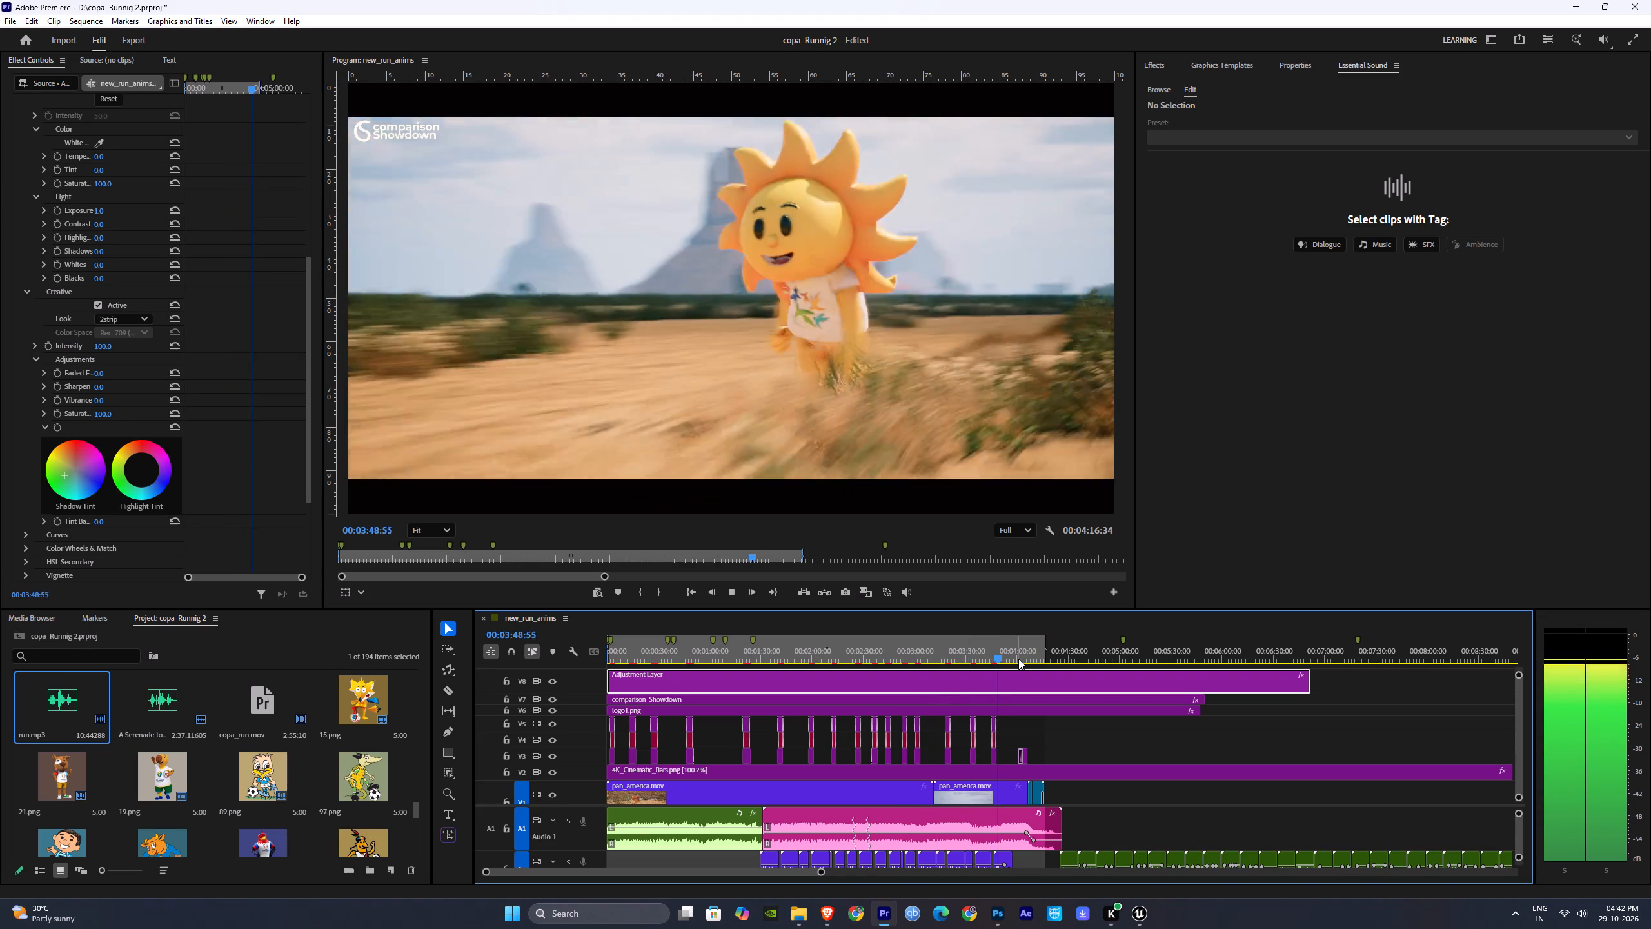
{"action": "left_click_drag", "start_coordinate": [1018, 659], "coordinate": [358, 668]}
{"action": "key", "text": "space"}
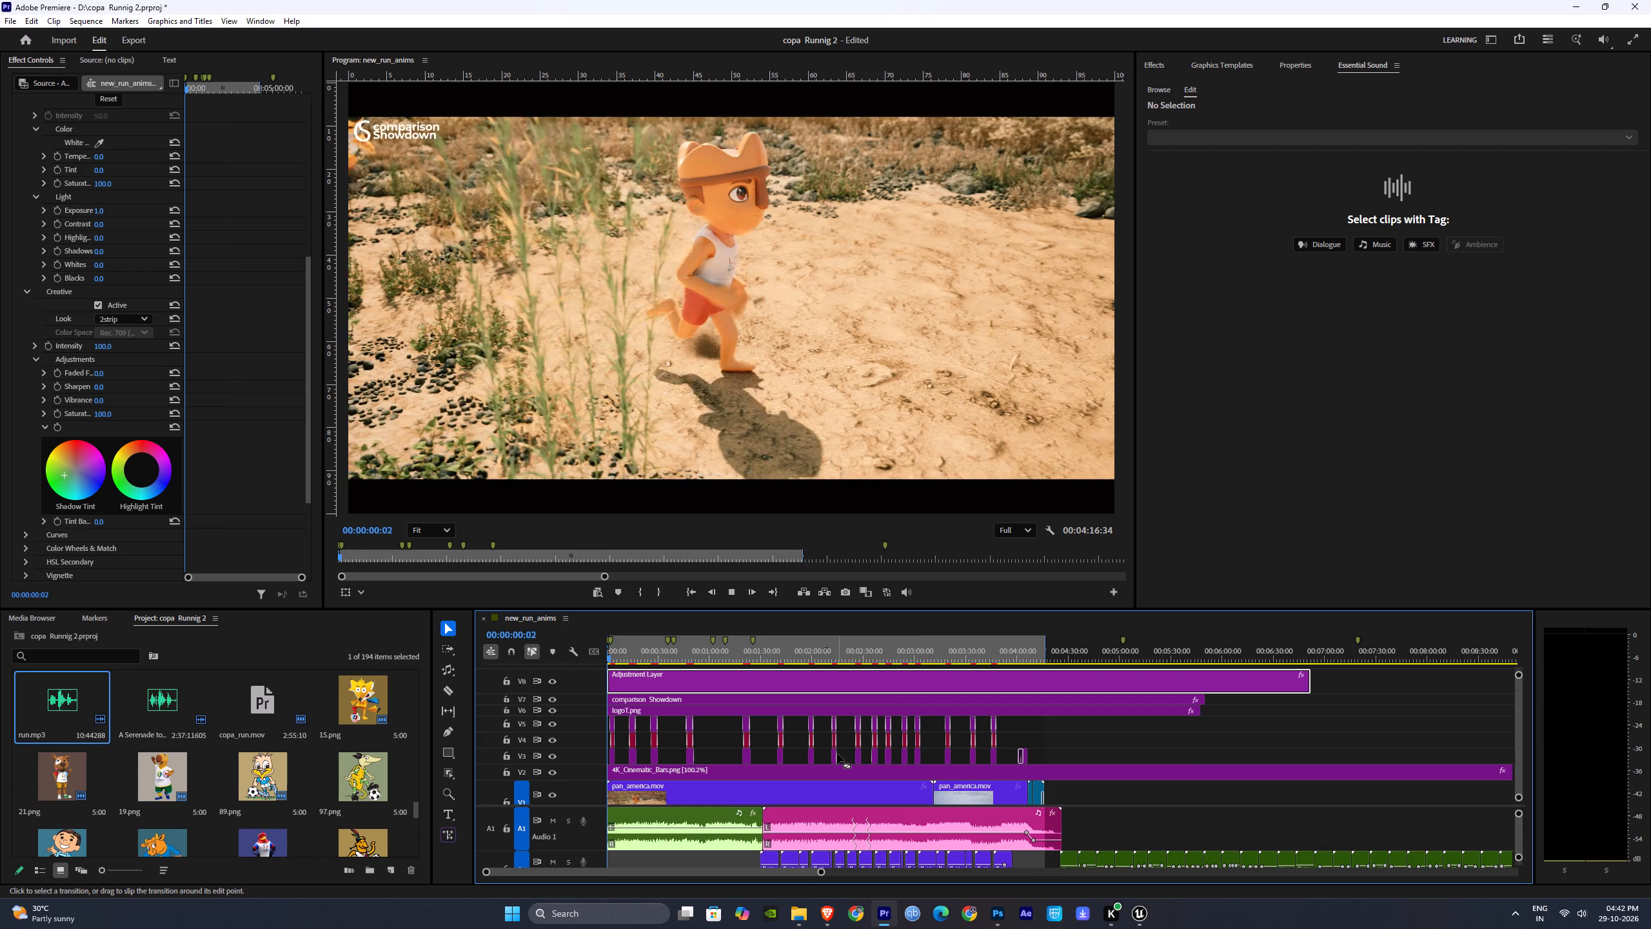
{"action": "left_click", "coordinate": [1166, 752]}
{"action": "left_click", "coordinate": [1192, 752]}
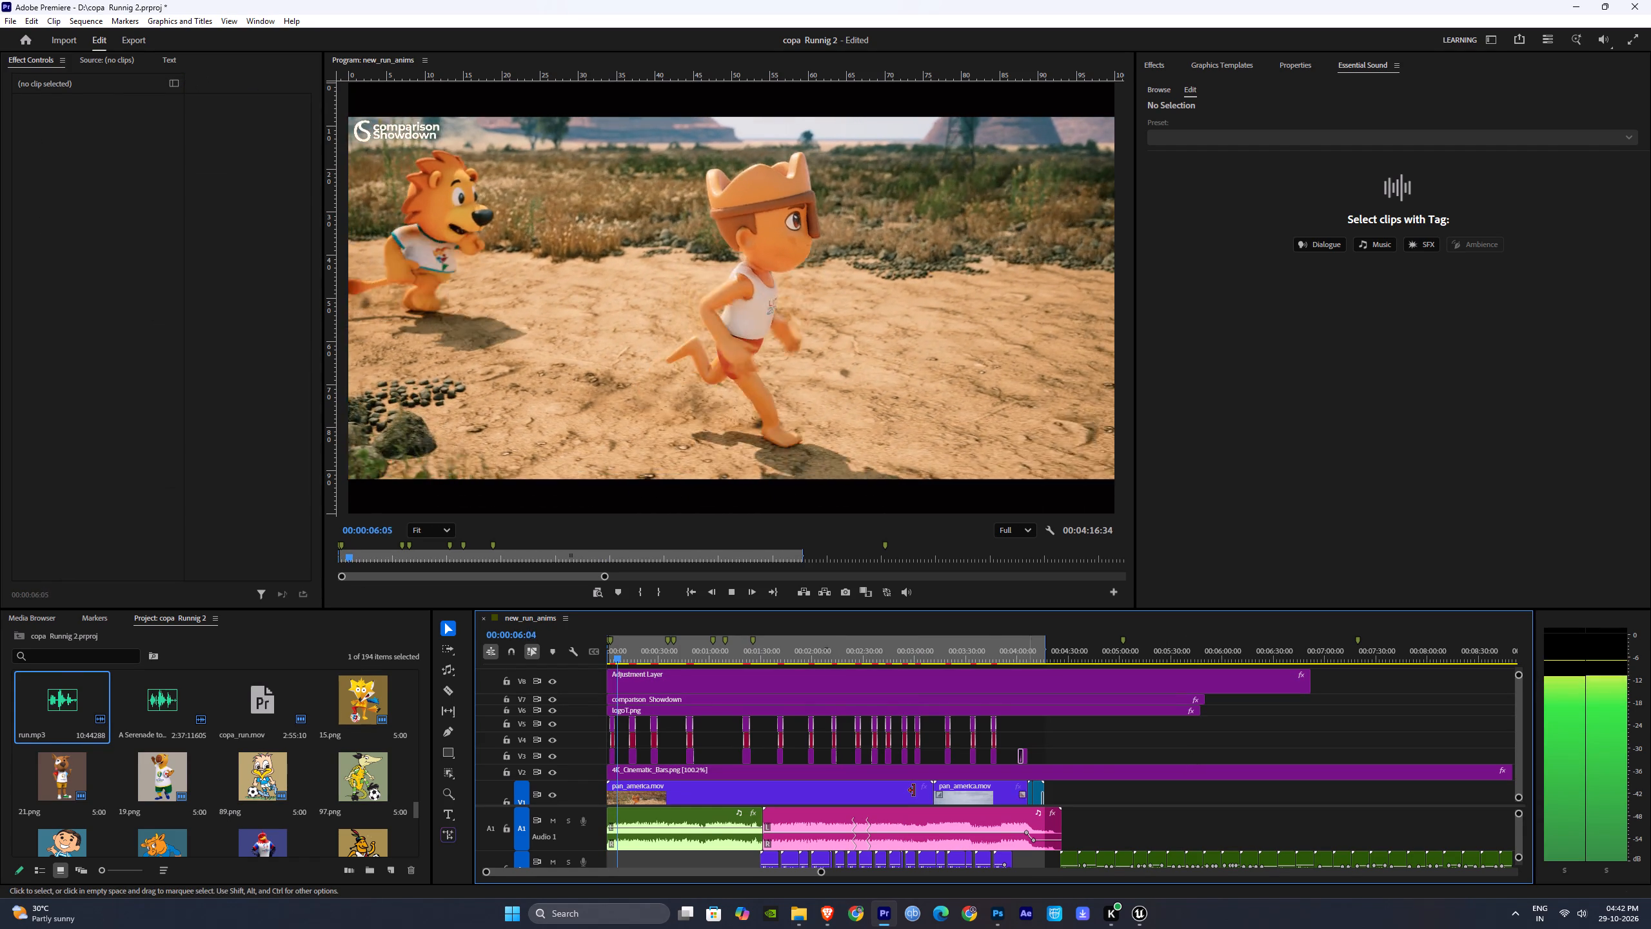
{"action": "key", "text": "space"}
Extend the first mascot's lower-third image, title and status clips on V3 to V5 to end at about 0:06.5.
{"action": "left_click", "coordinate": [617, 657]}
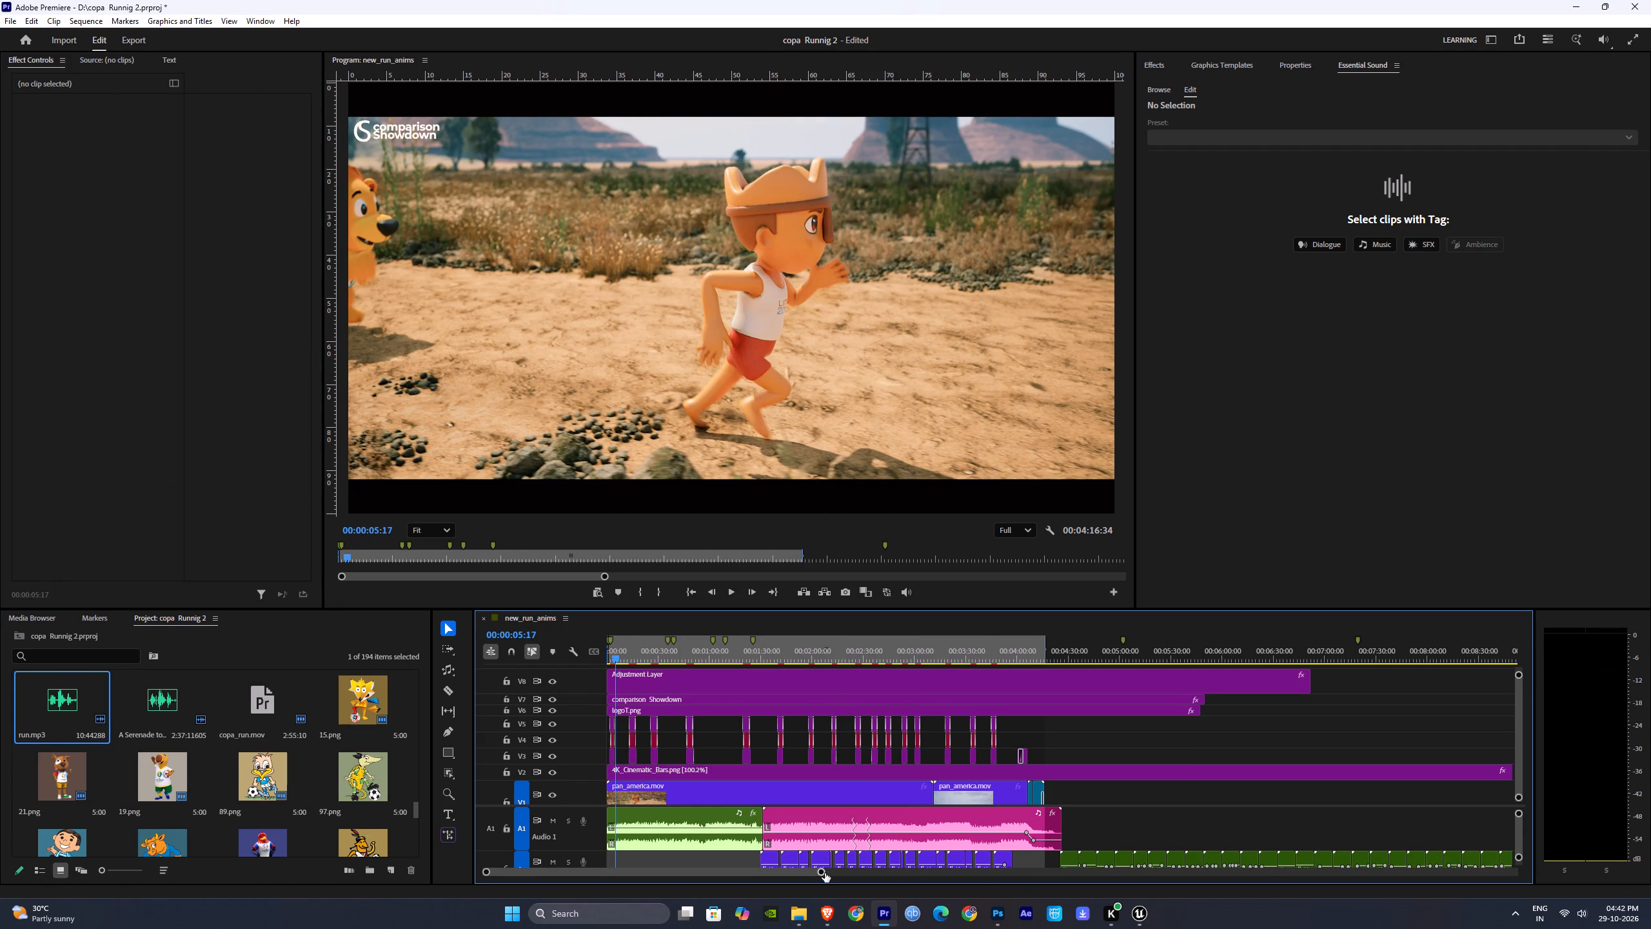
{"action": "left_click_drag", "start_coordinate": [824, 873], "coordinate": [601, 857]}
{"action": "left_click_drag", "start_coordinate": [741, 727], "coordinate": [690, 754]}
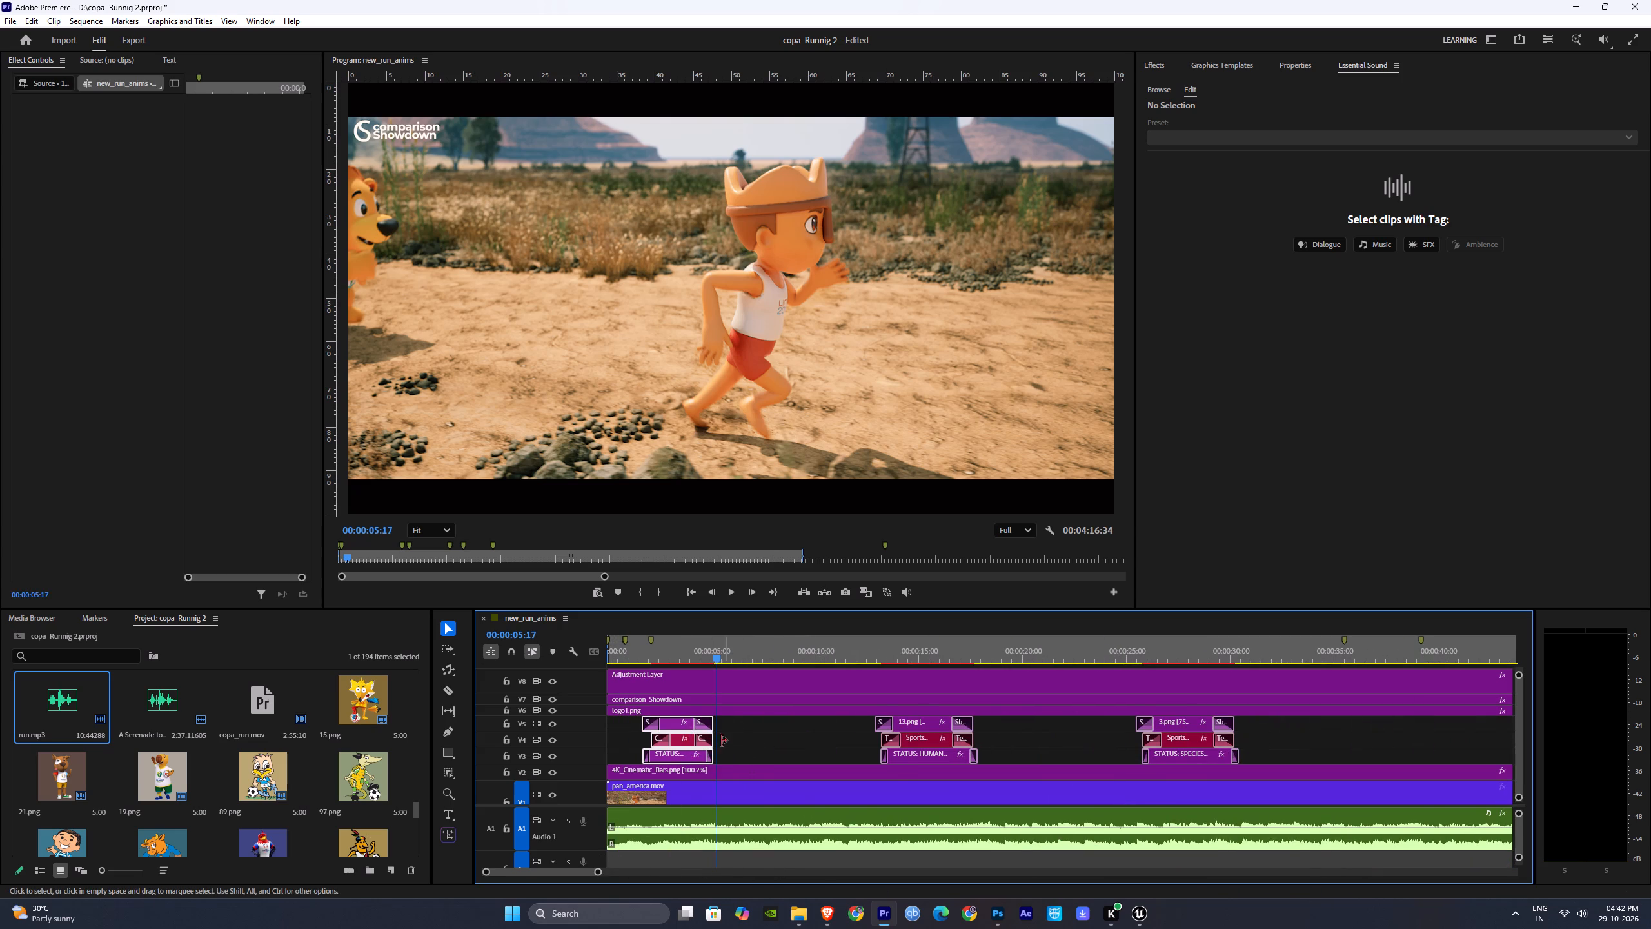
{"action": "left_click_drag", "start_coordinate": [717, 740], "coordinate": [747, 740]}
Play back the first lower third from about 0:04 and the second mascot's lower third from about 0:15.
{"action": "left_click", "coordinate": [699, 644]}
{"action": "key", "text": "space"}
{"action": "left_click", "coordinate": [798, 735]}
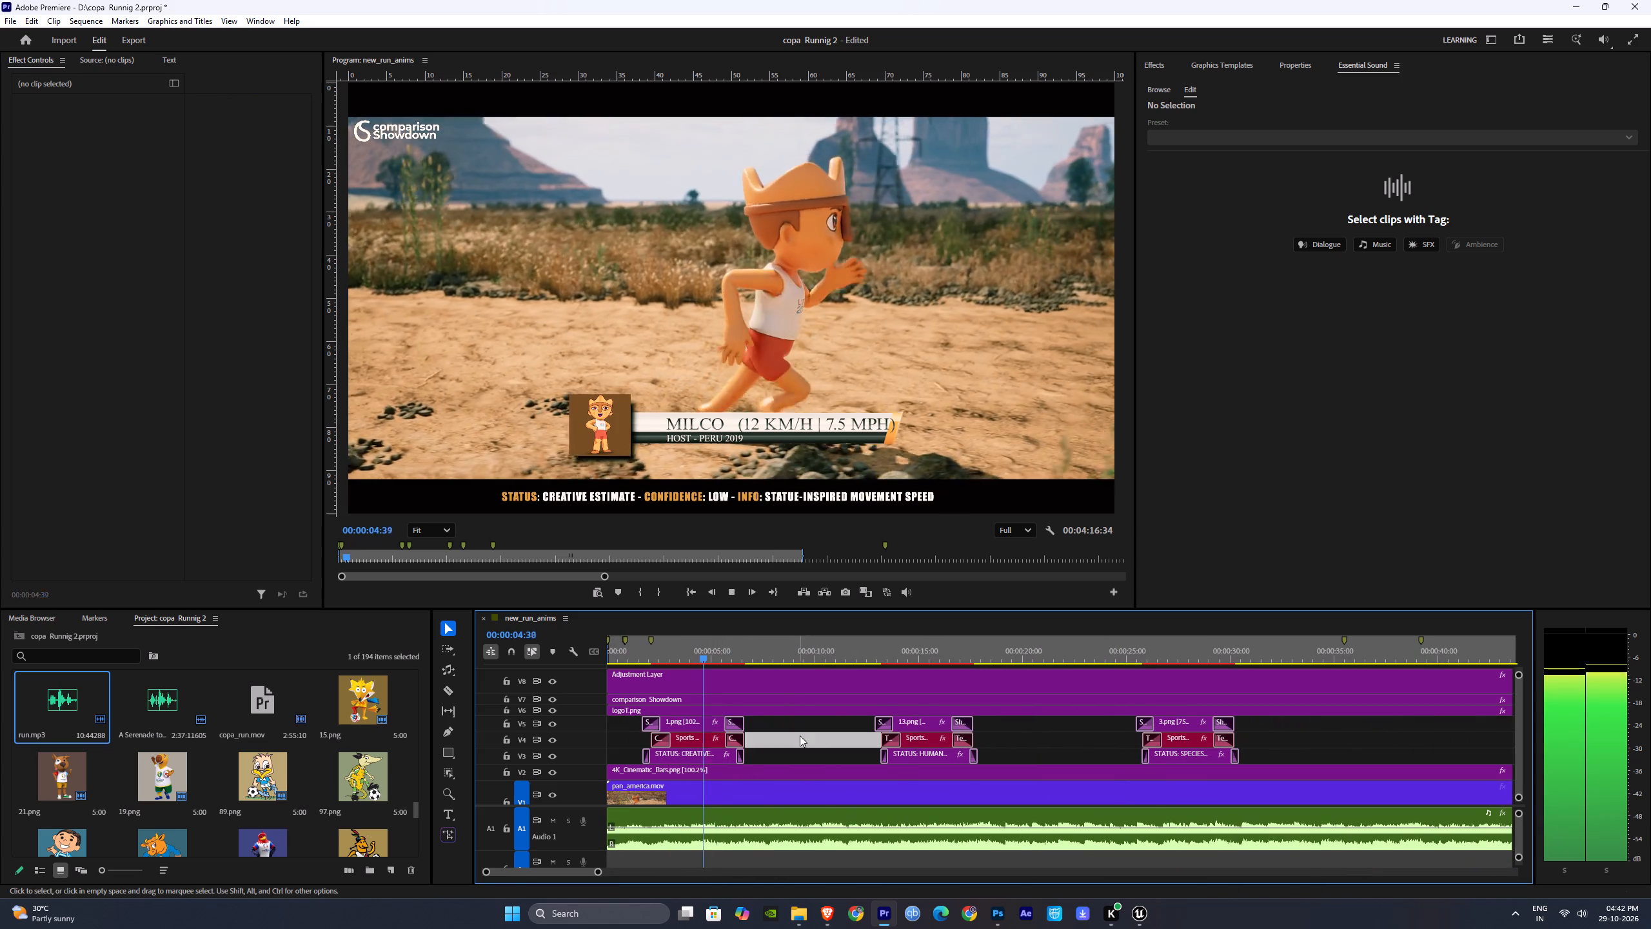
{"action": "left_click", "coordinate": [813, 737]}
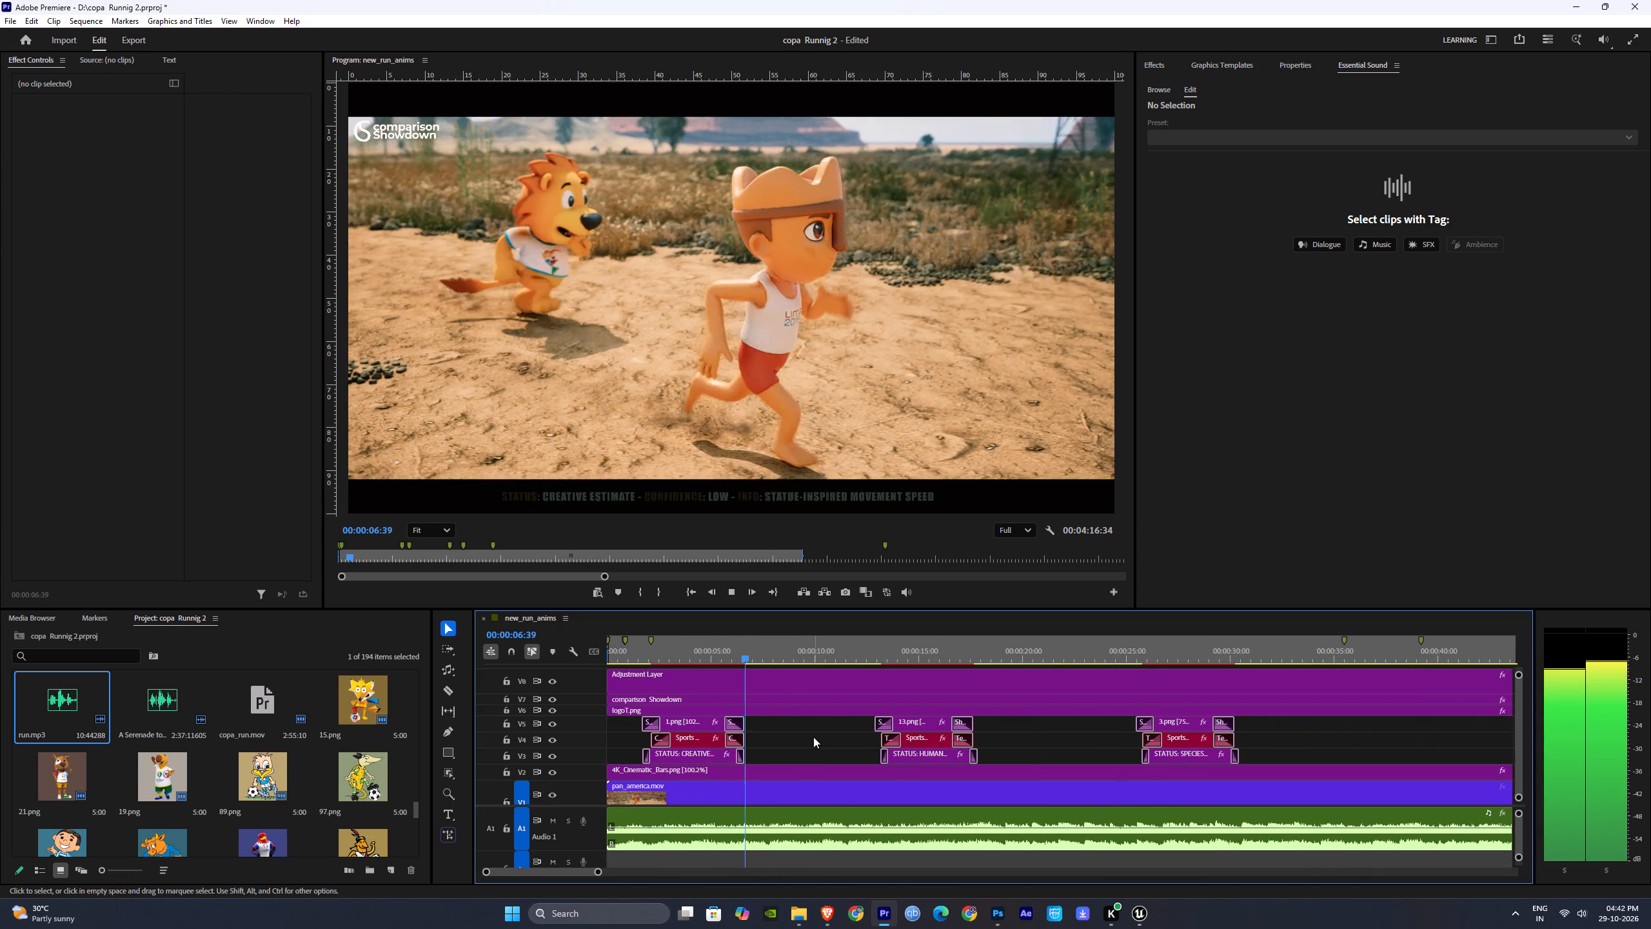
{"action": "left_click", "coordinate": [910, 646]}
{"action": "key", "text": "space"}
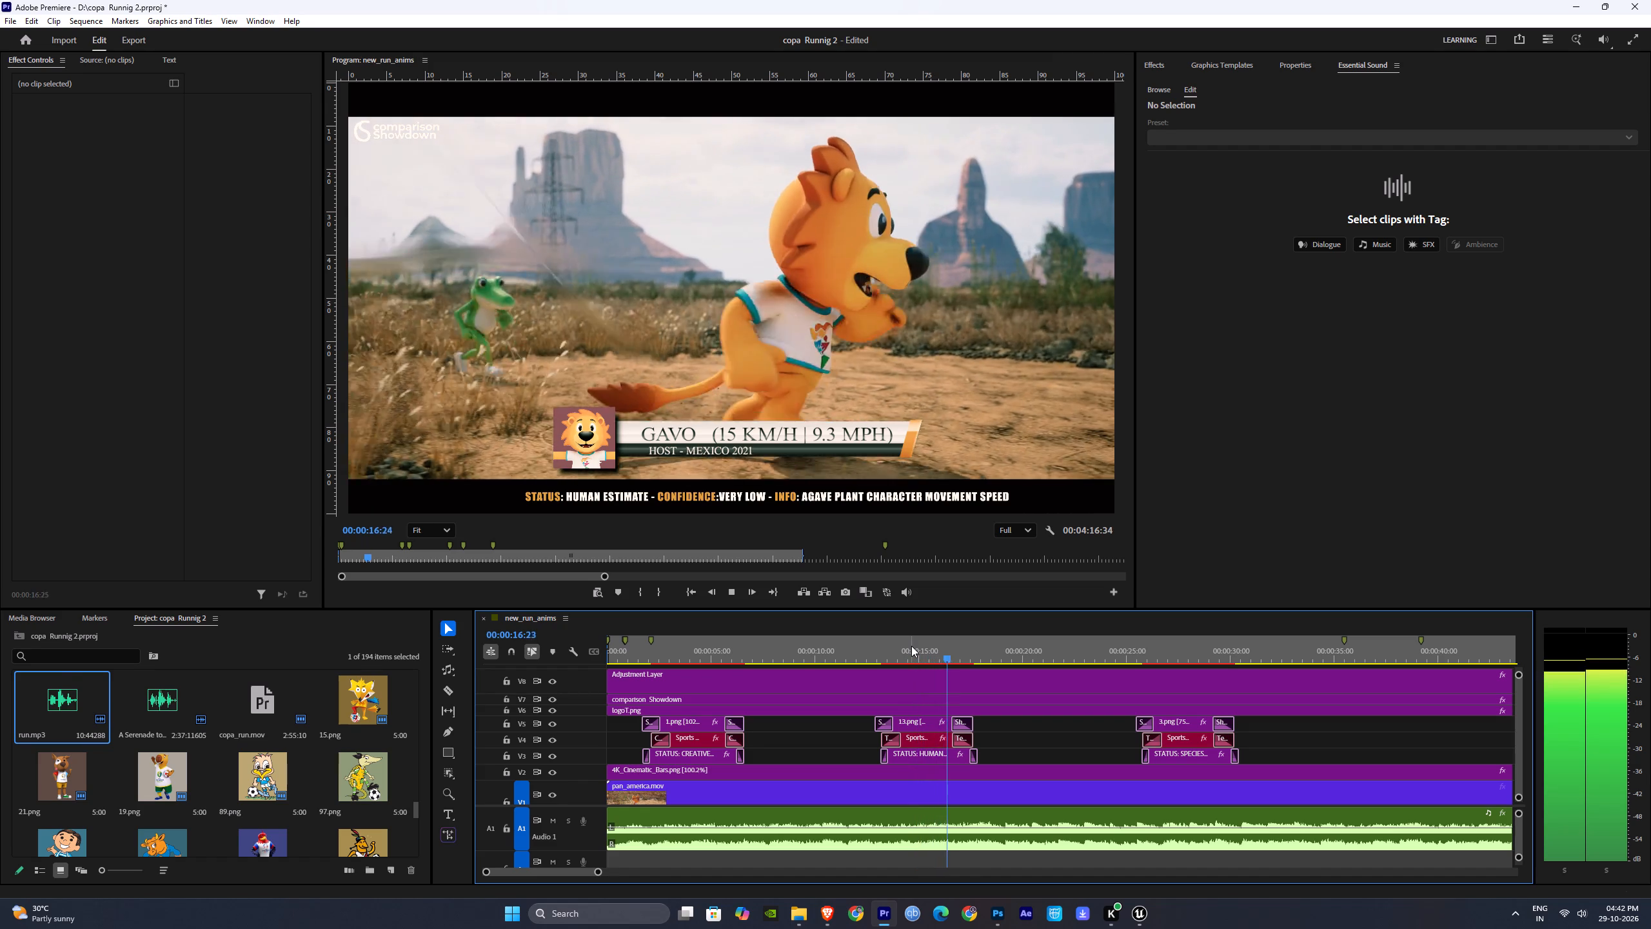
{"action": "key", "text": "space"}
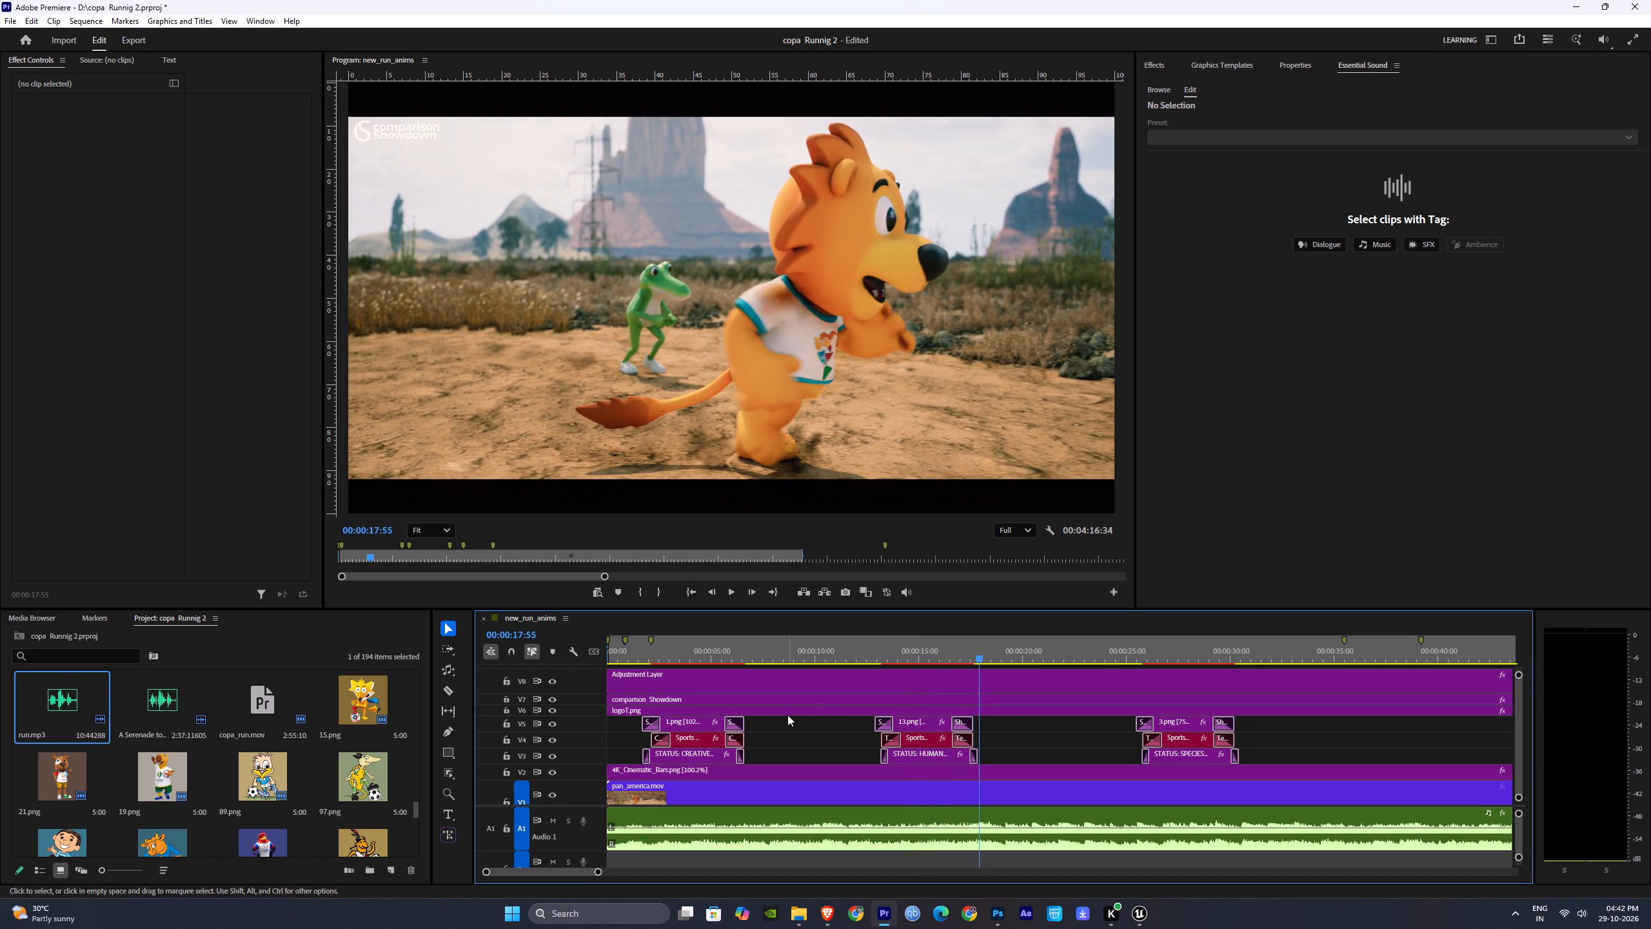
Cut the cinematic bars, logo, comparison Showdown and adjustment layer clips just past the picture's end, and delete the excess.
{"action": "left_click", "coordinate": [769, 677]}
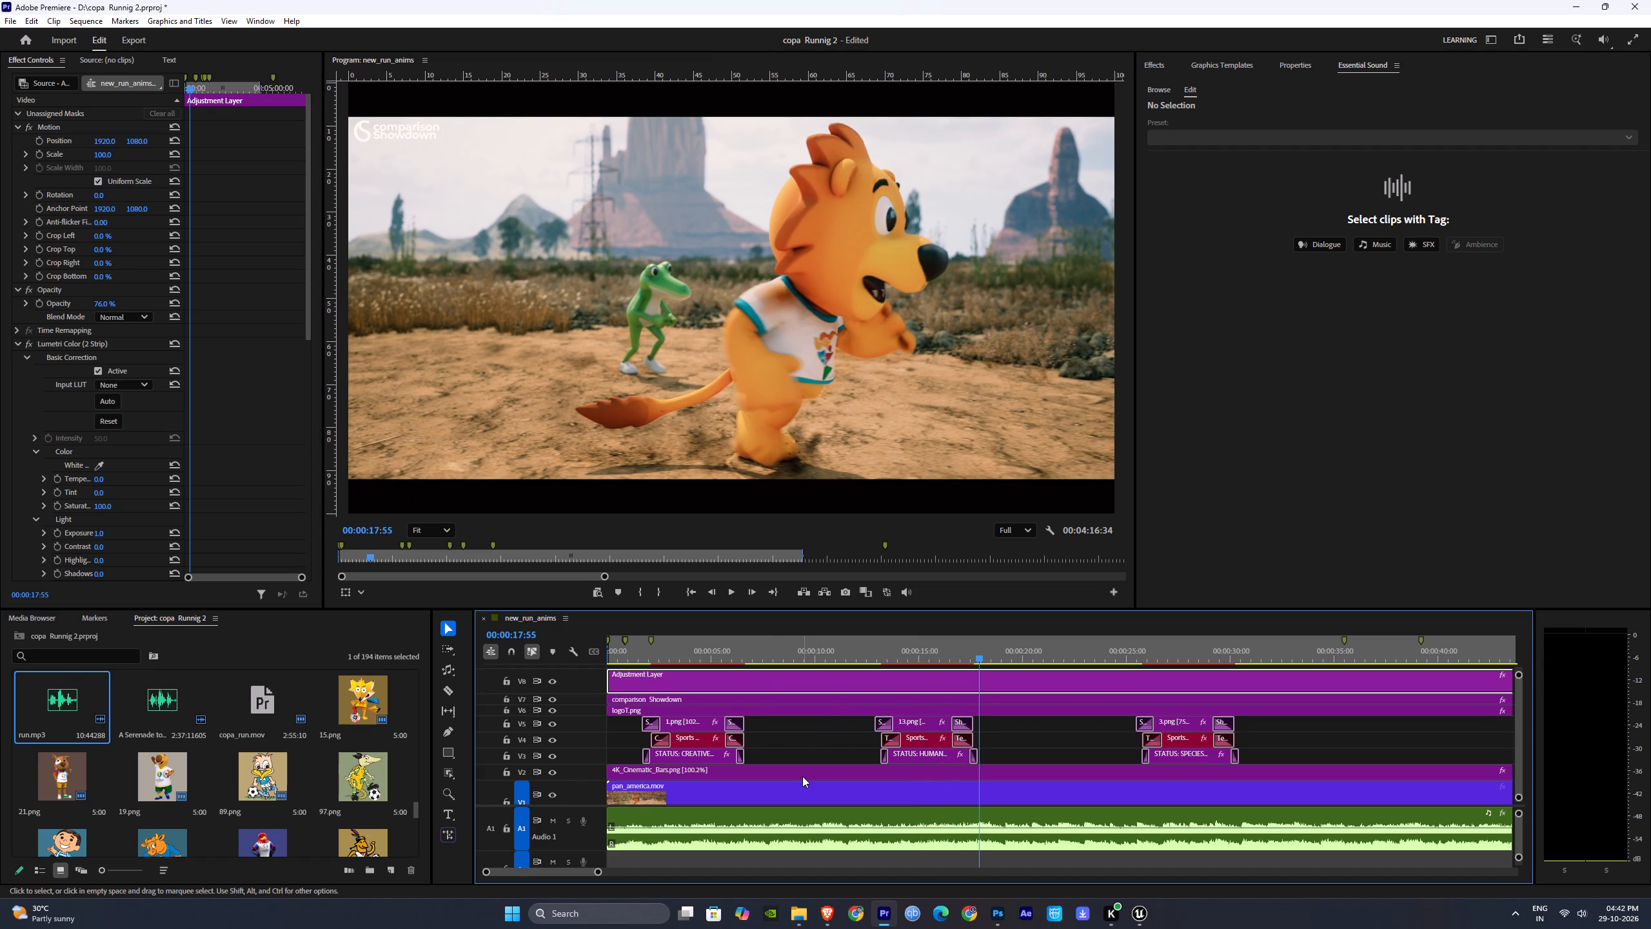
{"action": "left_click", "coordinate": [802, 774]}
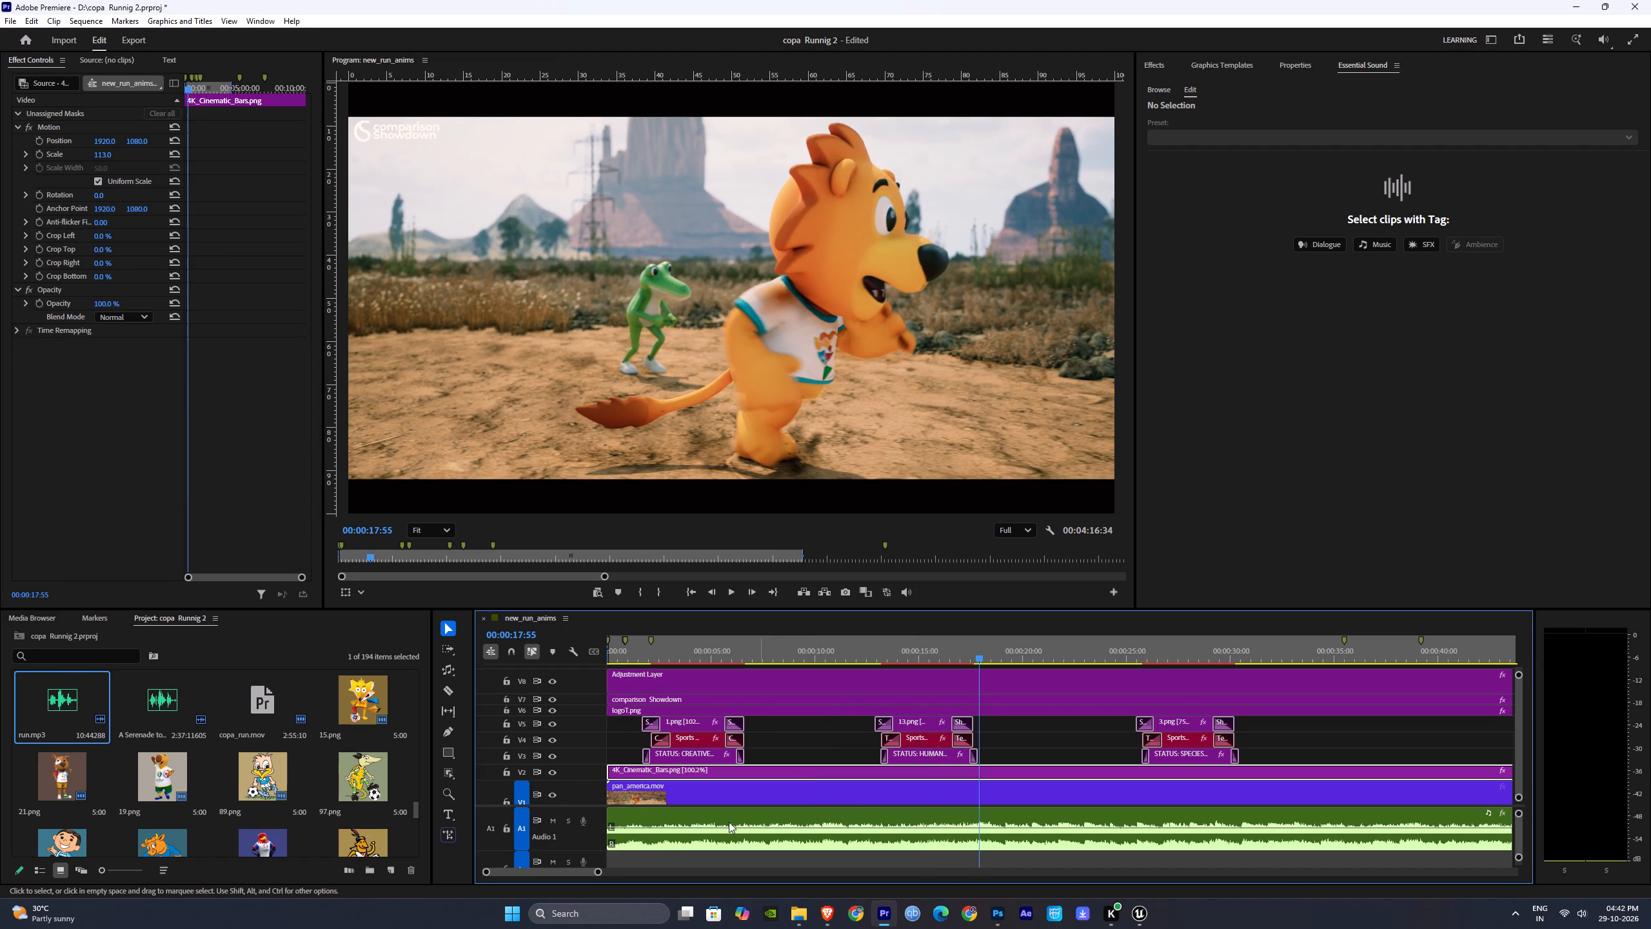
{"action": "left_click_drag", "start_coordinate": [599, 873], "coordinate": [834, 867]}
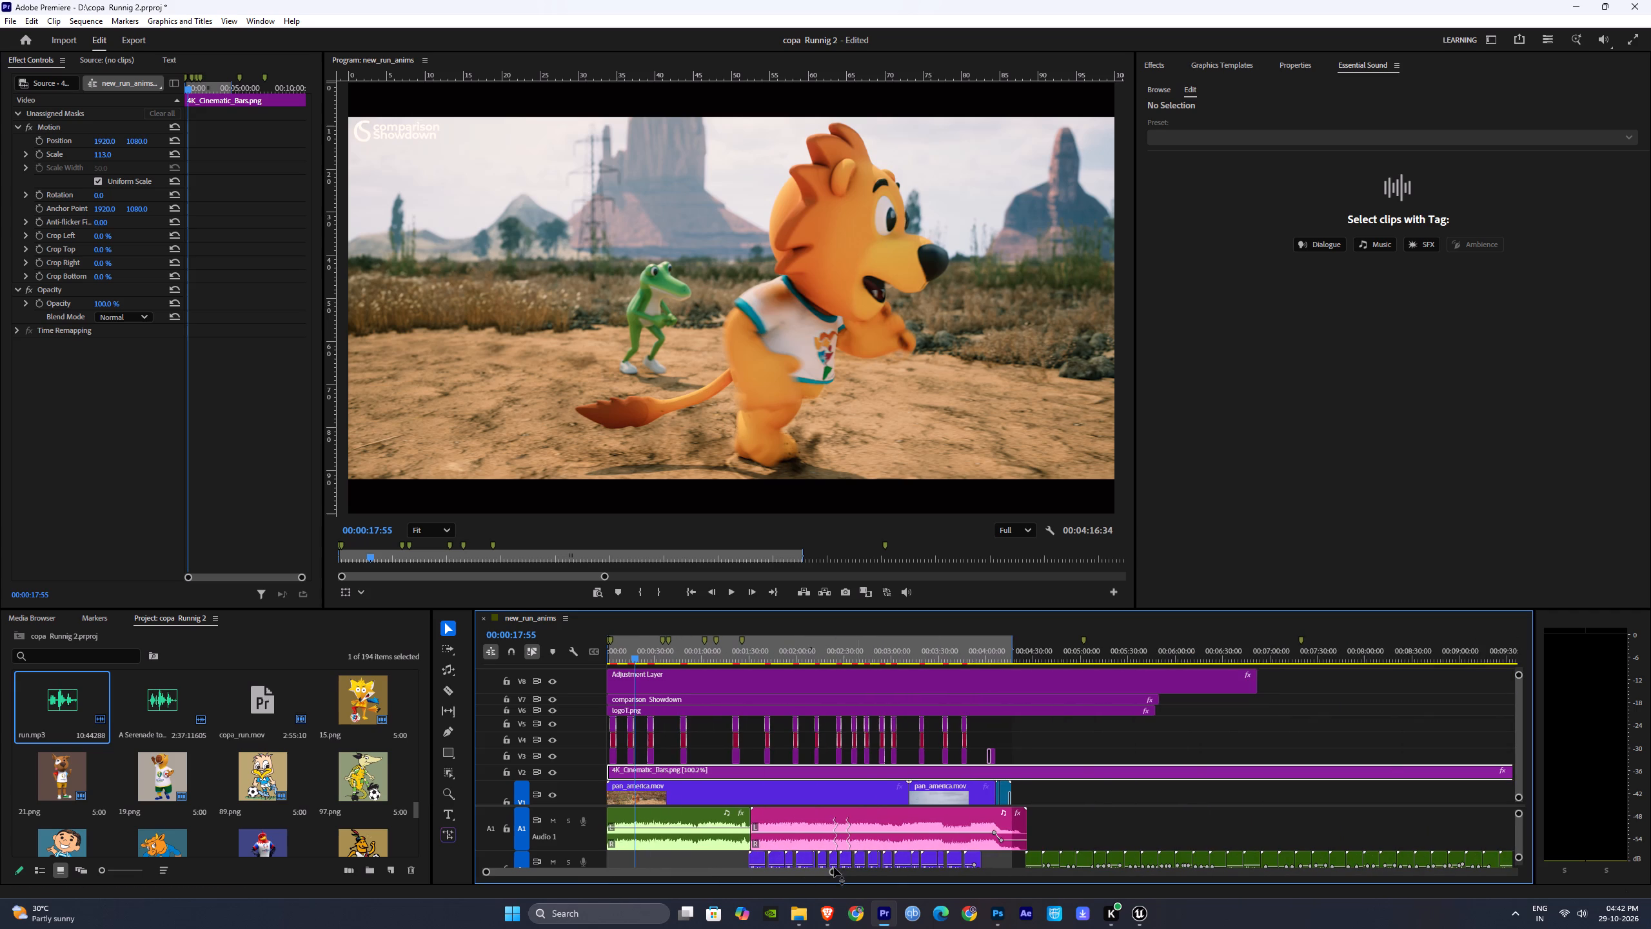
{"action": "key", "text": "c"}
{"action": "left_click", "coordinate": [1025, 772]}
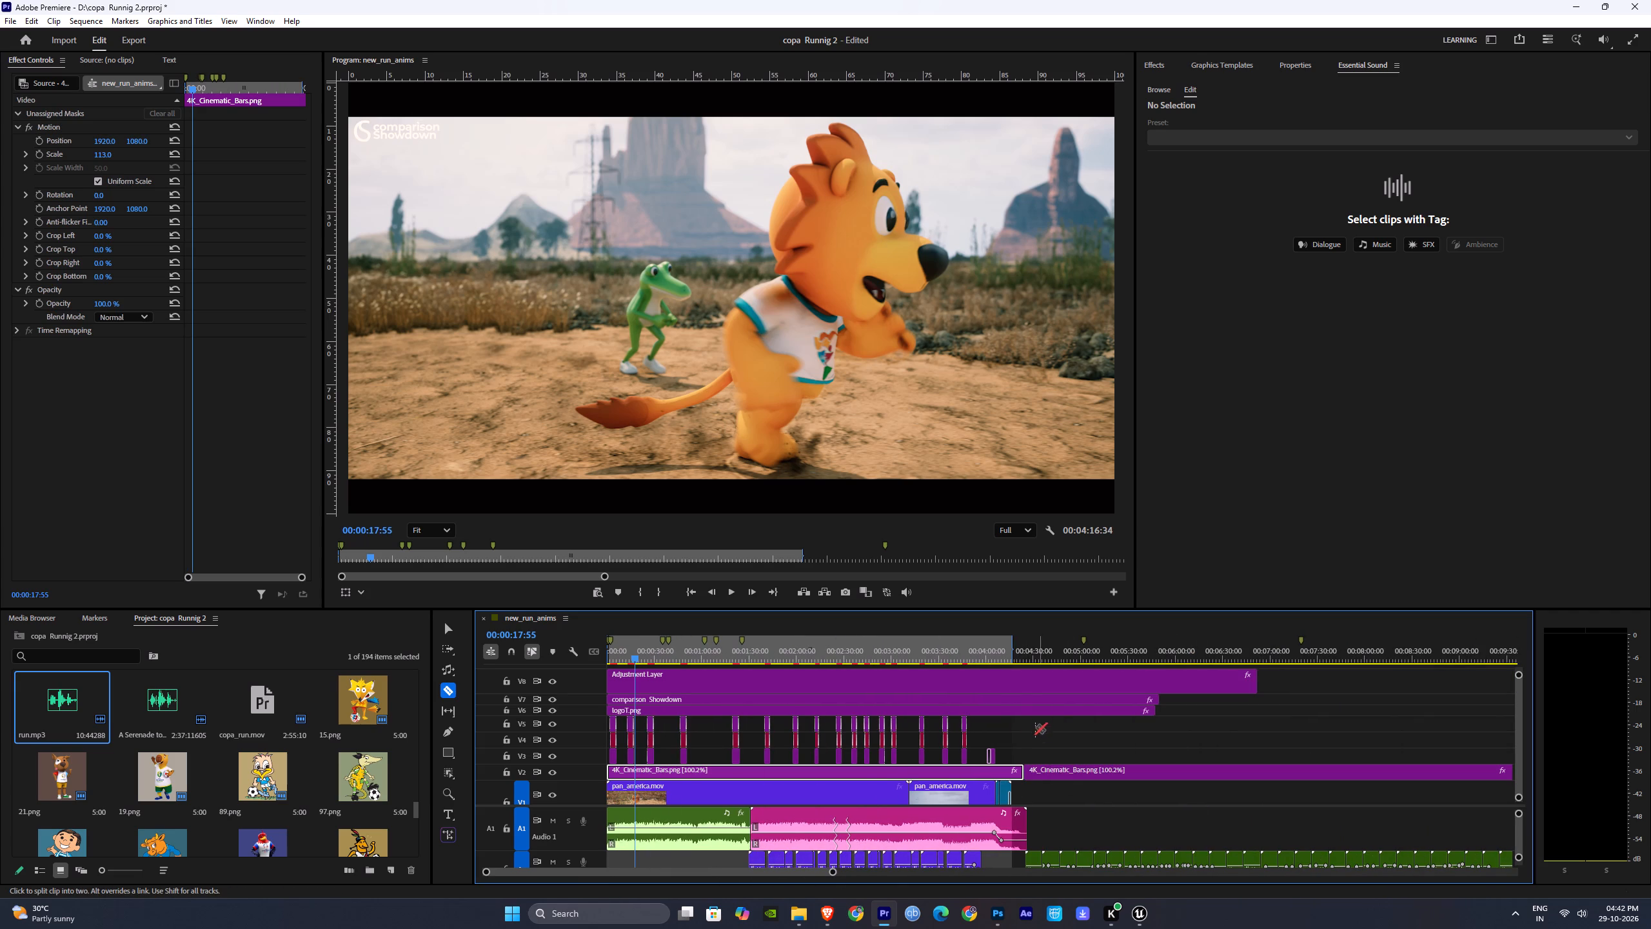
{"action": "left_click", "coordinate": [1011, 709]}
{"action": "left_click", "coordinate": [1017, 691]}
{"action": "left_click", "coordinate": [1014, 675]}
{"action": "left_click", "coordinate": [1015, 697]}
{"action": "key", "text": "v"}
{"action": "left_click_drag", "start_coordinate": [1120, 792], "coordinate": [1085, 731]}
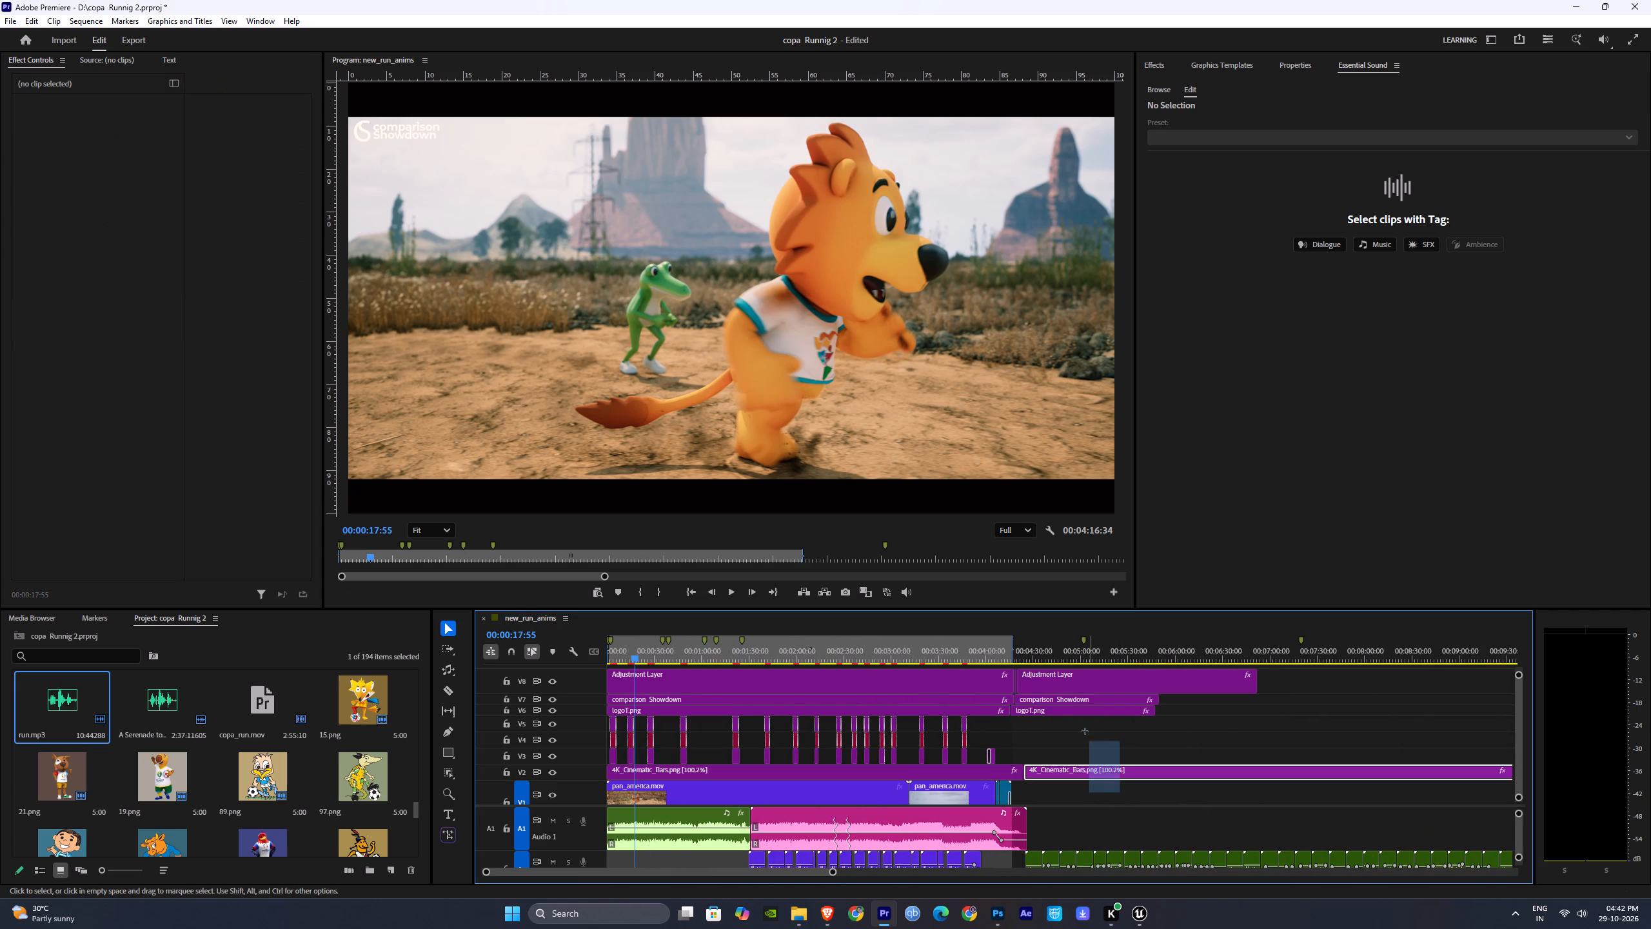
{"action": "left_click_drag", "start_coordinate": [1085, 731], "coordinate": [1056, 679]}
{"action": "key", "text": "Delete"}
Delete the leftover slivers after the adjustment layer and comparison Showdown clips, and extend the logo clip to the music's end.
{"action": "left_click_drag", "start_coordinate": [1032, 678], "coordinate": [1025, 683]}
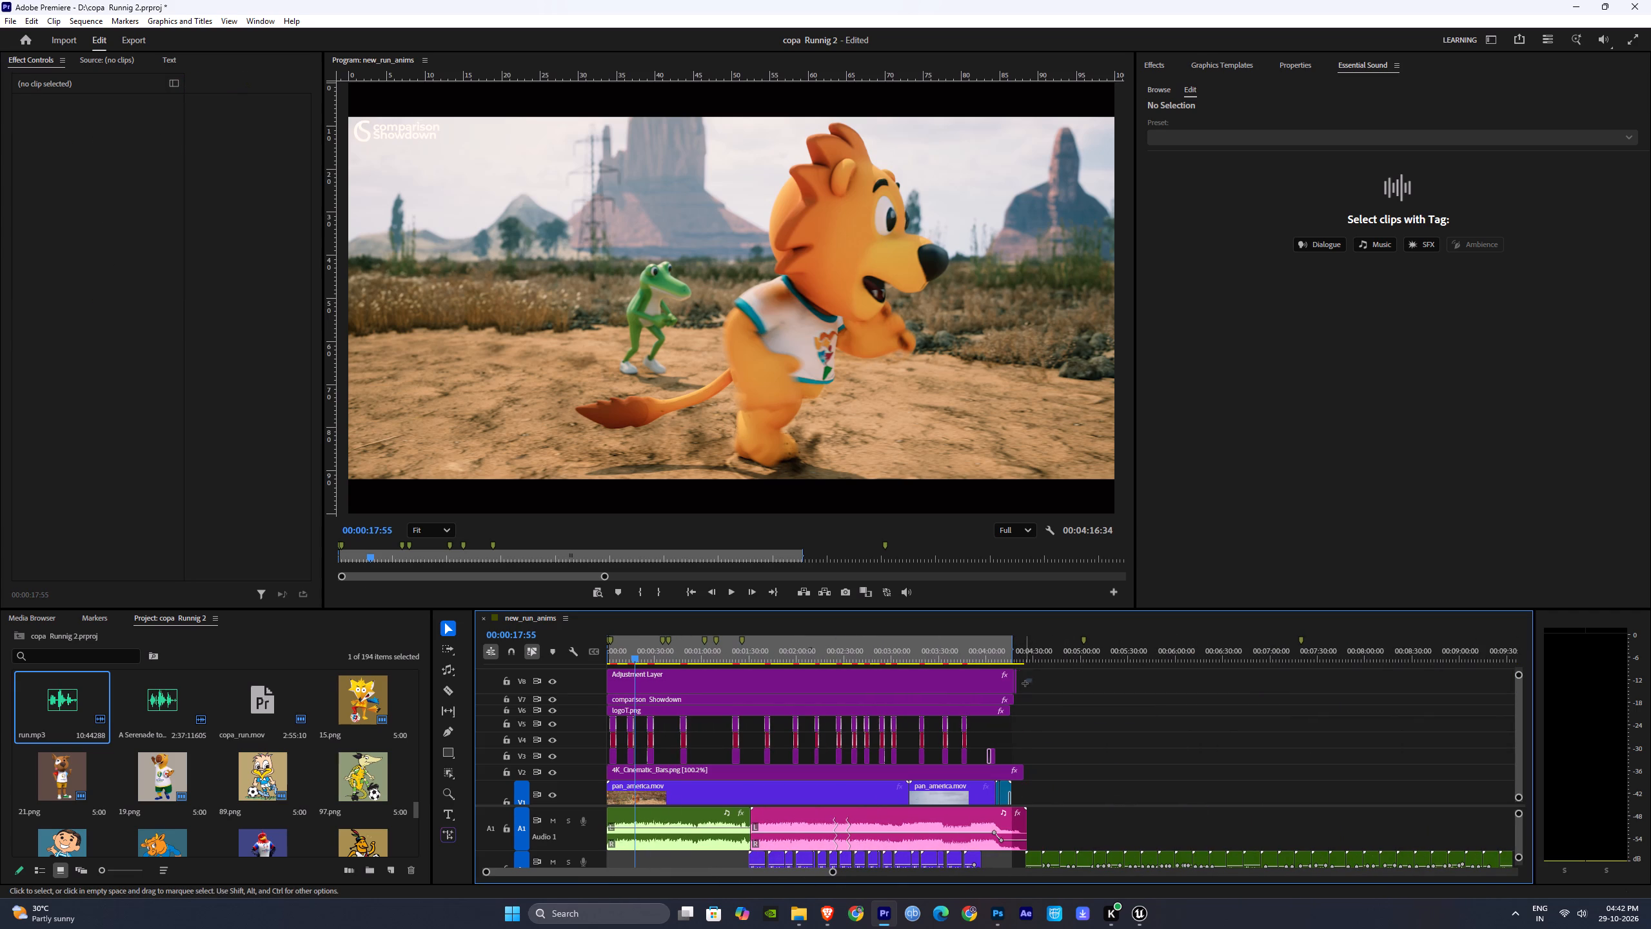
{"action": "left_click_drag", "start_coordinate": [1025, 683], "coordinate": [1016, 688]}
{"action": "key", "text": "Delete"}
{"action": "left_click_drag", "start_coordinate": [1013, 710], "coordinate": [1029, 710]}
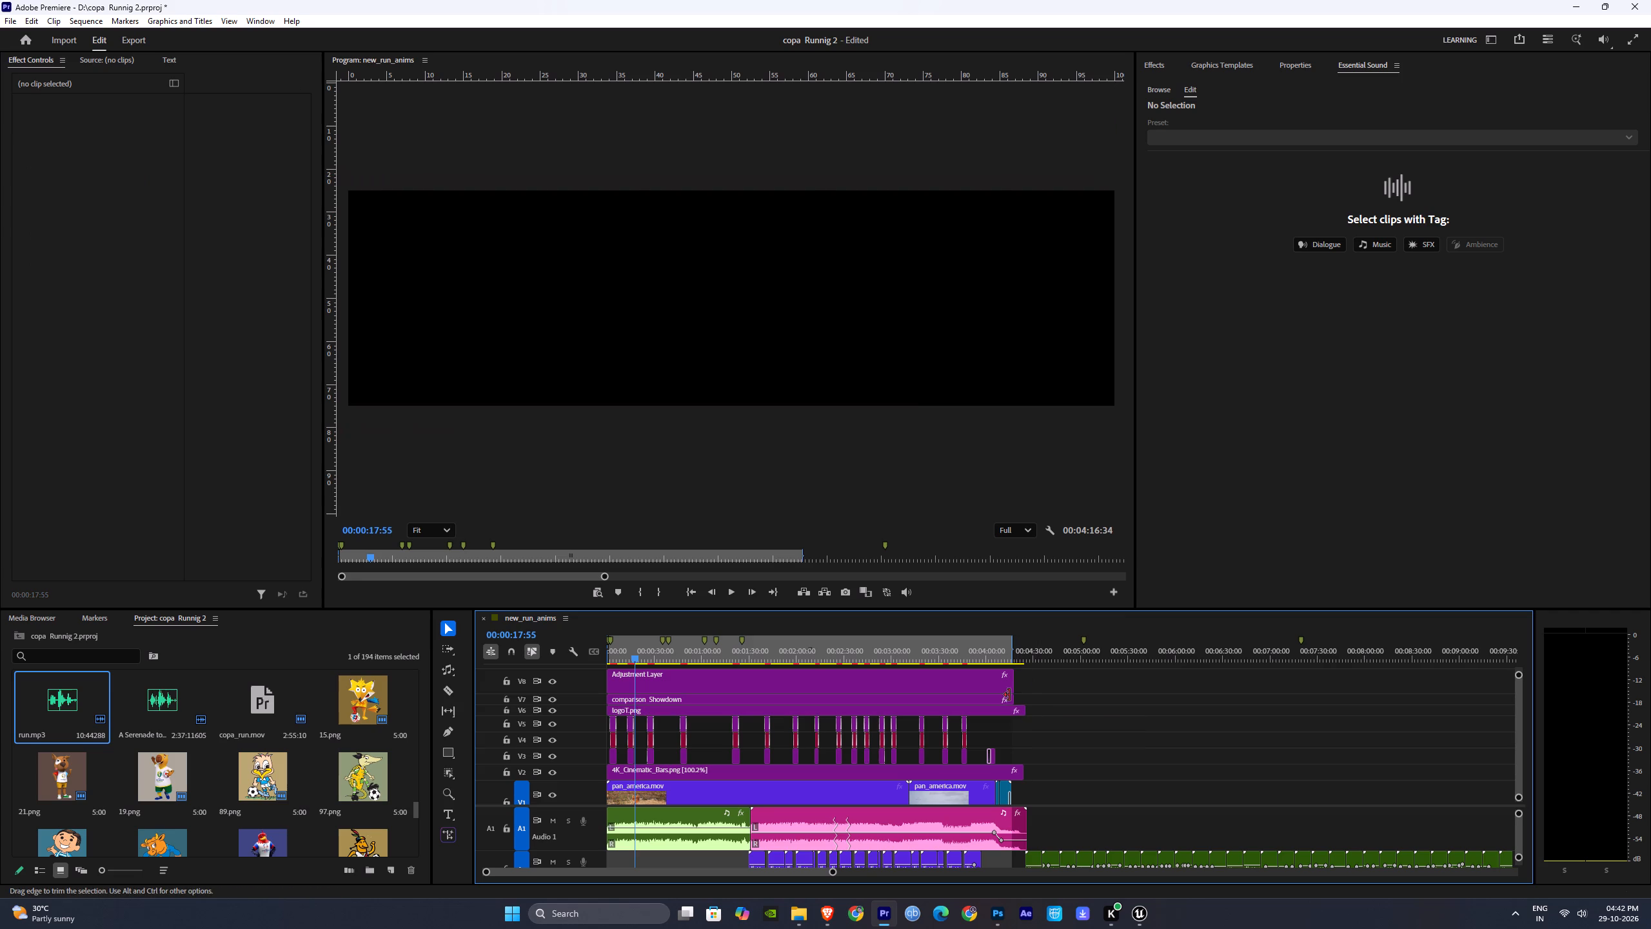
Move the adjustment layer, comparison Showdown and logo clips up one track together, and enlarge the timeline area.
{"action": "left_click_drag", "start_coordinate": [1045, 729], "coordinate": [1008, 684]}
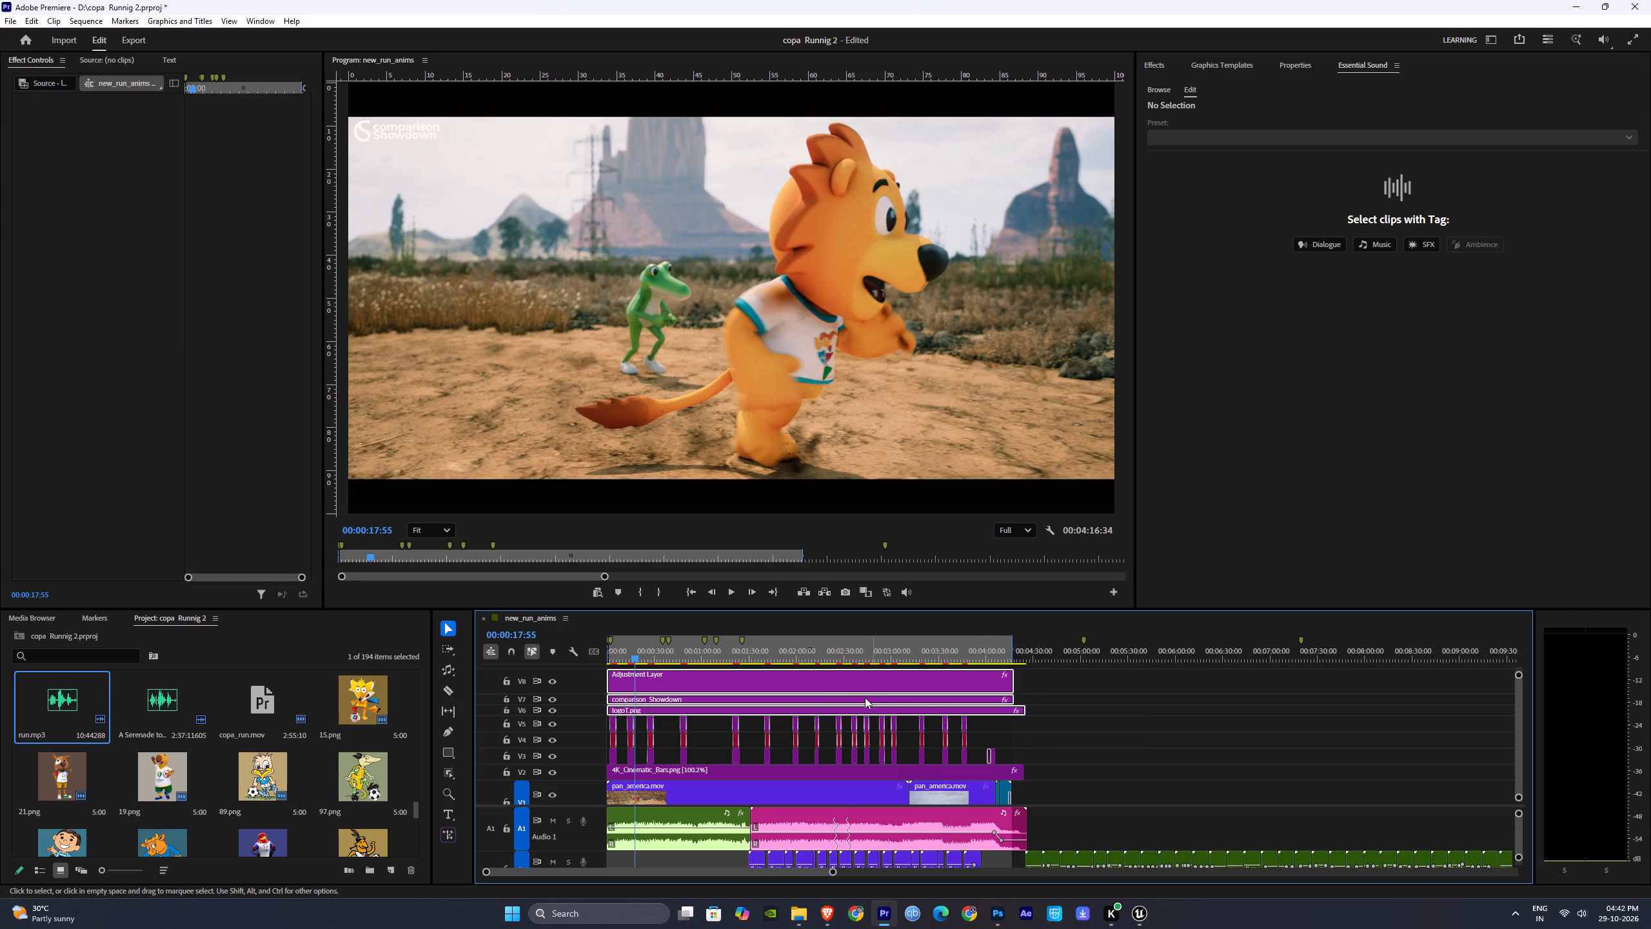
{"action": "left_click_drag", "start_coordinate": [840, 688], "coordinate": [840, 667]}
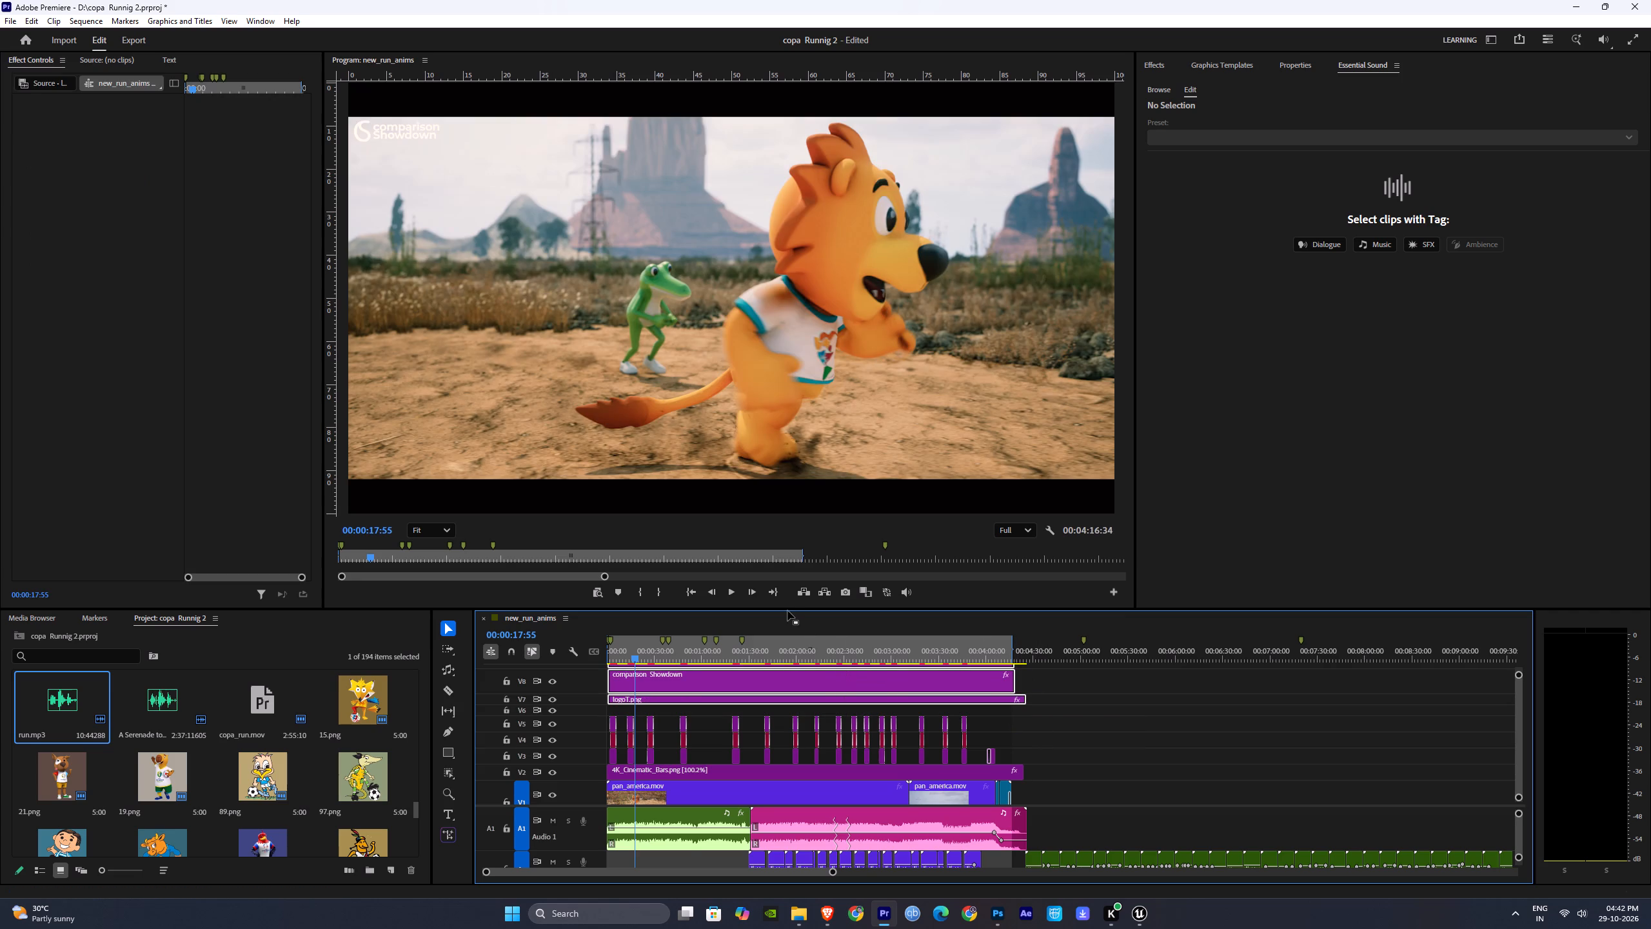
{"action": "left_click_drag", "start_coordinate": [787, 609], "coordinate": [790, 548]}
{"action": "left_click", "coordinate": [1032, 718]}
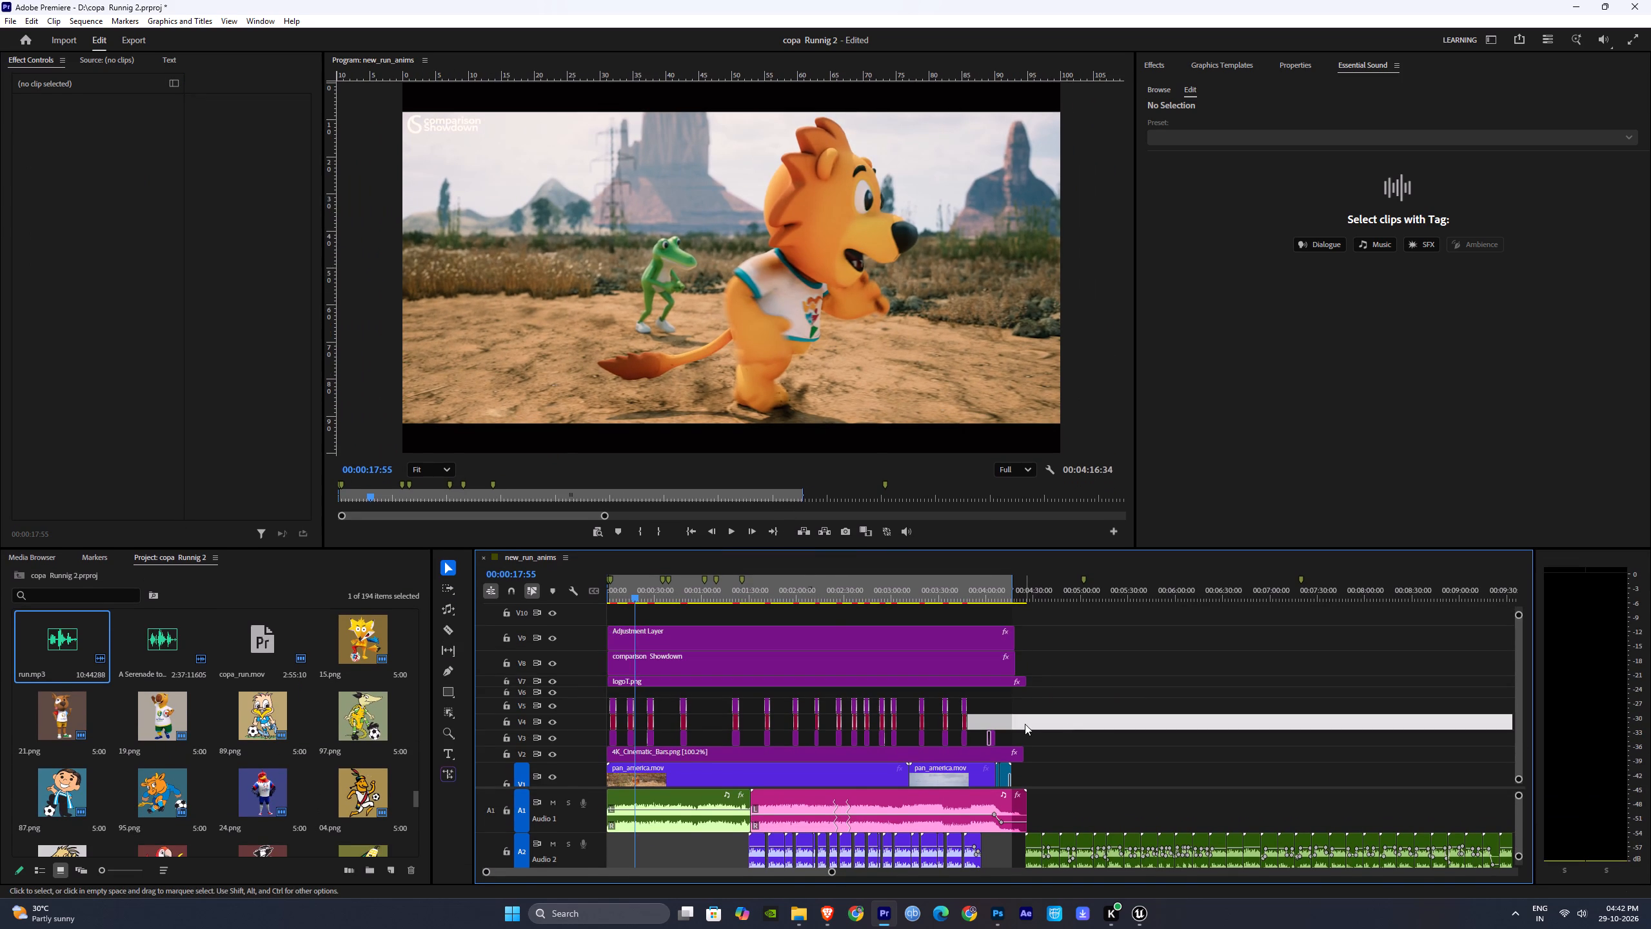
{"action": "left_click", "coordinate": [1025, 724]}
Move all the lower-third clips and the 4K_Cinematic_Bars.png clip up one track to free V2.
{"action": "left_click_drag", "start_coordinate": [834, 872], "coordinate": [751, 868]}
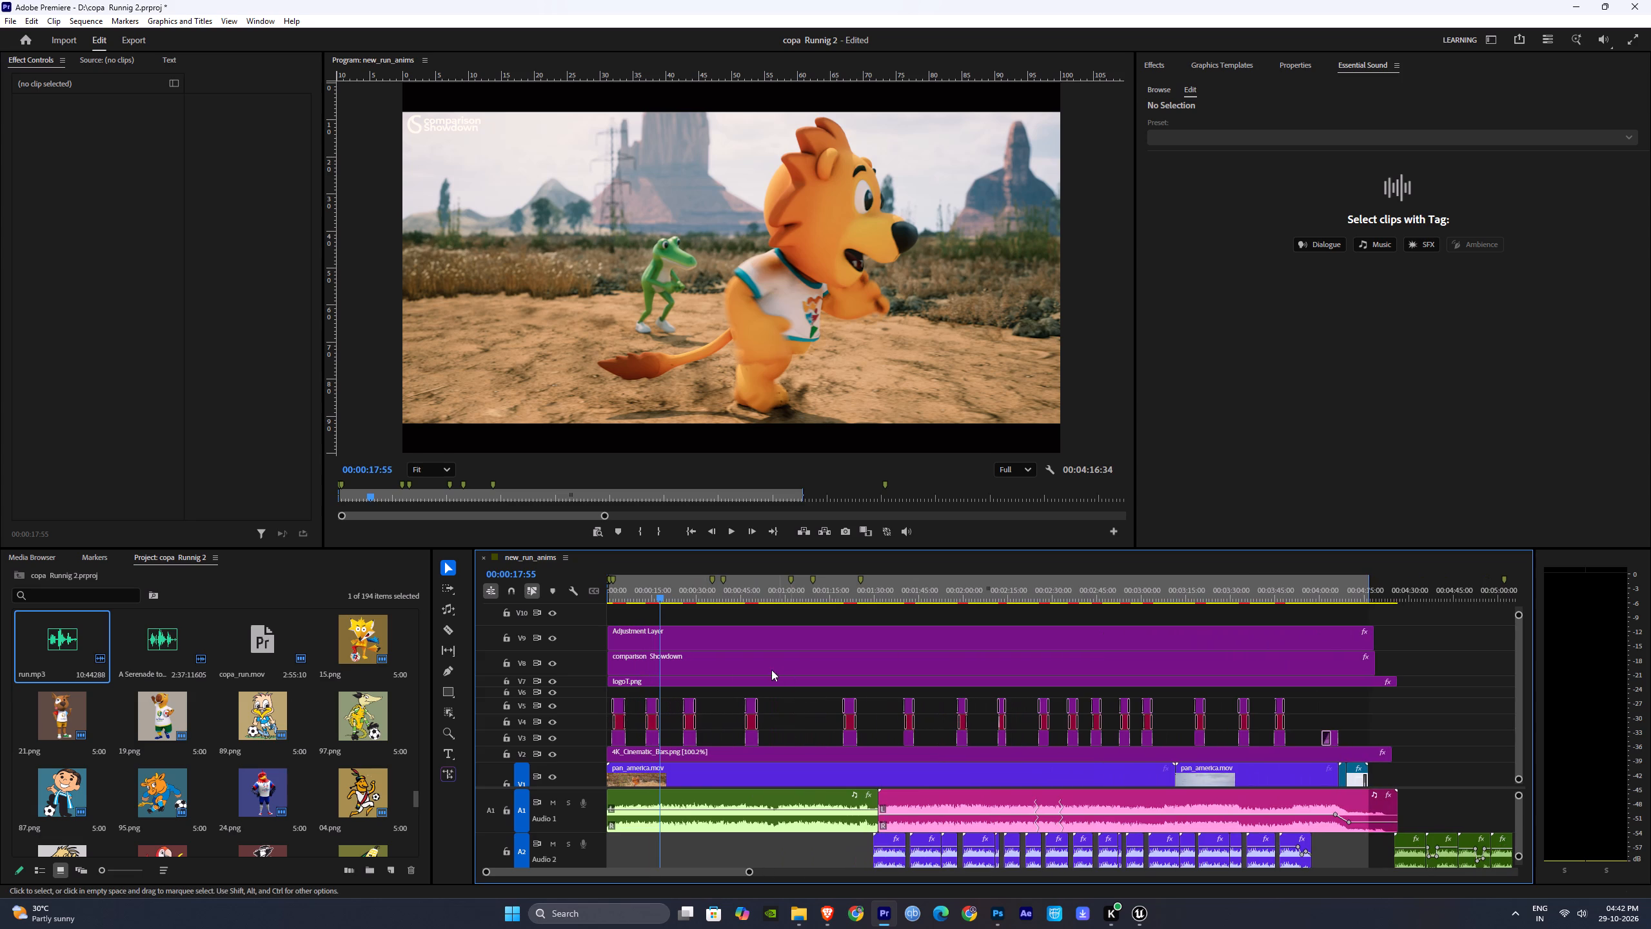
{"action": "left_click", "coordinate": [702, 641]}
{"action": "left_click_drag", "start_coordinate": [1450, 712], "coordinate": [1322, 730]}
{"action": "left_click_drag", "start_coordinate": [1322, 730], "coordinate": [609, 751]}
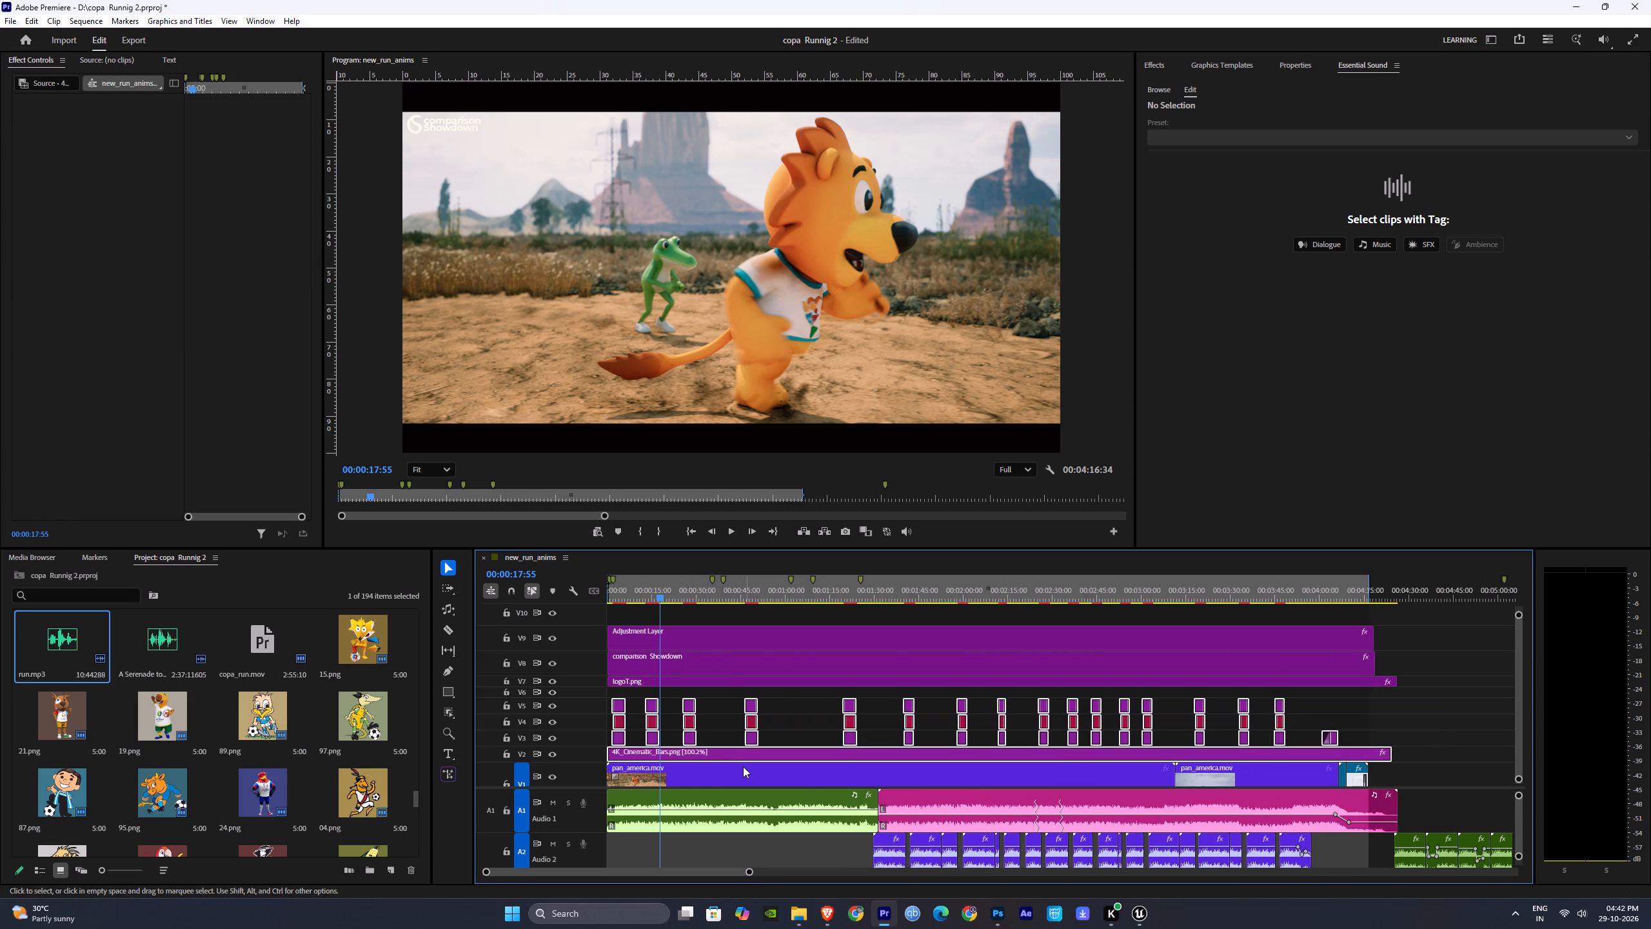
{"action": "left_click_drag", "start_coordinate": [720, 753], "coordinate": [721, 739], "text": "shift"}
{"action": "left_click", "coordinate": [1411, 733]}
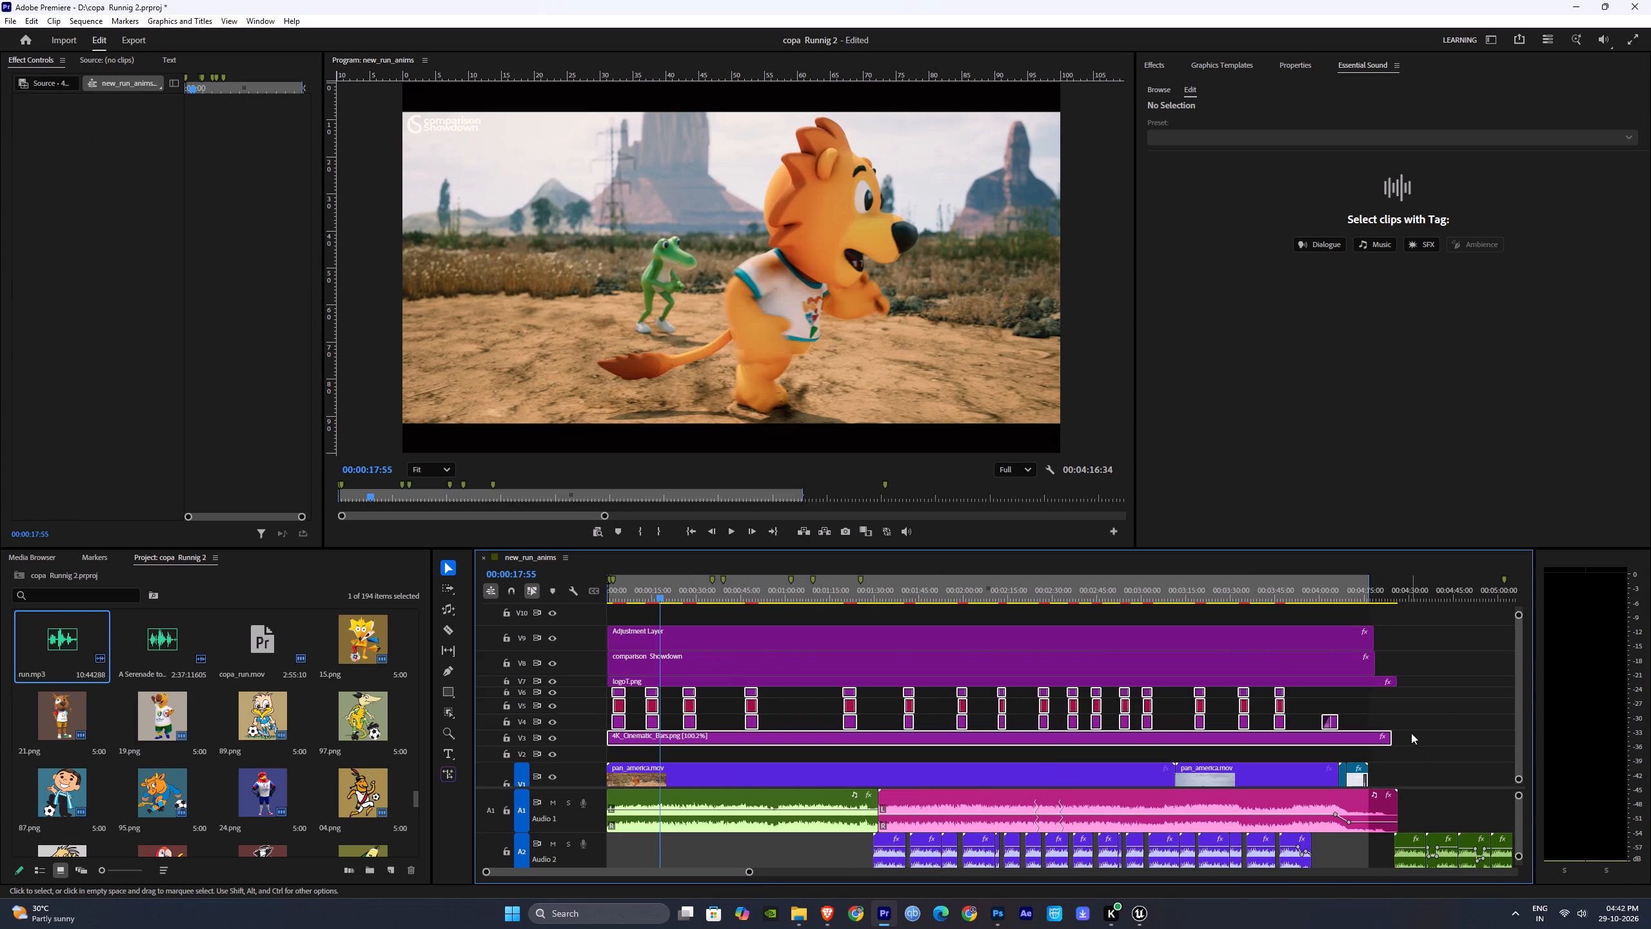
{"action": "left_click", "coordinate": [1425, 735]}
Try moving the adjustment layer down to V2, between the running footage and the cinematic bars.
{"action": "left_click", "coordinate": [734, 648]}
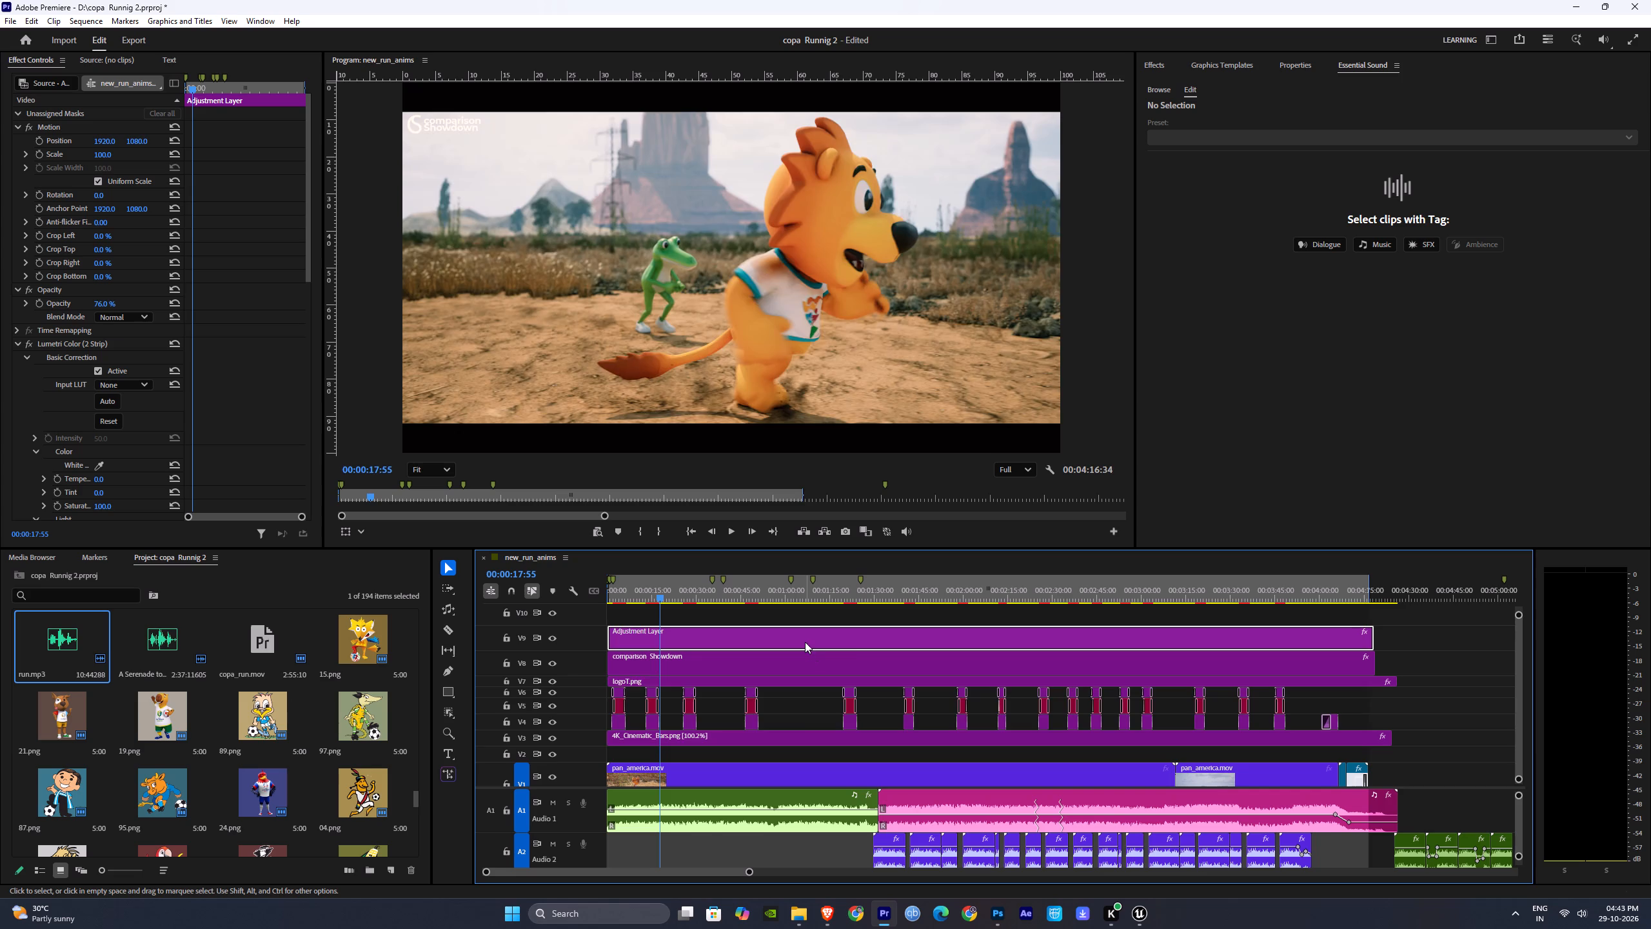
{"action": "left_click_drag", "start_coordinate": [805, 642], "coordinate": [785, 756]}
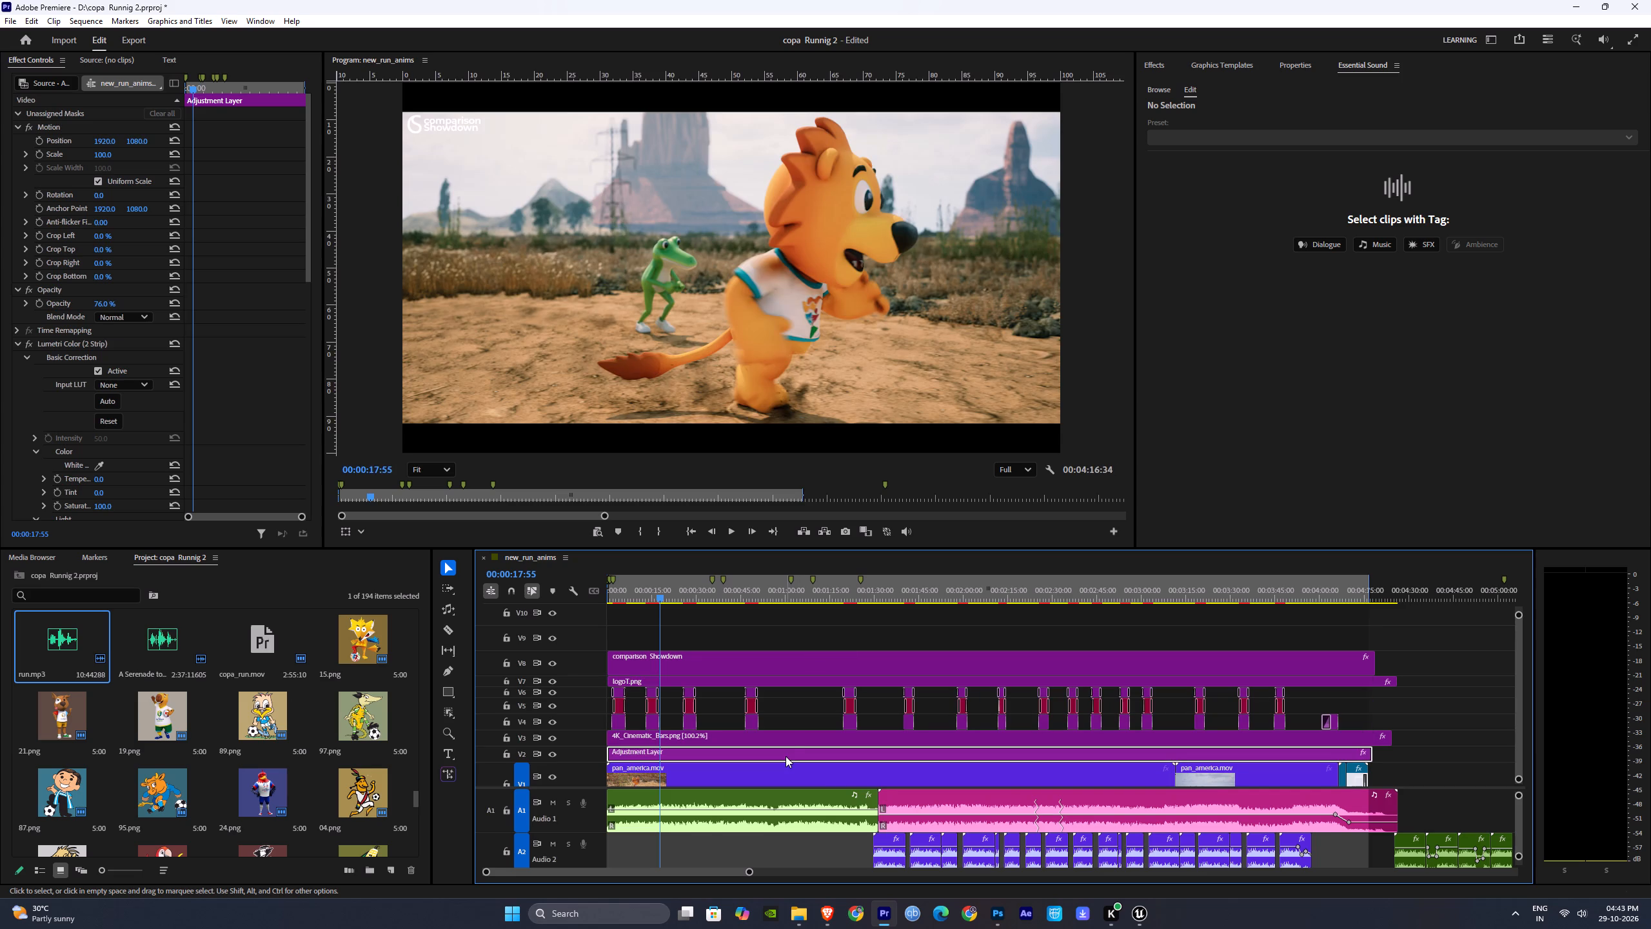
Check the graphics and footage with the lowered adjustment layer around 0:14, 0:28, 1:05, 1:29 and 1:21.
{"action": "scroll", "coordinate": [747, 357], "scroll_direction": "down", "scroll_amount": 2}
{"action": "left_click", "coordinate": [651, 588]}
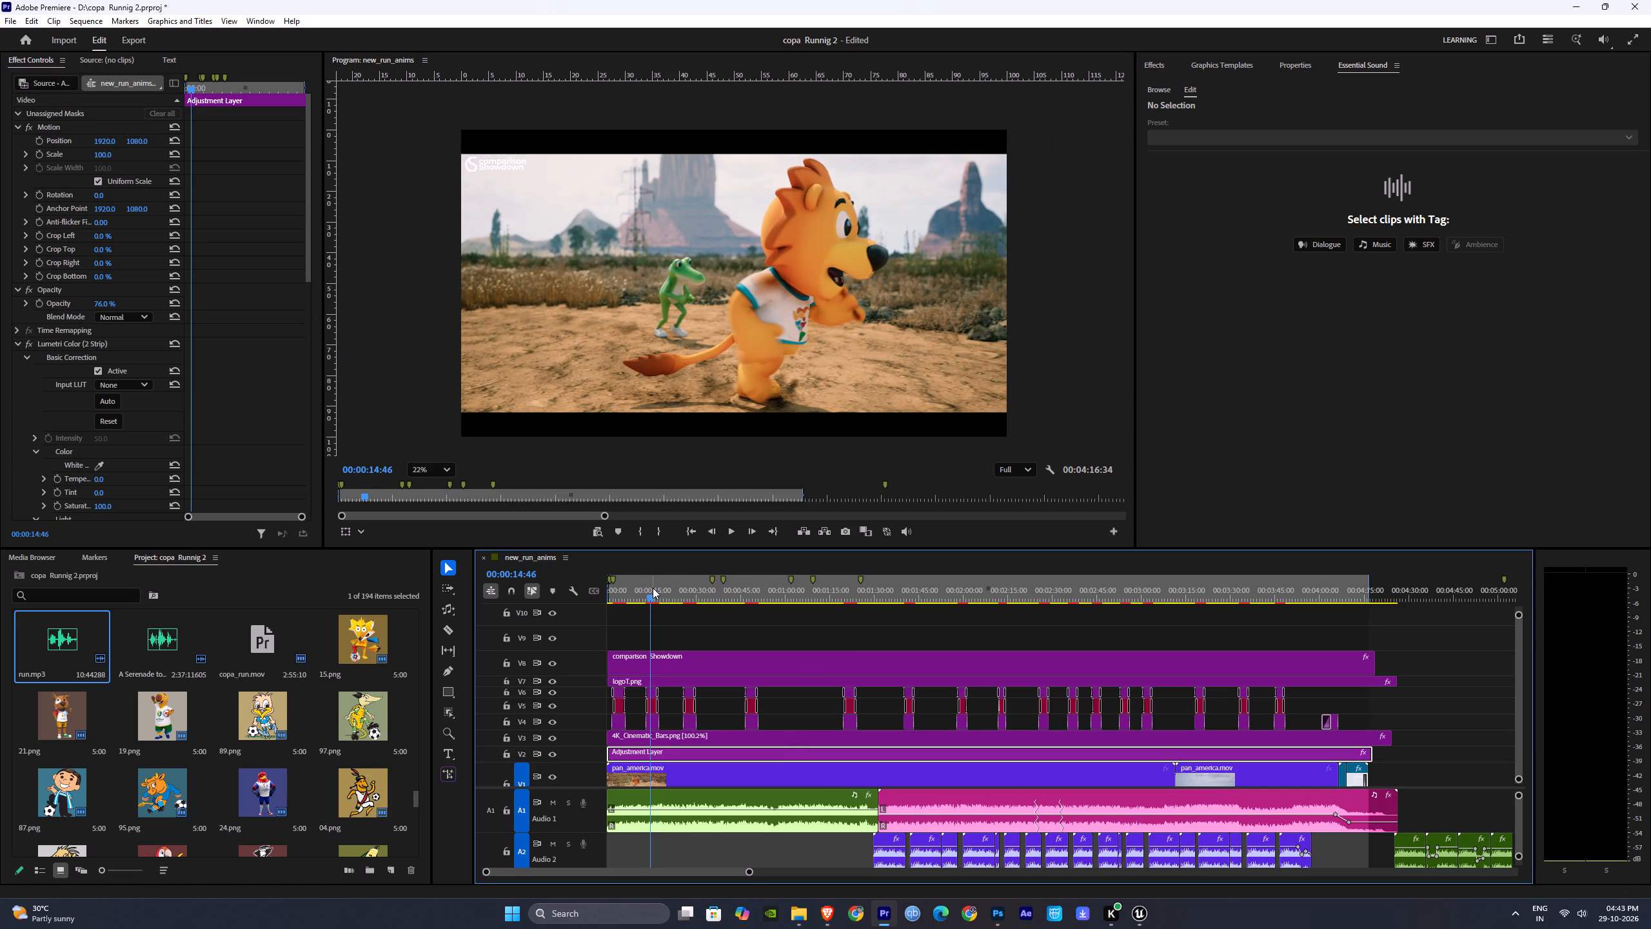
{"action": "left_click_drag", "start_coordinate": [656, 588], "coordinate": [693, 588]}
{"action": "key", "text": "space"}
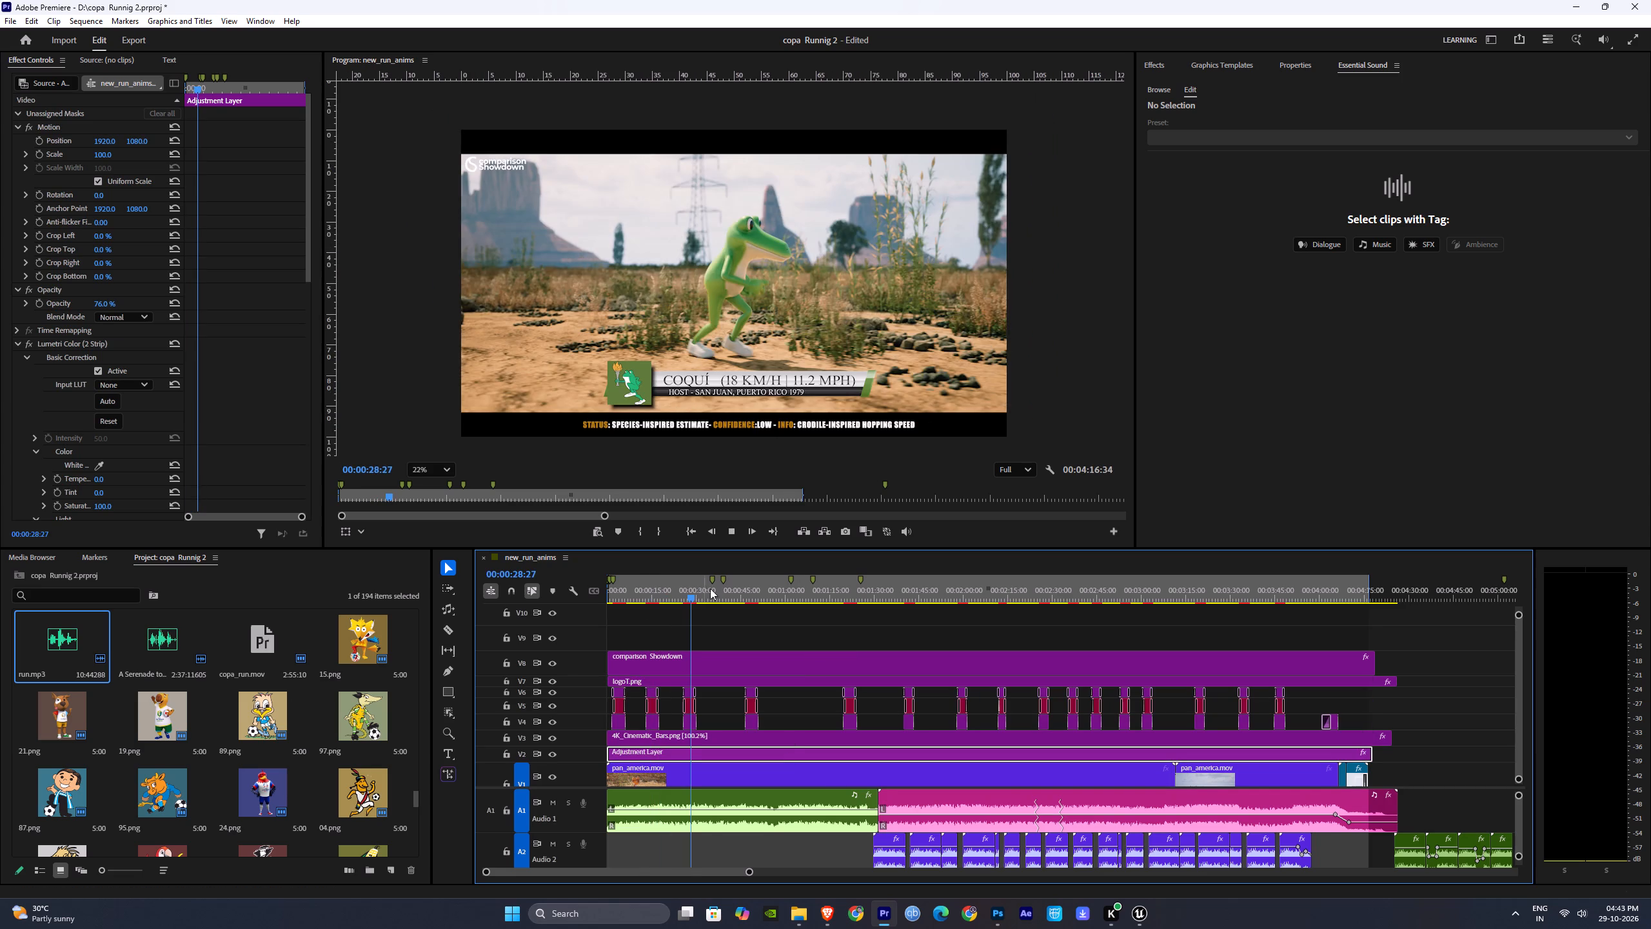
{"action": "left_click_drag", "start_coordinate": [783, 598], "coordinate": [802, 600]}
{"action": "key", "text": "space"}
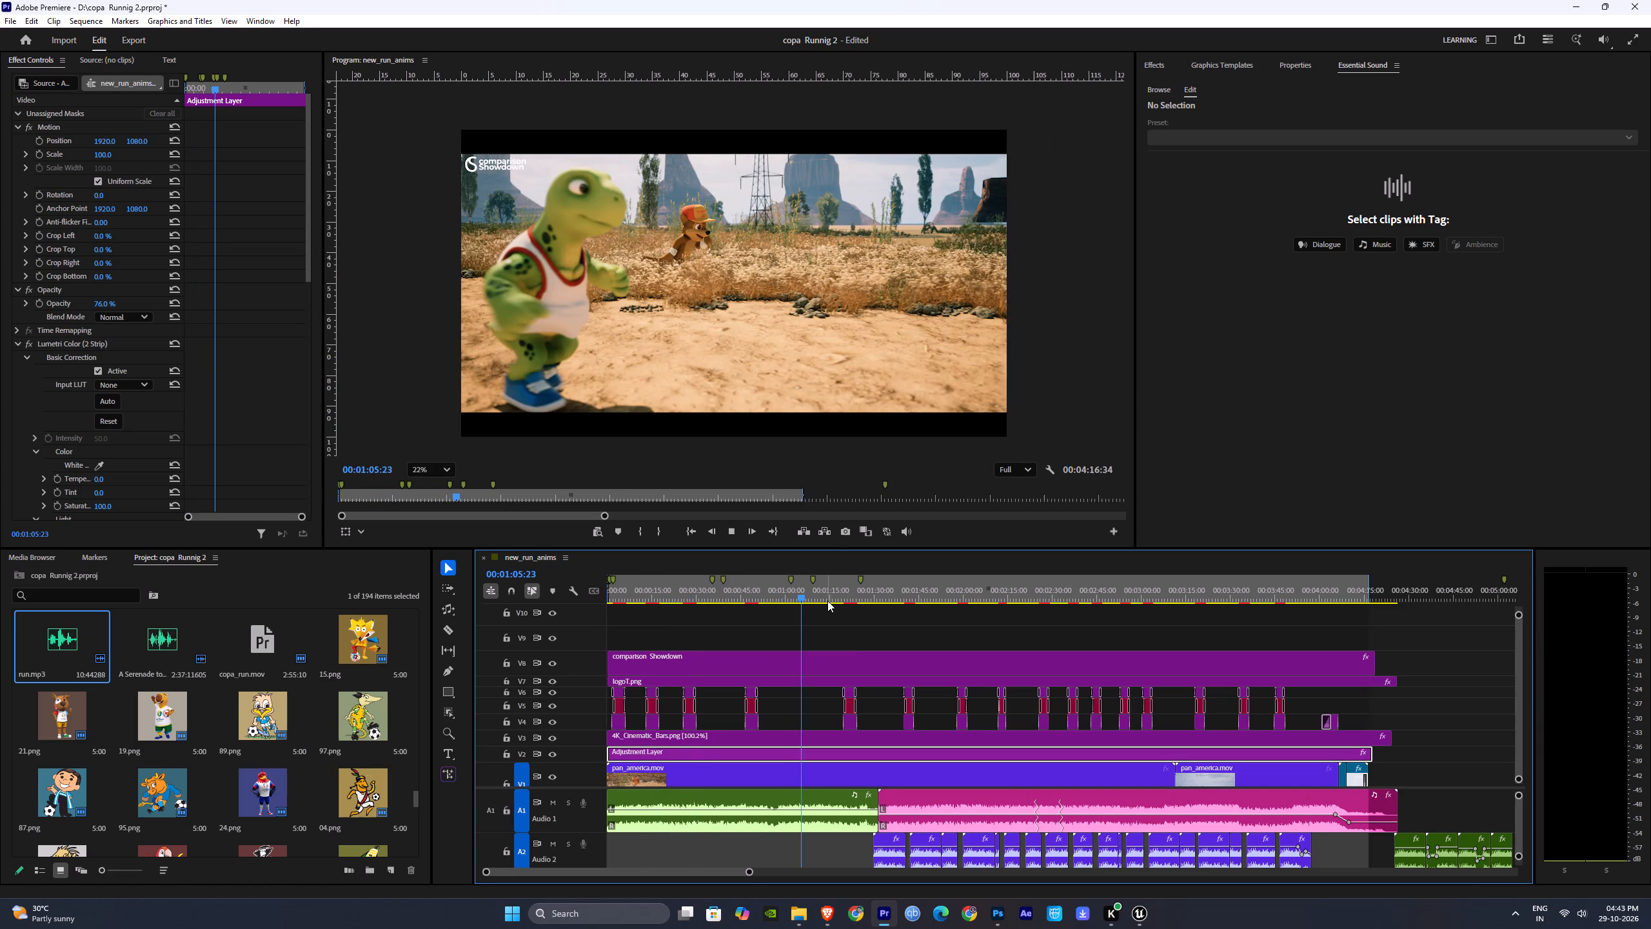
{"action": "left_click_drag", "start_coordinate": [841, 598], "coordinate": [873, 598]}
{"action": "key", "text": "space"}
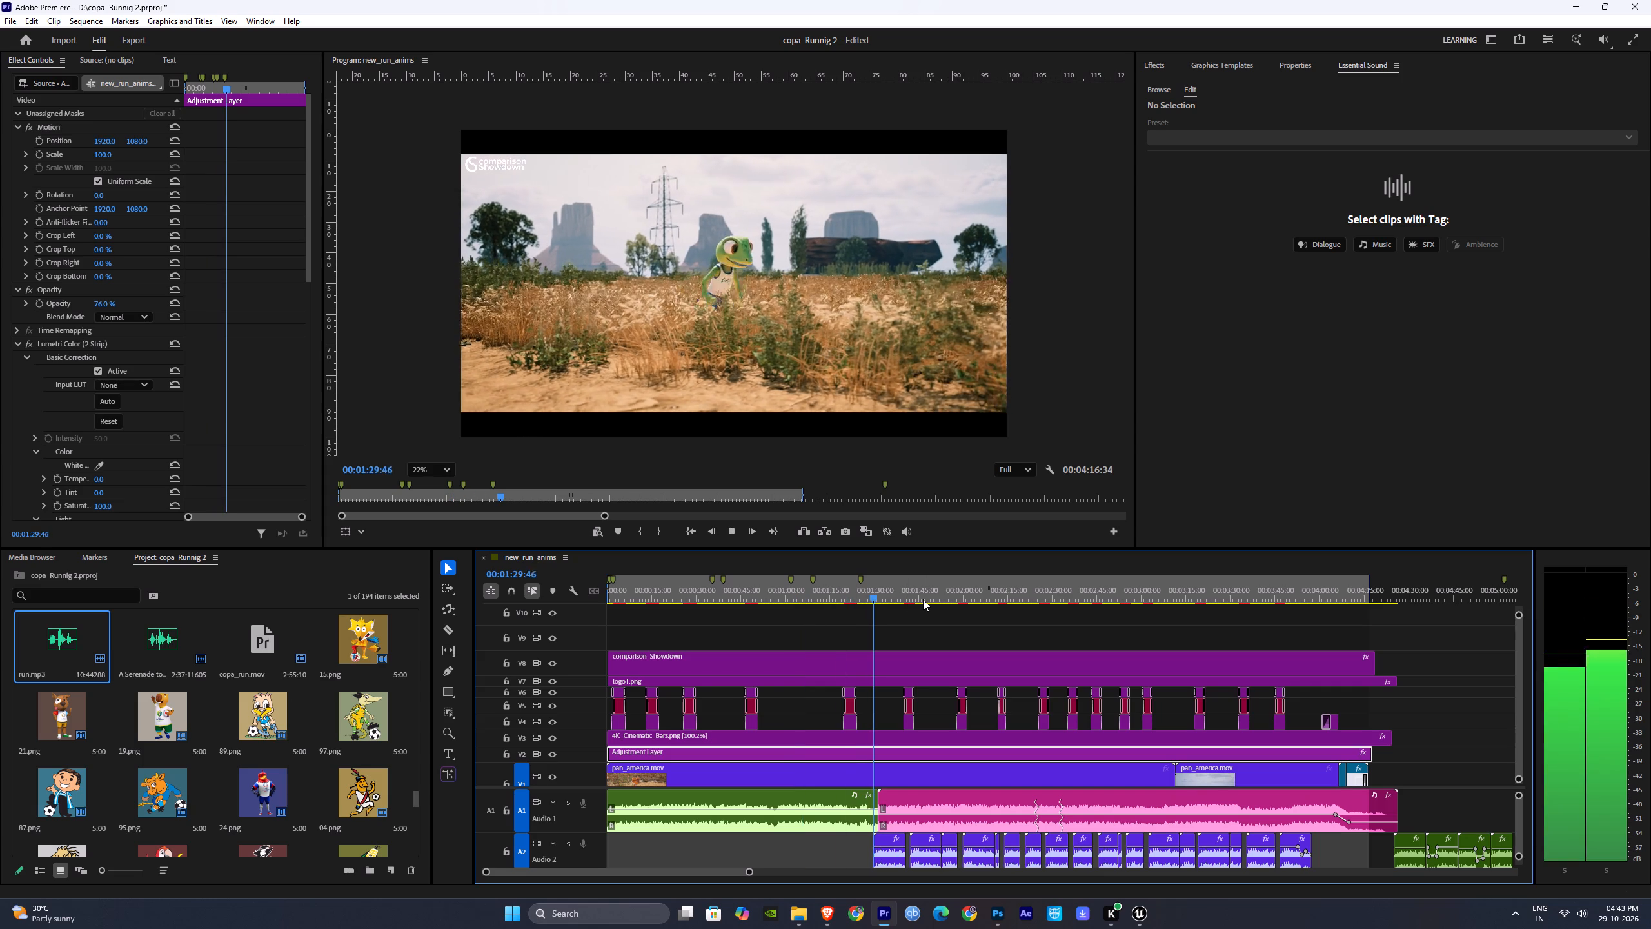
{"action": "key", "text": "space"}
{"action": "left_click_drag", "start_coordinate": [860, 592], "coordinate": [851, 590]}
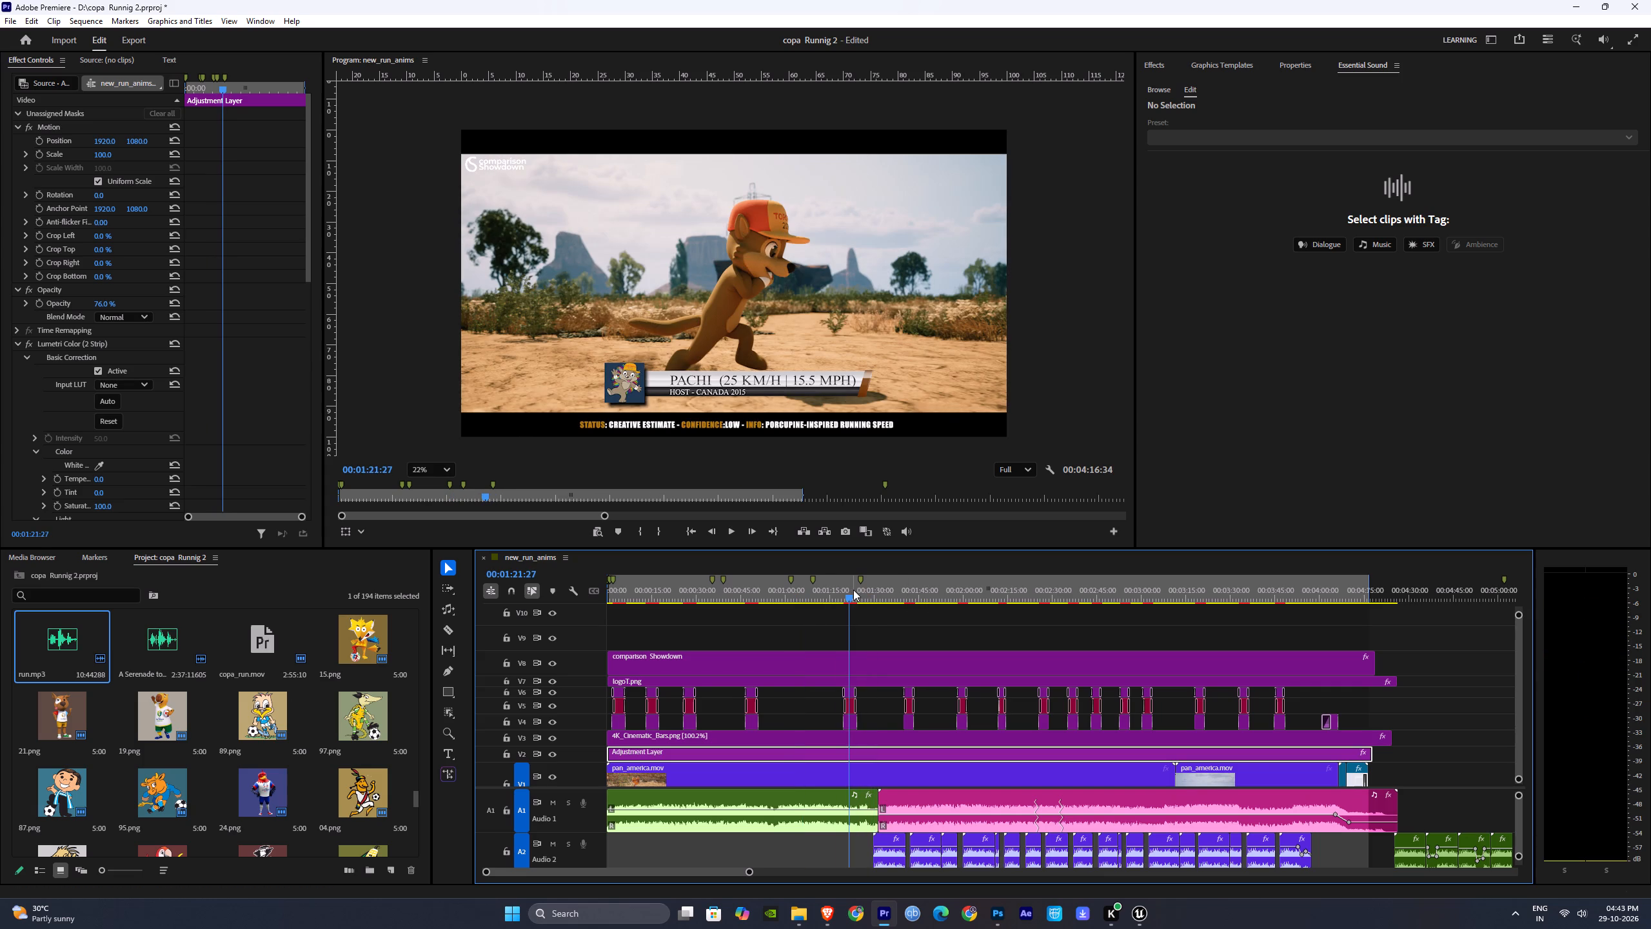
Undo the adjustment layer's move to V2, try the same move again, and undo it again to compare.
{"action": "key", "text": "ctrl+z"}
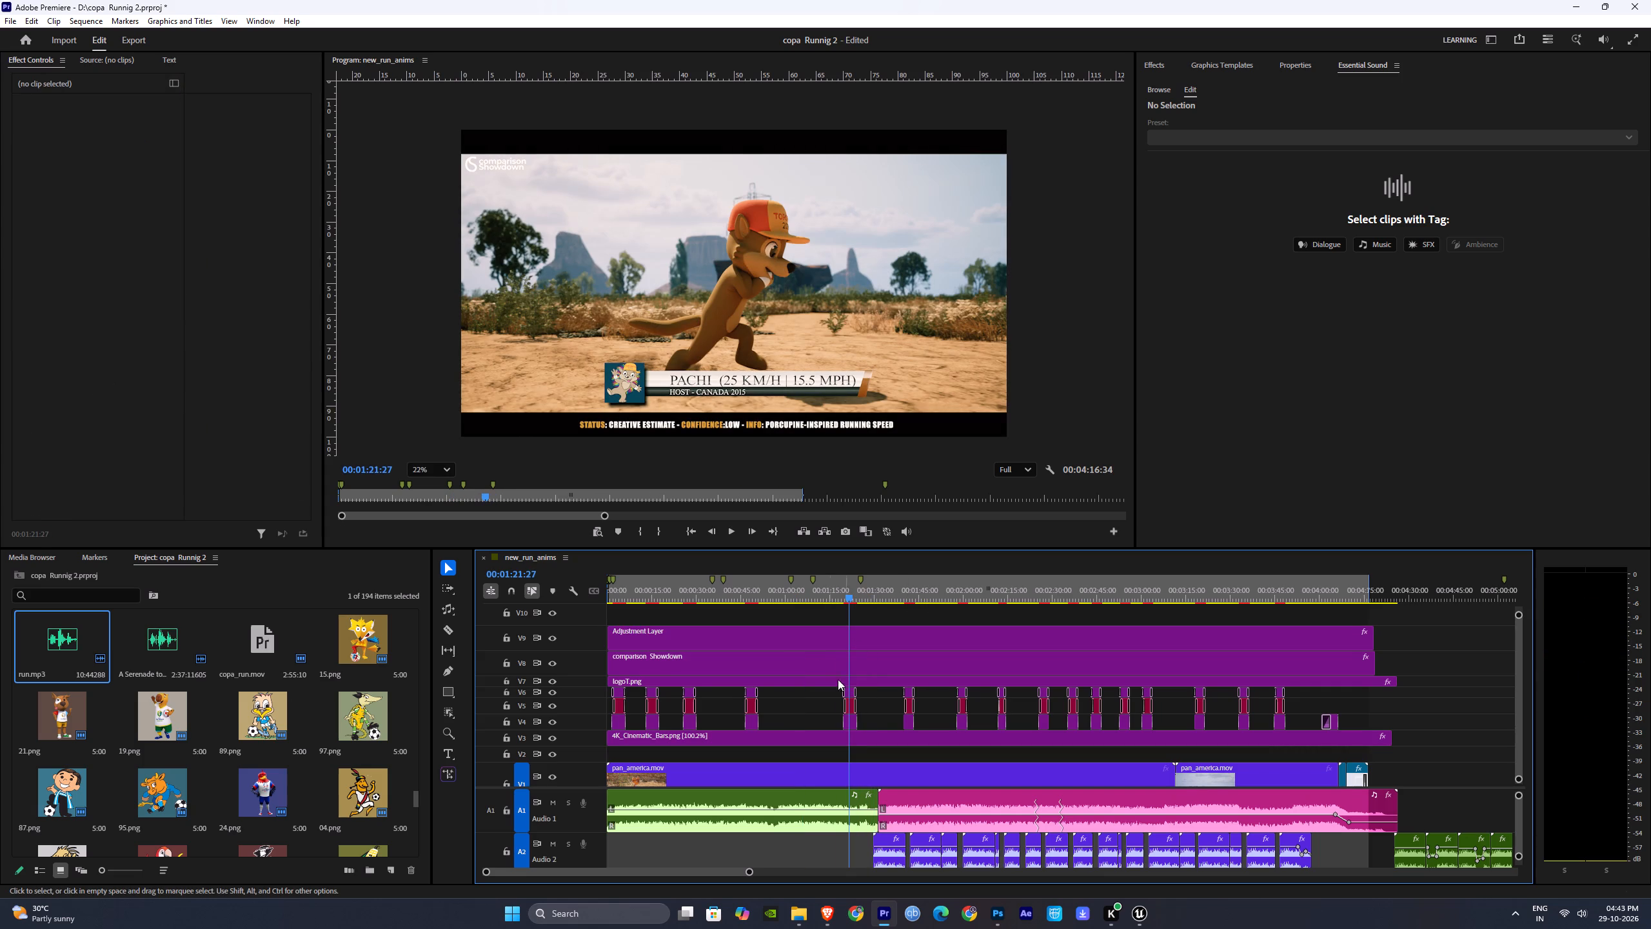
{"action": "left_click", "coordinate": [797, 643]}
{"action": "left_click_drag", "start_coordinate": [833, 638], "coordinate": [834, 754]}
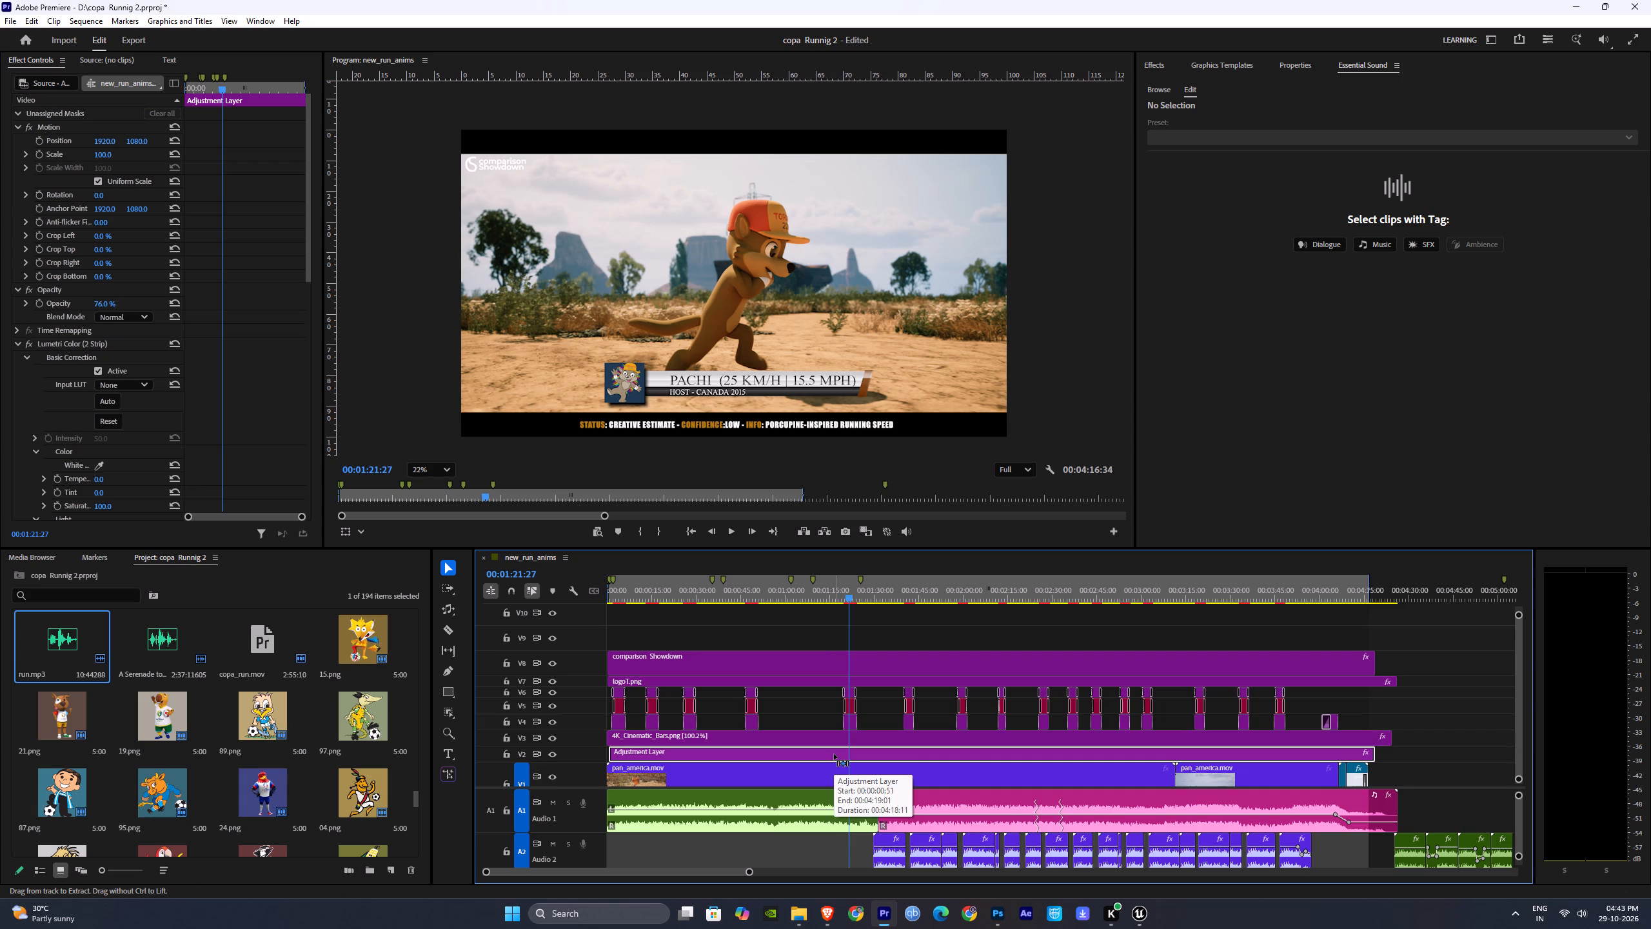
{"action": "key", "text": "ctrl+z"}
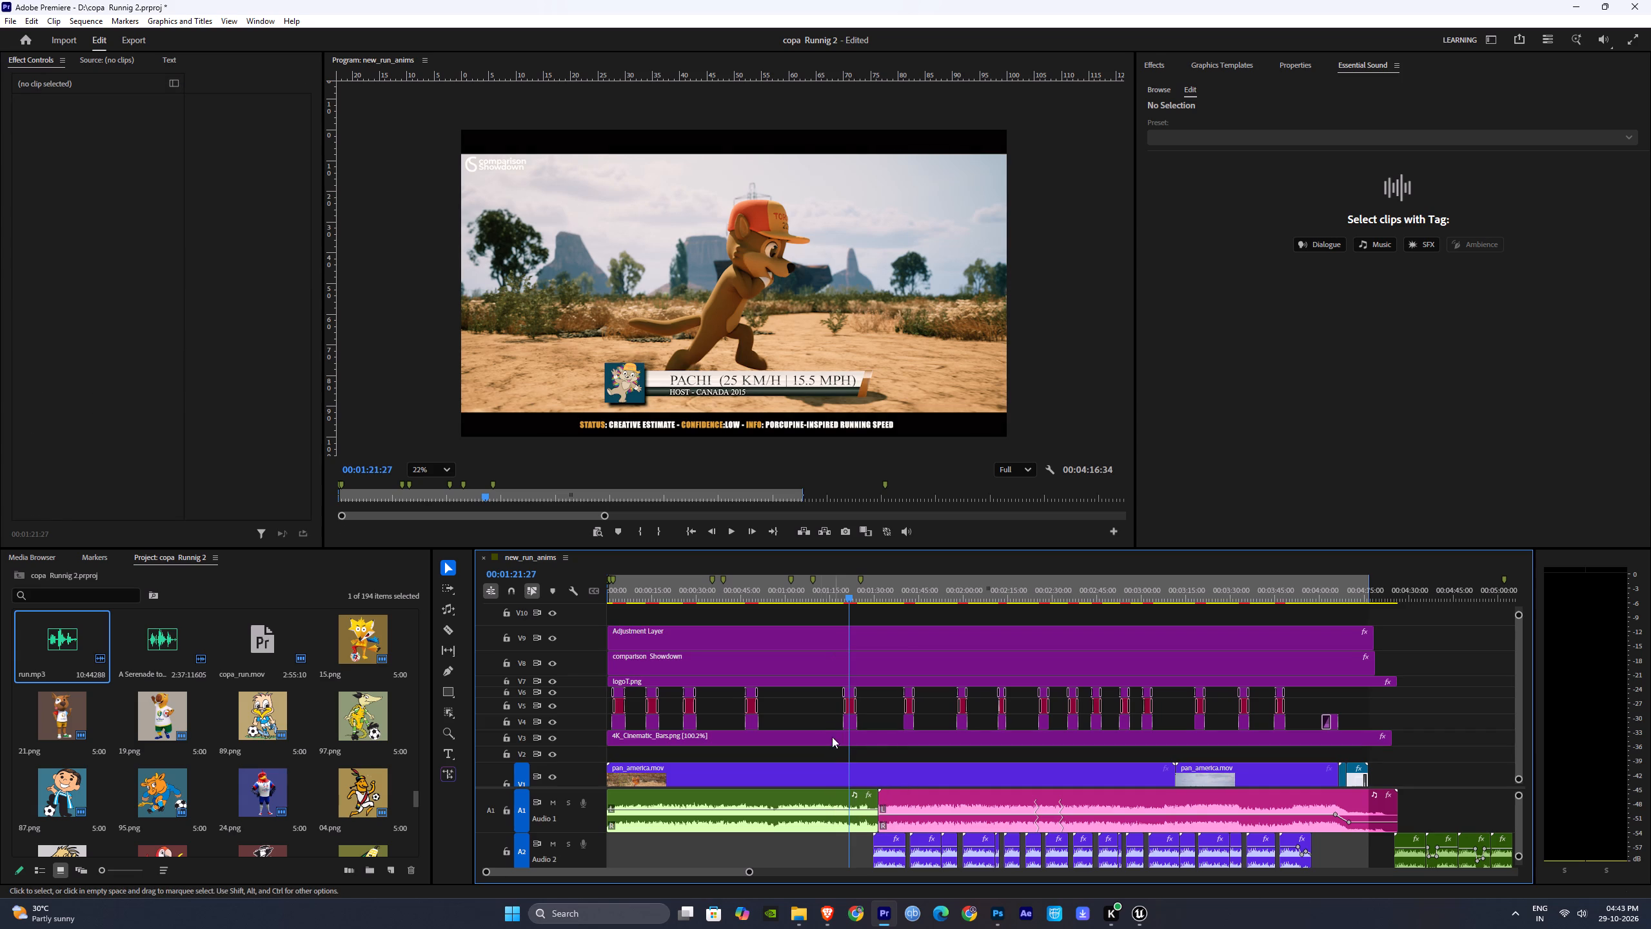
Play the sequence from the start with the adjustment layer above all the graphics.
{"action": "left_click_drag", "start_coordinate": [742, 592], "coordinate": [566, 611]}
{"action": "key", "text": "space"}
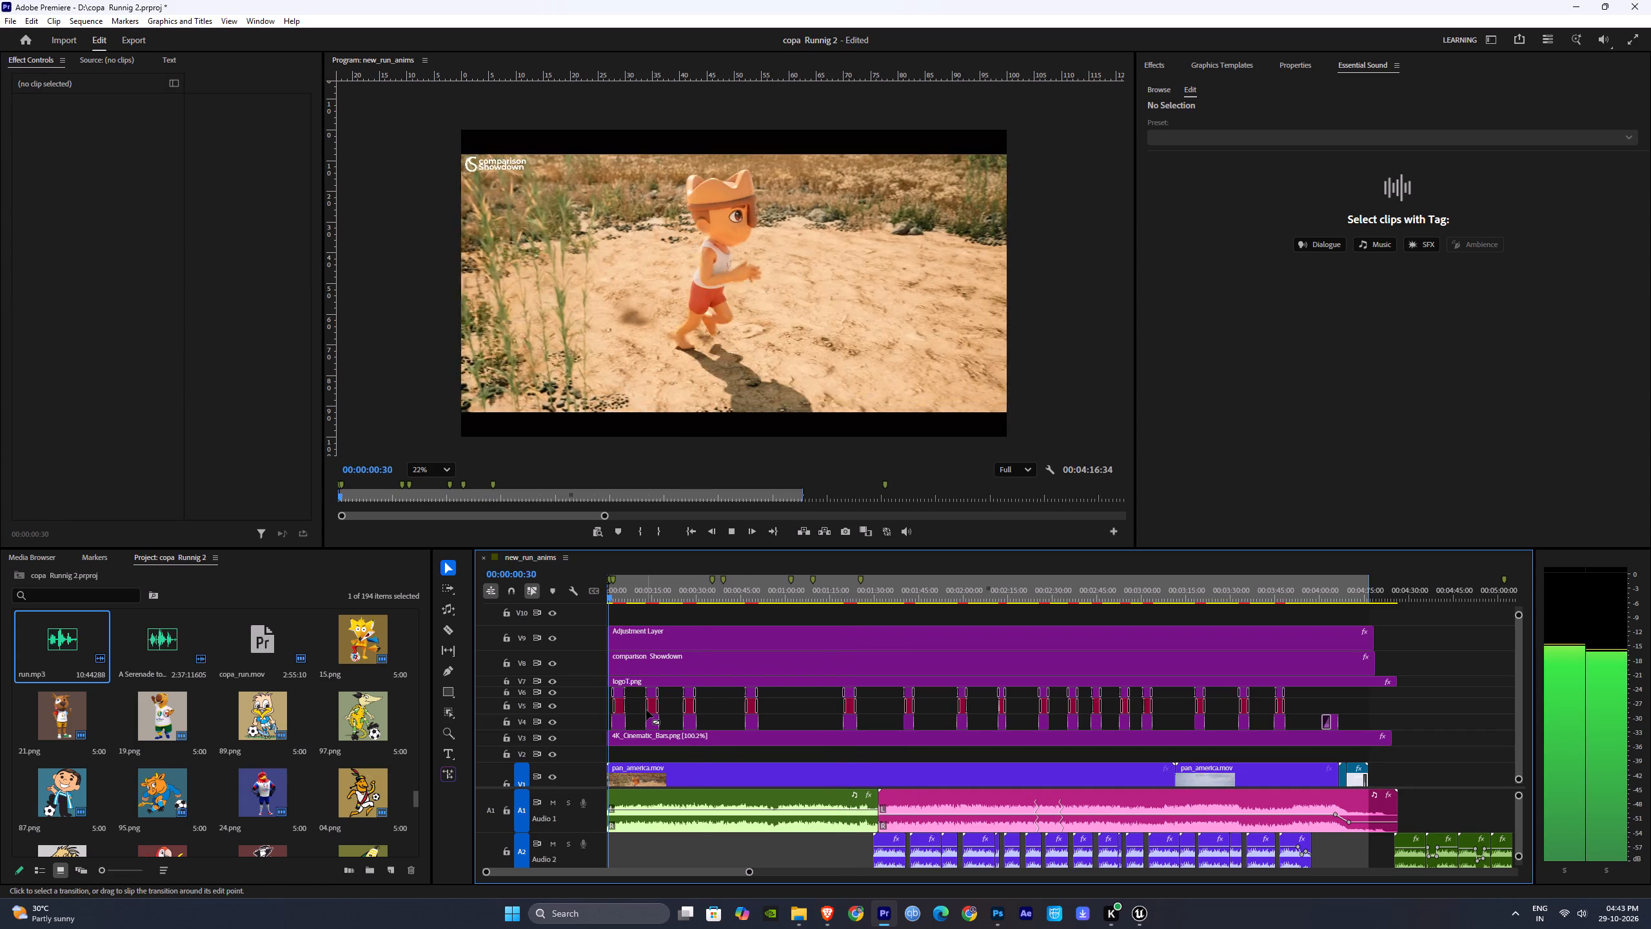
Apply the default Cross Dissolve to the adjustment layer, comparison Showdown title, logo, cinematic bars and first running clip, and play the opening.
{"action": "key", "text": "space"}
{"action": "left_click_drag", "start_coordinate": [617, 587], "coordinate": [562, 591]}
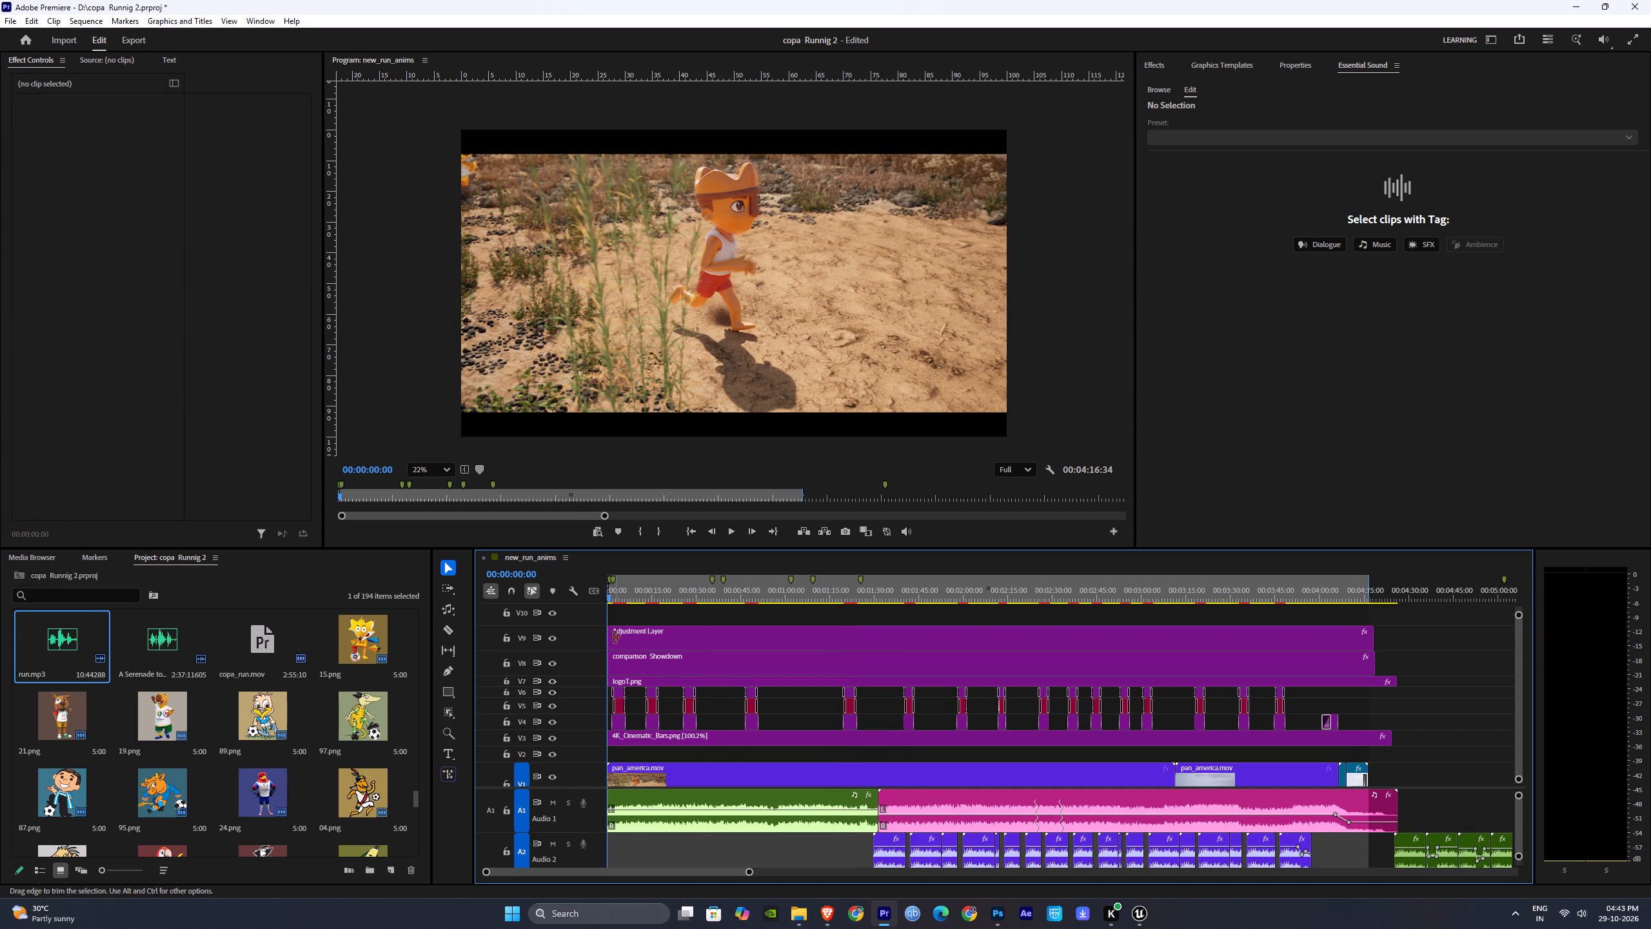
{"action": "left_click_drag", "start_coordinate": [614, 637], "coordinate": [560, 642]}
{"action": "left_click_drag", "start_coordinate": [749, 871], "coordinate": [510, 854]}
{"action": "left_click_drag", "start_coordinate": [778, 659], "coordinate": [818, 686]}
{"action": "left_click_drag", "start_coordinate": [816, 668], "coordinate": [471, 665]}
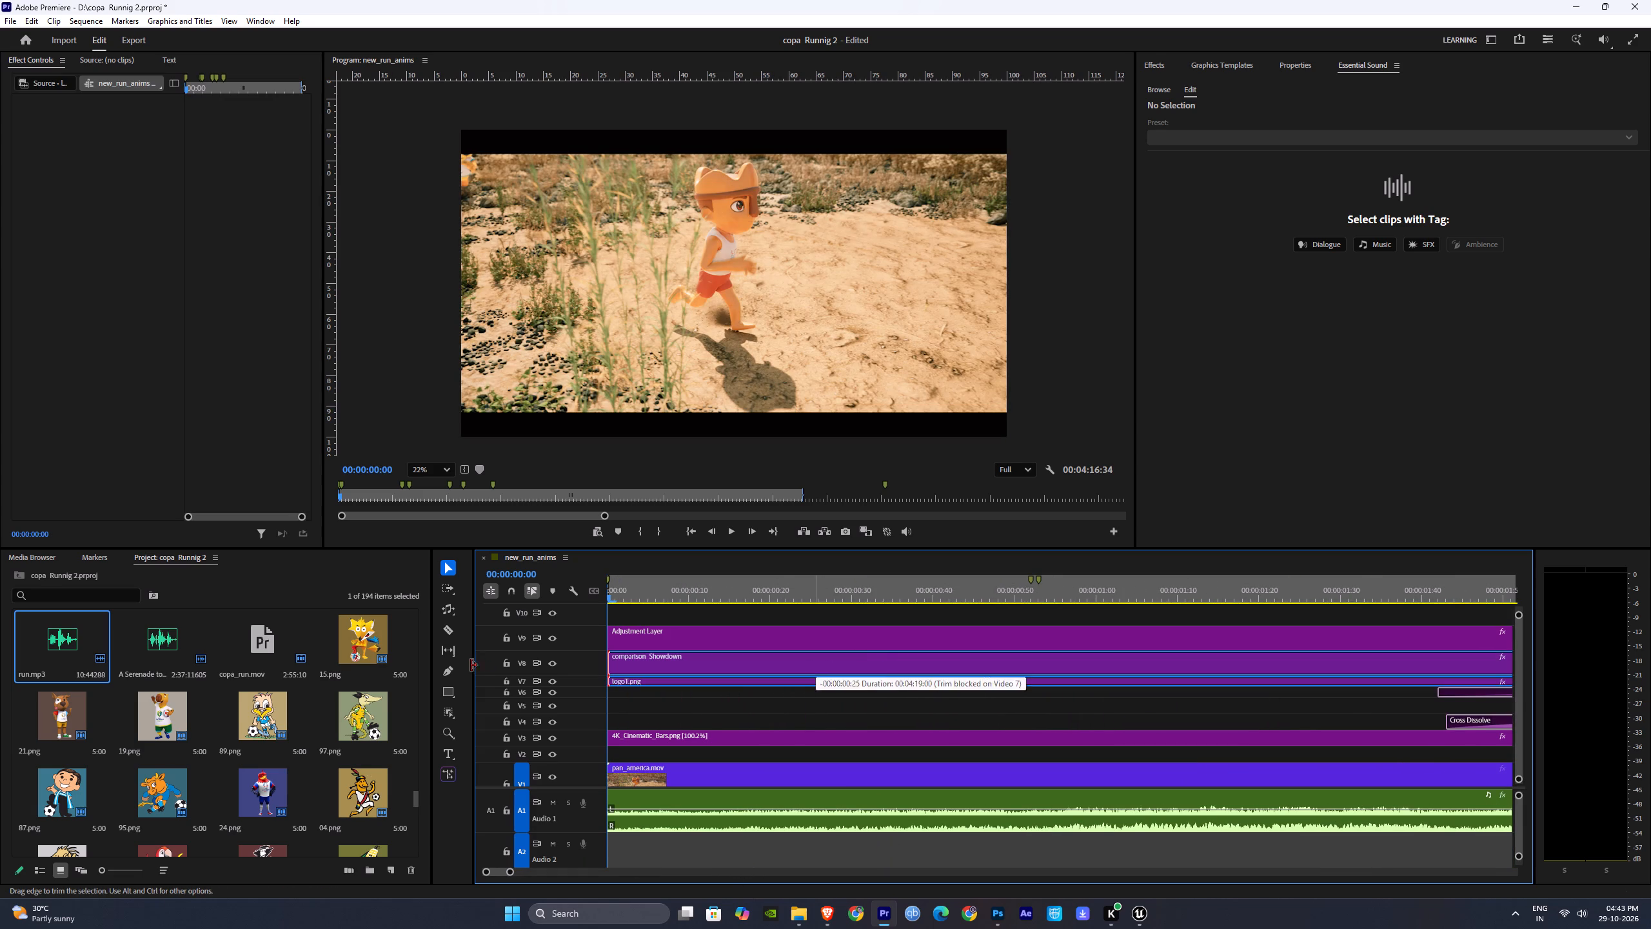
{"action": "left_click_drag", "start_coordinate": [471, 665], "coordinate": [465, 665]}
{"action": "left_click_drag", "start_coordinate": [648, 619], "coordinate": [667, 771]}
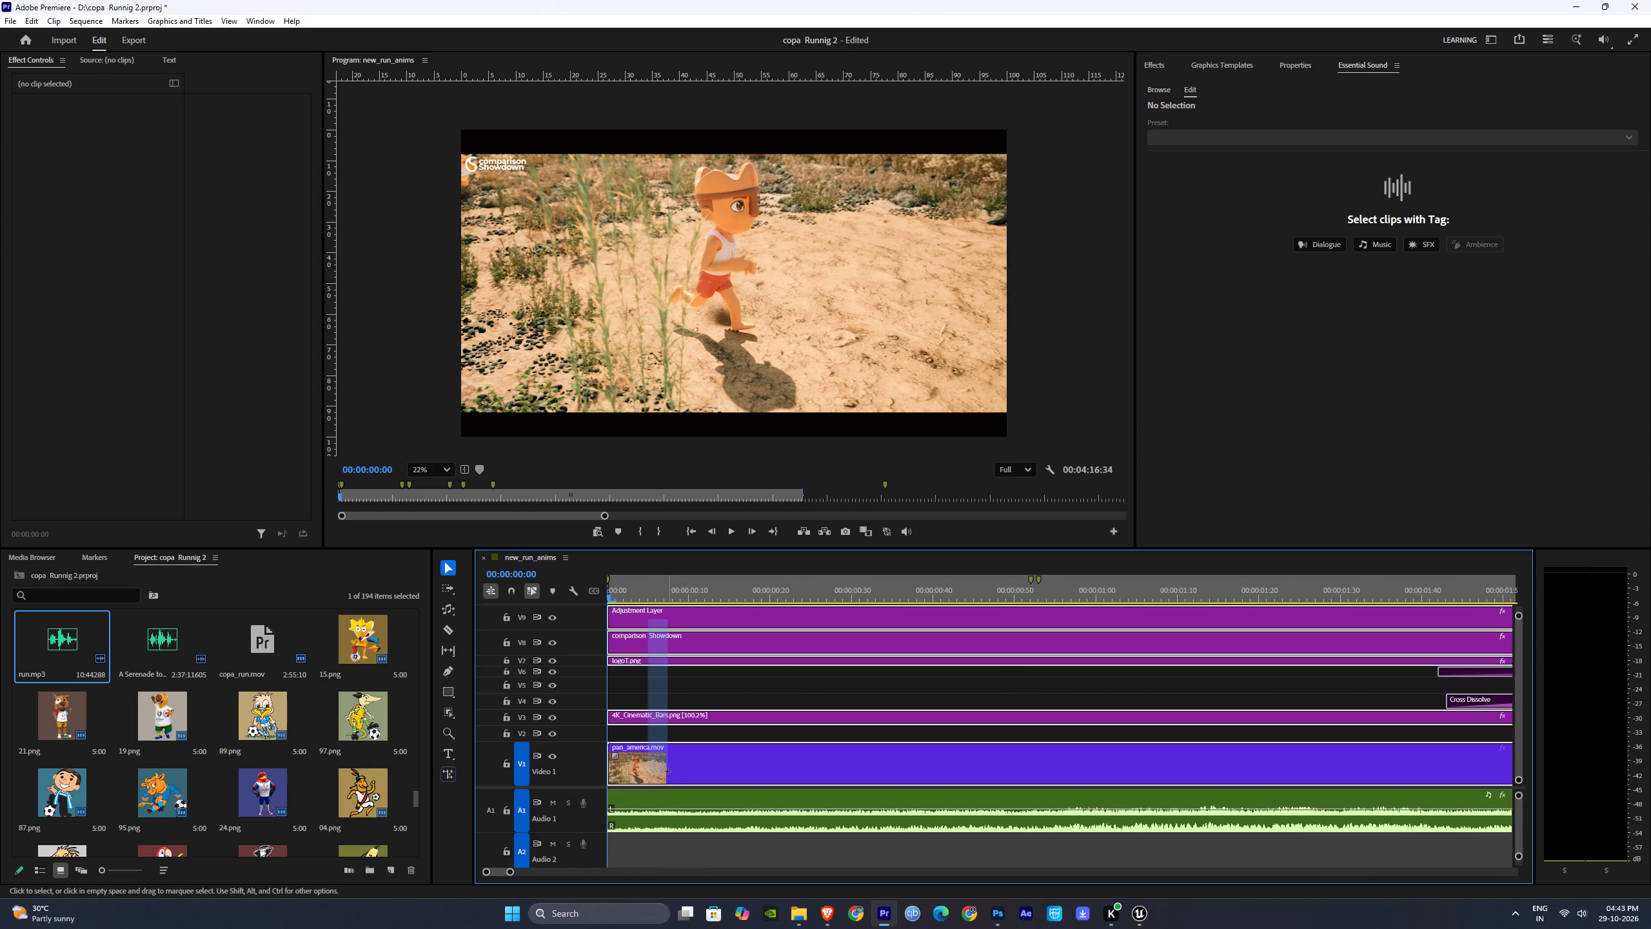
{"action": "left_click_drag", "start_coordinate": [667, 771], "coordinate": [667, 767]}
{"action": "key", "text": "ctrl+d"}
{"action": "left_click_drag", "start_coordinate": [649, 591], "coordinate": [531, 590]}
{"action": "key", "text": "space"}
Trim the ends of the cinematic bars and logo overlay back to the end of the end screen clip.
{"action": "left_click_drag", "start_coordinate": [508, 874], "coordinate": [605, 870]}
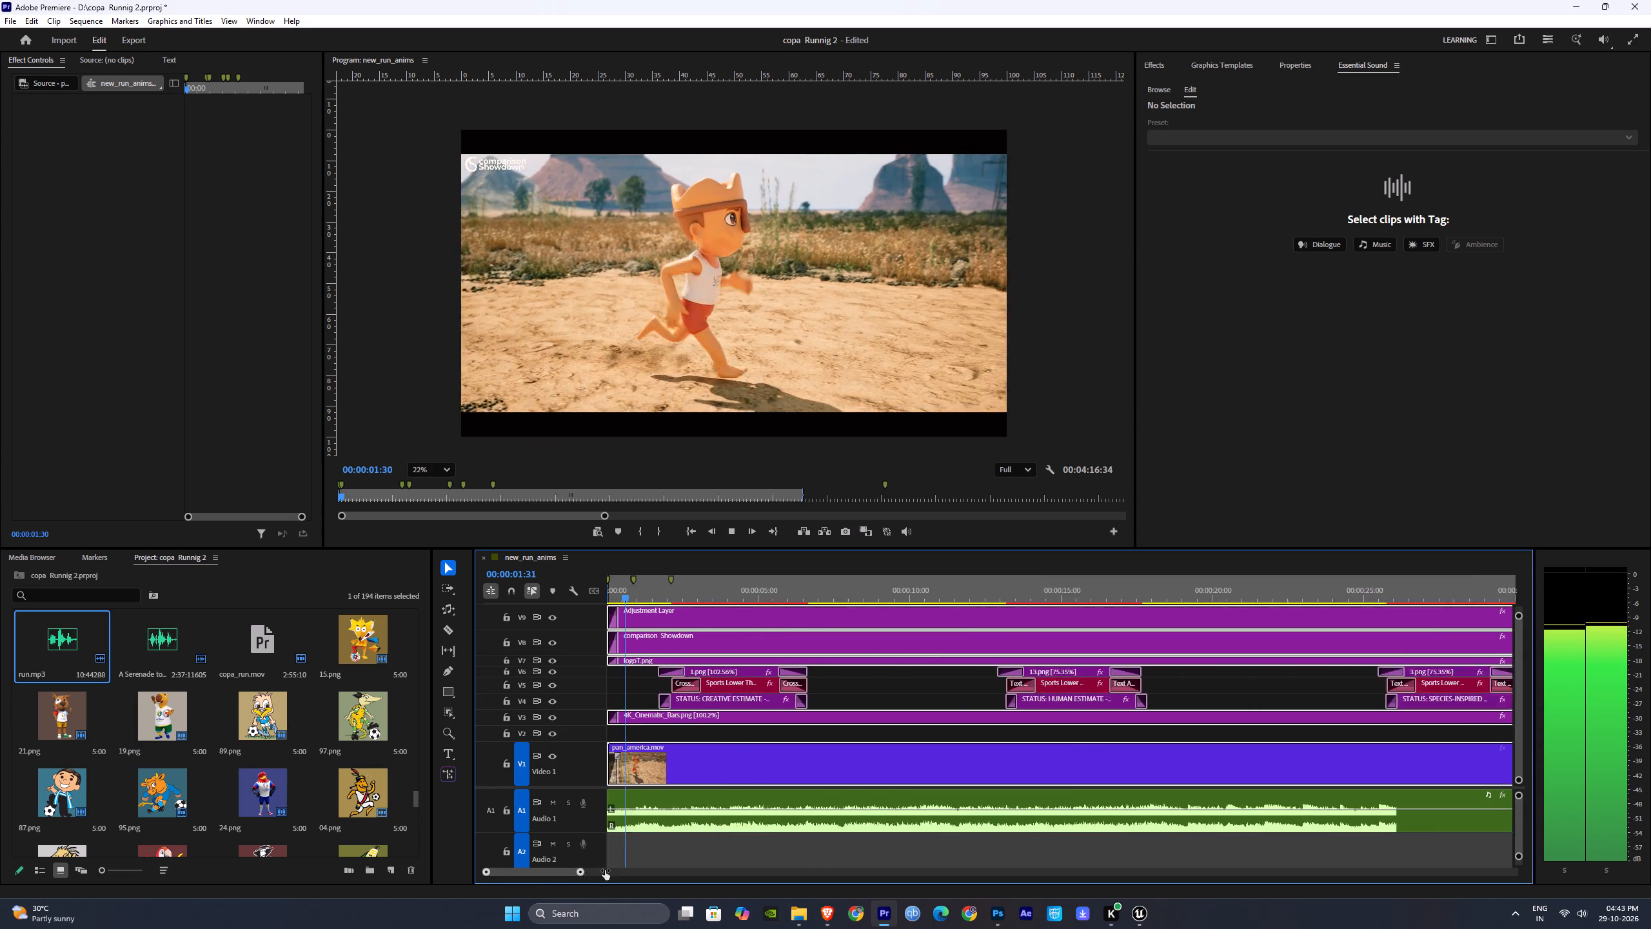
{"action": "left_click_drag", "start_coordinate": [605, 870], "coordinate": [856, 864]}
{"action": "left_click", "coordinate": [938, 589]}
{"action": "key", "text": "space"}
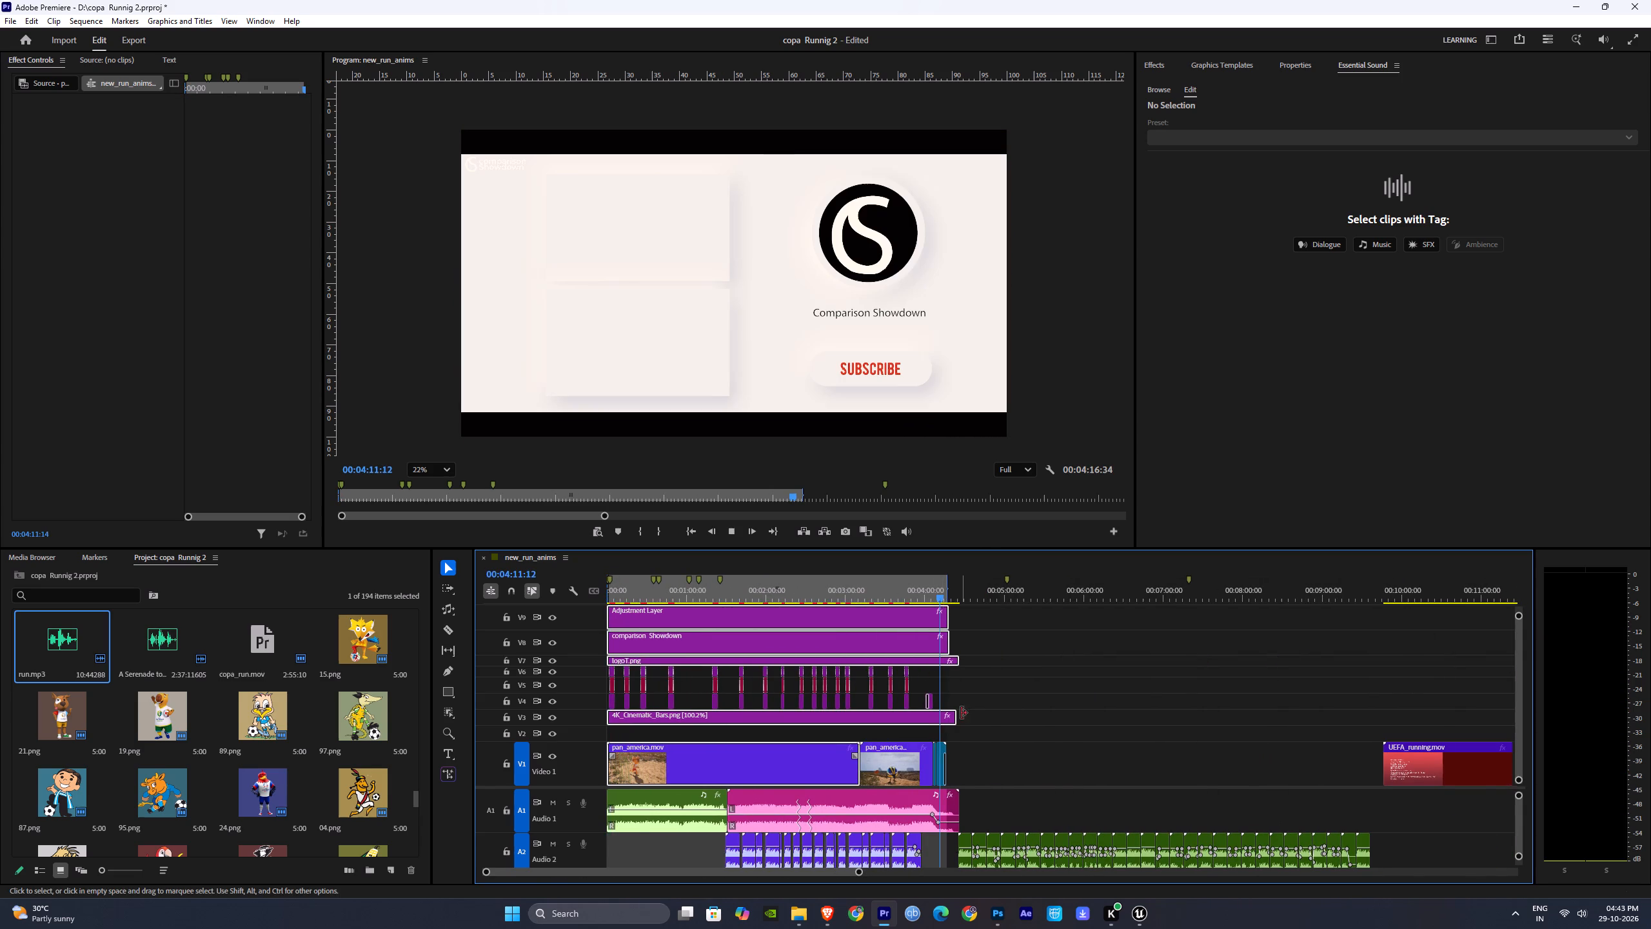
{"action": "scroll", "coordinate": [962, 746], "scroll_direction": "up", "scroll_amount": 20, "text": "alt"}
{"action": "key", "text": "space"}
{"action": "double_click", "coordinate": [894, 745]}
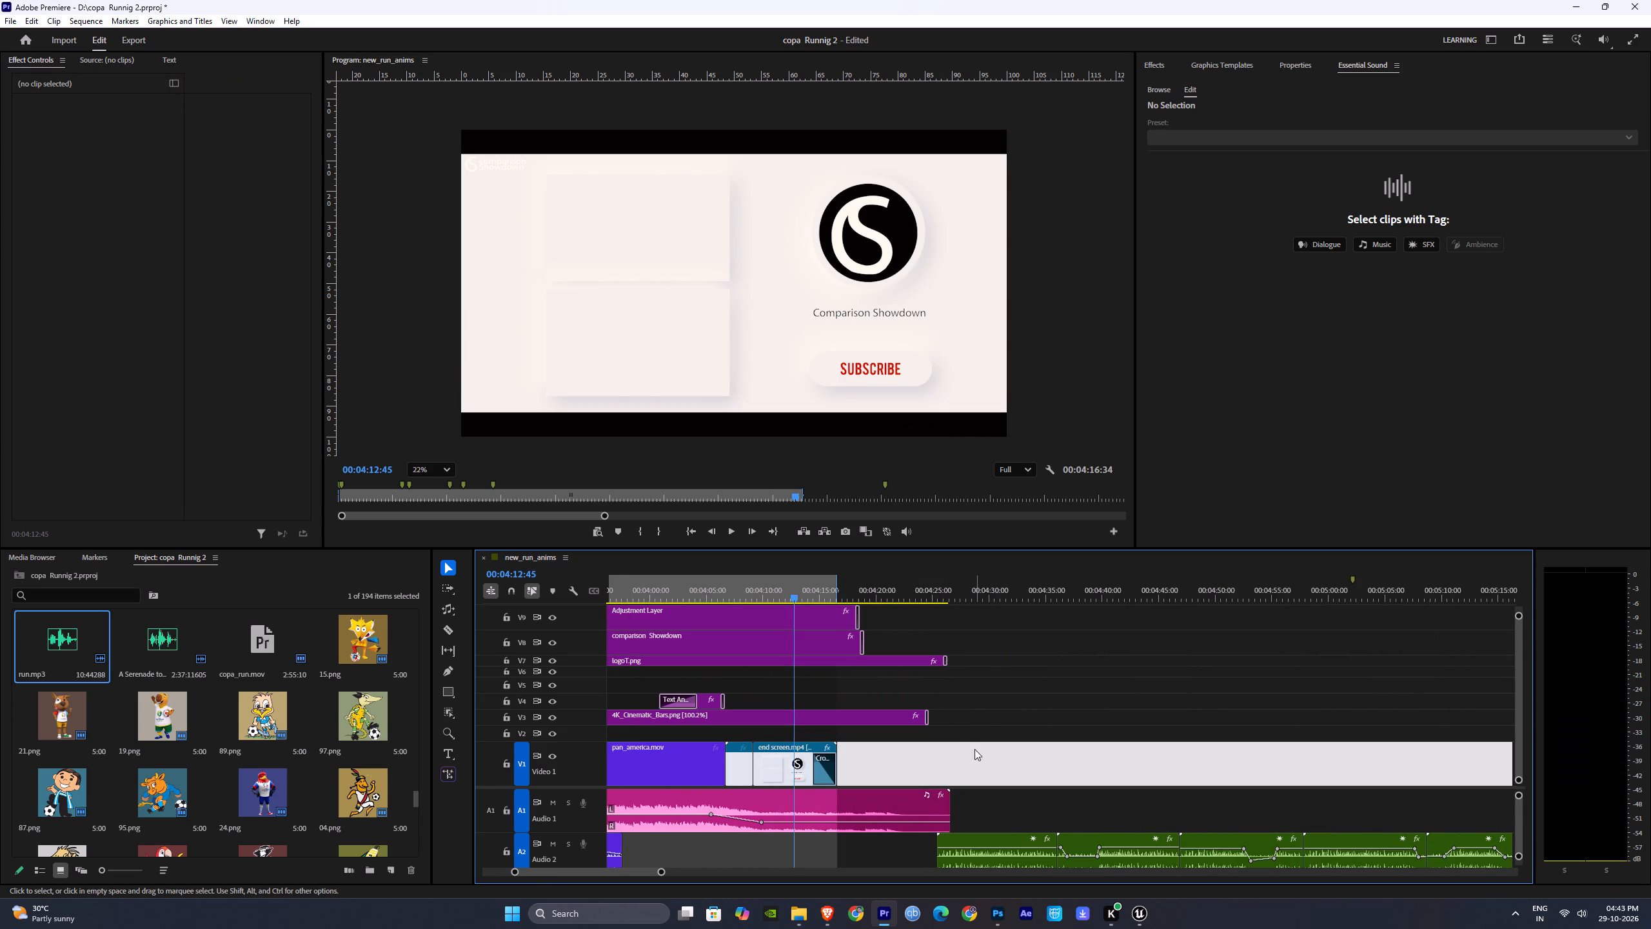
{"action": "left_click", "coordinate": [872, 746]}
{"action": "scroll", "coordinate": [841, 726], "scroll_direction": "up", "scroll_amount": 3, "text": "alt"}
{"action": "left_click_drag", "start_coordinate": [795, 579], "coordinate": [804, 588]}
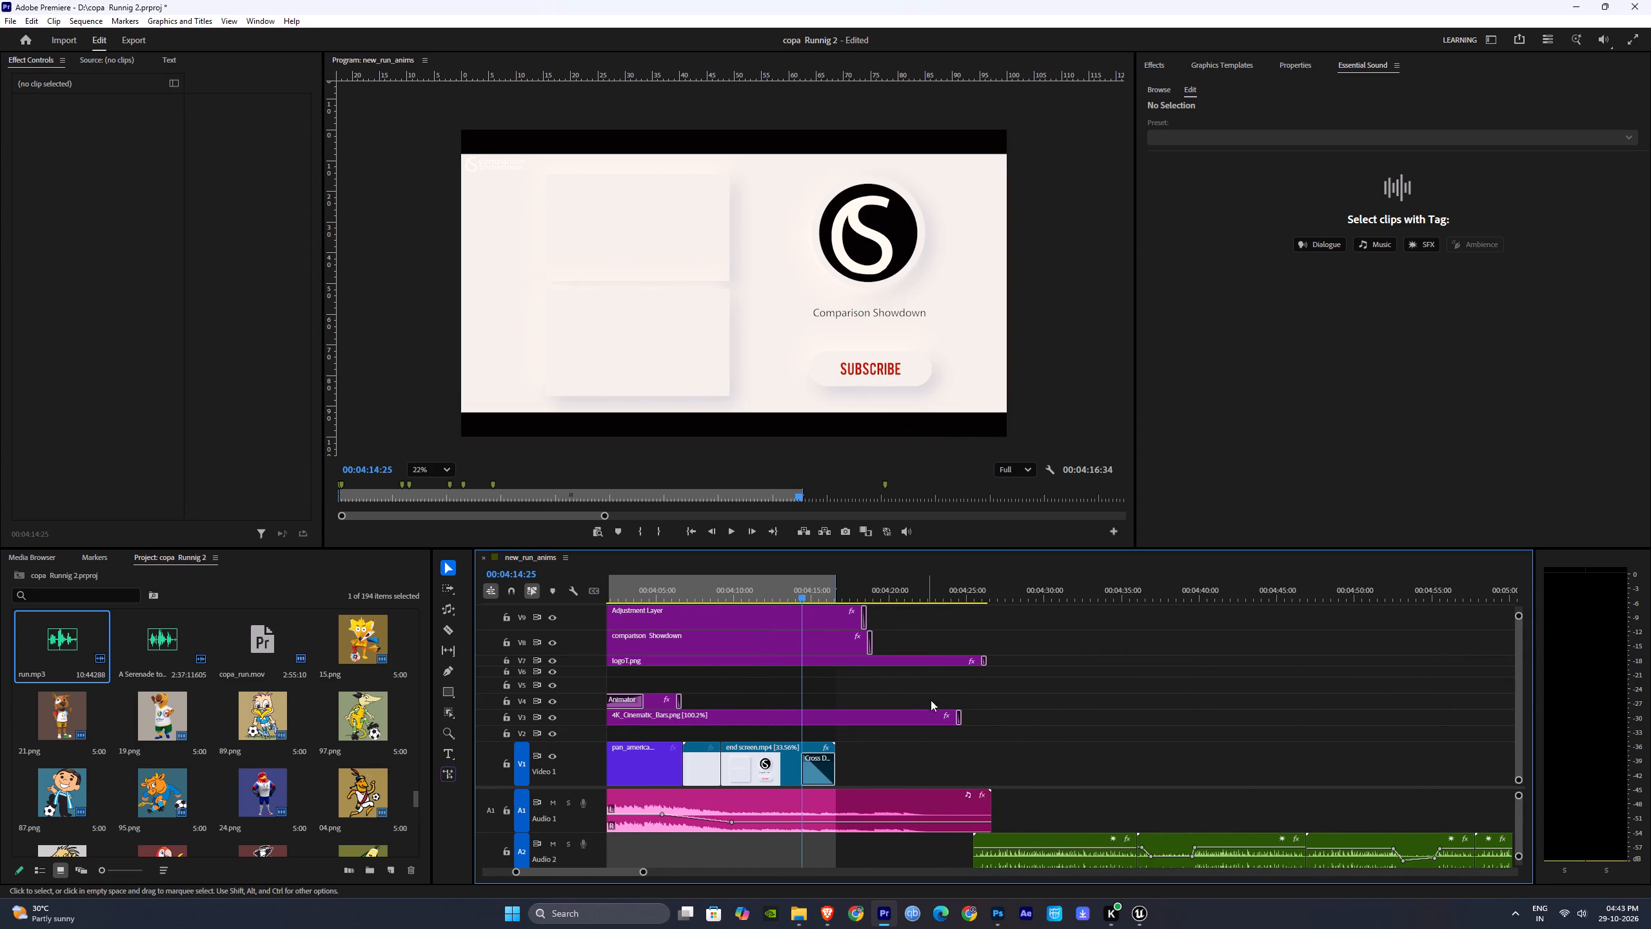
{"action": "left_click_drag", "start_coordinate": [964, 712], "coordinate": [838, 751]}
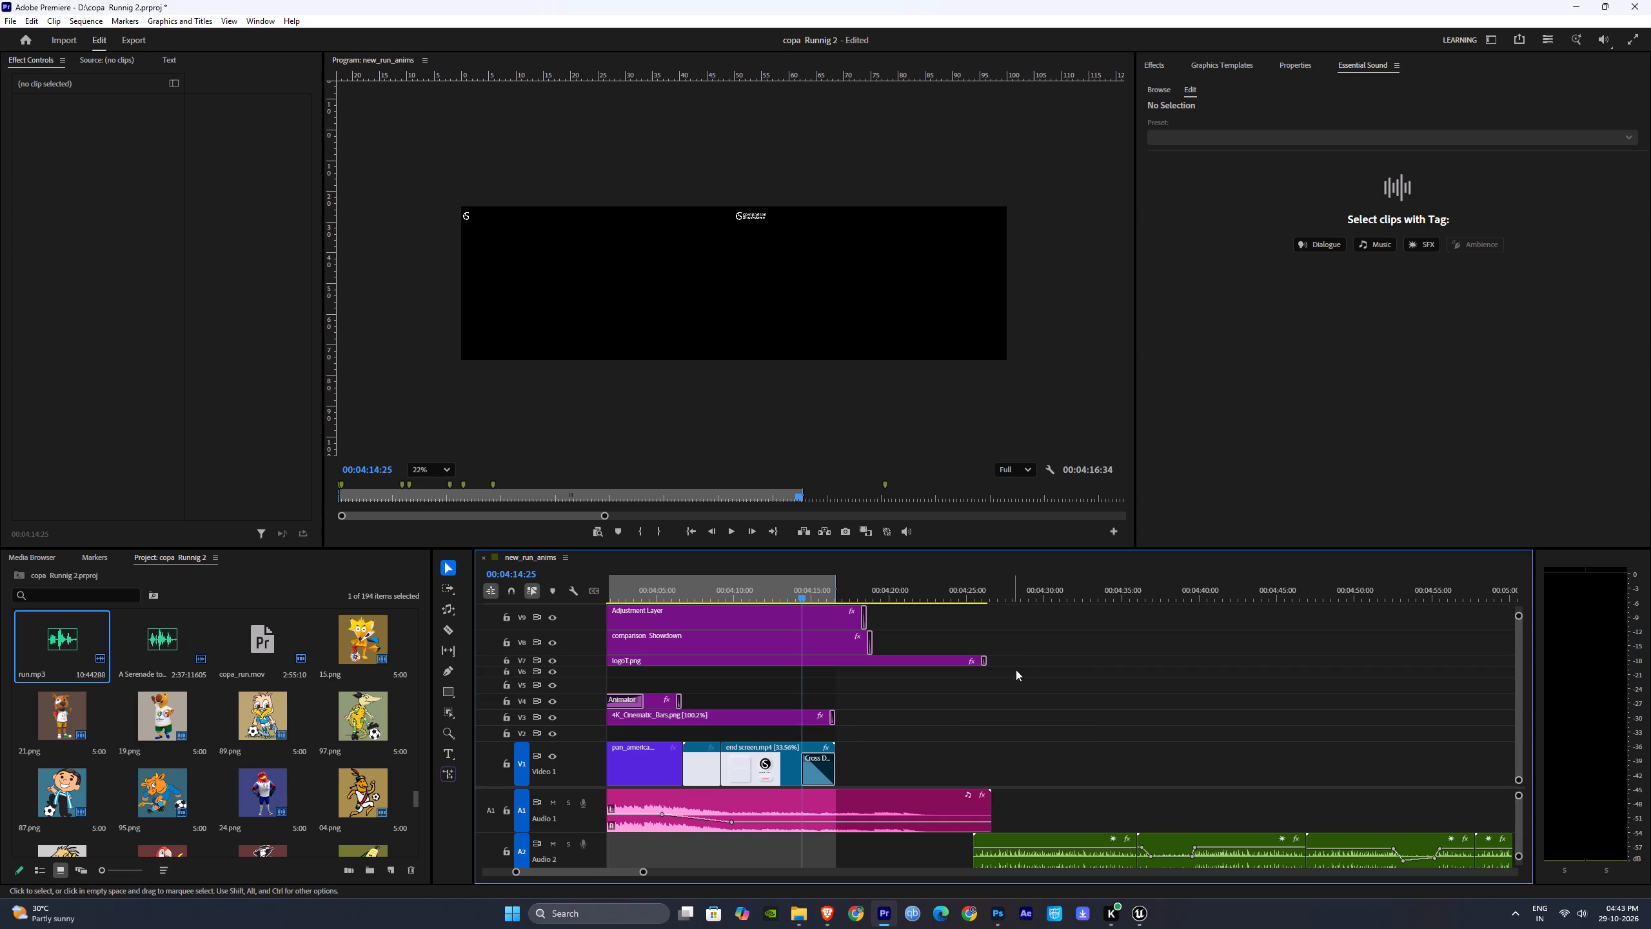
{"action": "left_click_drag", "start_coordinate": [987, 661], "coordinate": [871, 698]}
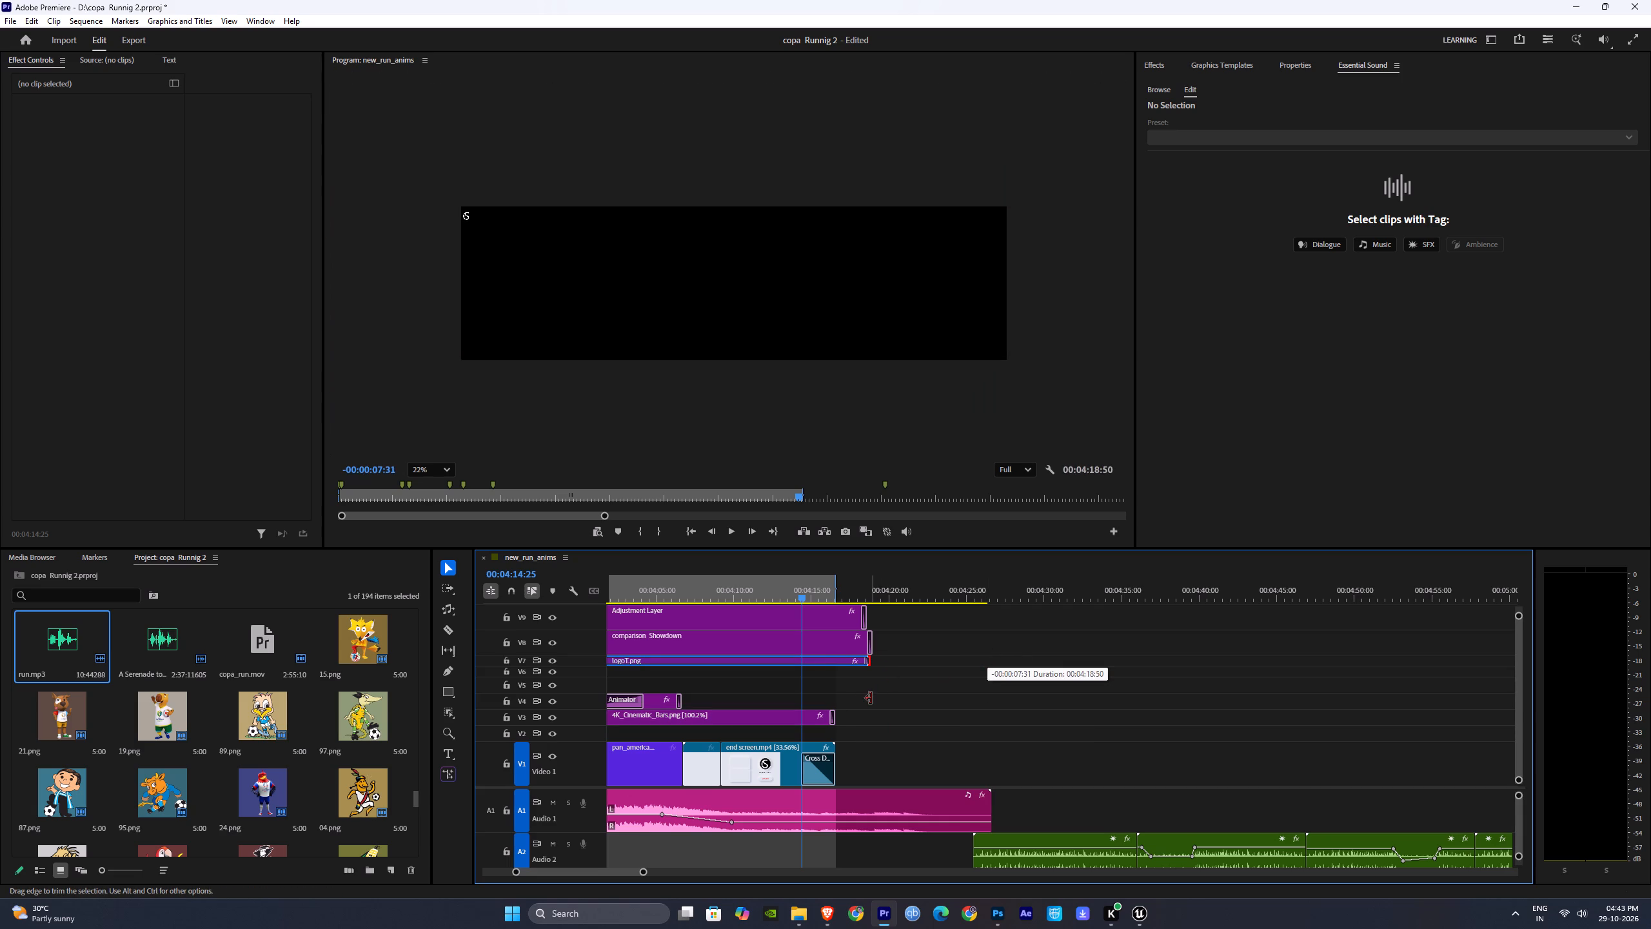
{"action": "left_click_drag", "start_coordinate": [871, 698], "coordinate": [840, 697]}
Trim the adjustment layer, comparison Showdown title and logo overlay to finish with the end screen clip, playing the closing fade to check.
{"action": "scroll", "coordinate": [806, 686], "scroll_direction": "up", "scroll_amount": 5, "text": "alt"}
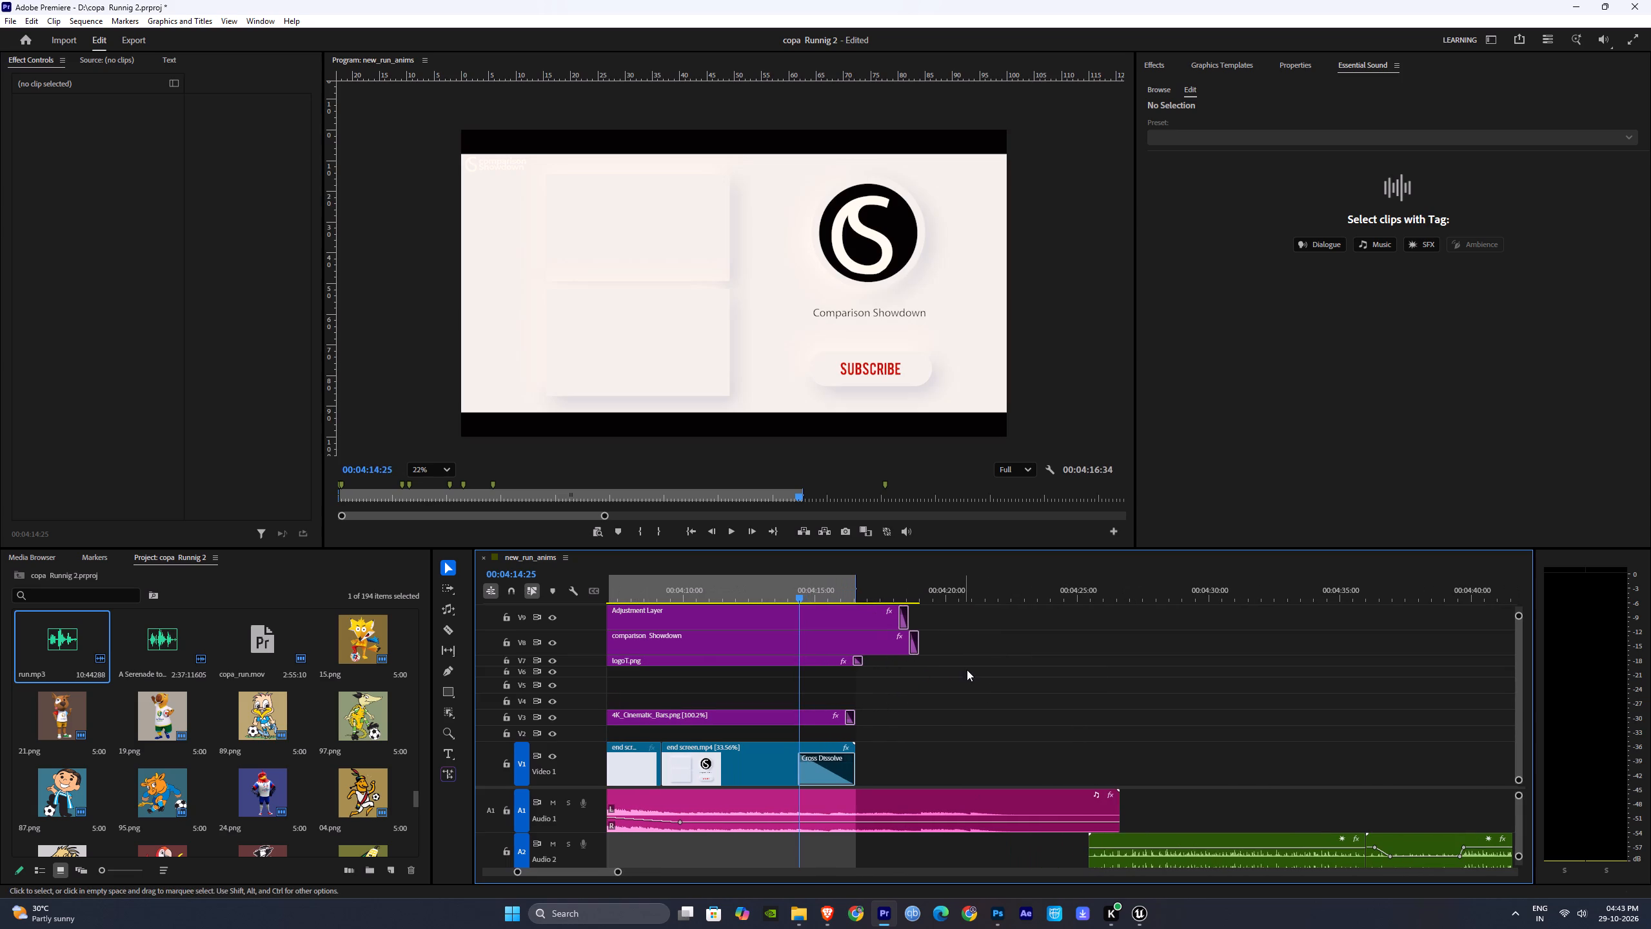
{"action": "left_click_drag", "start_coordinate": [967, 674], "coordinate": [902, 621]}
{"action": "left_click_drag", "start_coordinate": [958, 658], "coordinate": [899, 619]}
{"action": "left_click_drag", "start_coordinate": [909, 619], "coordinate": [862, 631]}
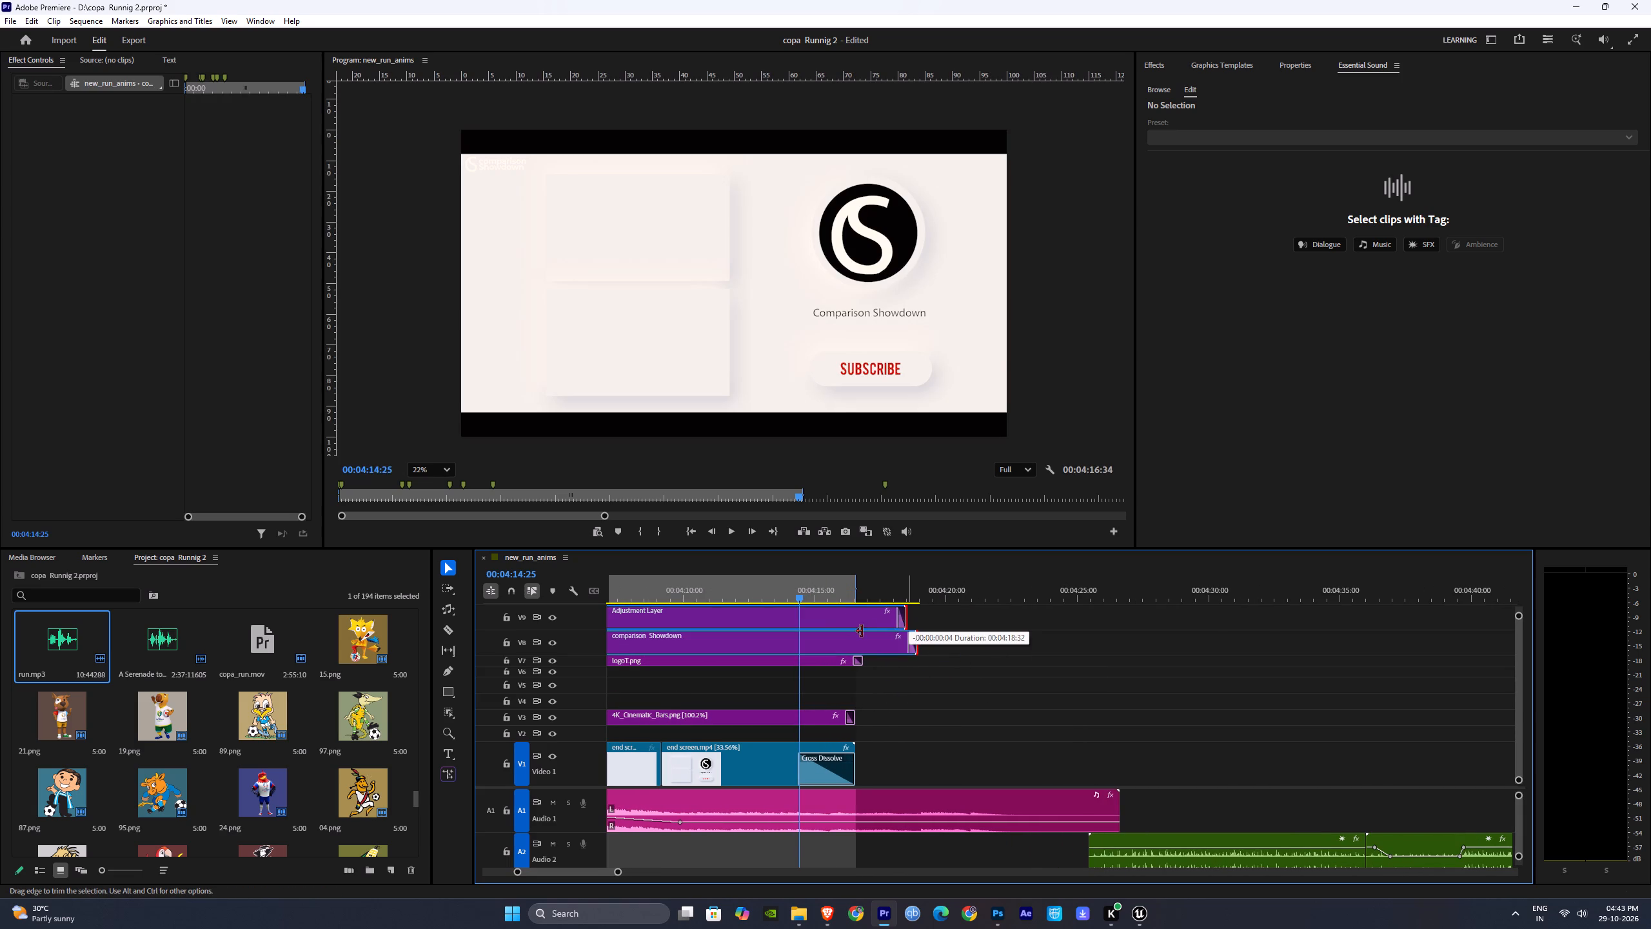
{"action": "left_click_drag", "start_coordinate": [862, 631], "coordinate": [857, 631]}
{"action": "left_click_drag", "start_coordinate": [921, 635], "coordinate": [870, 643]}
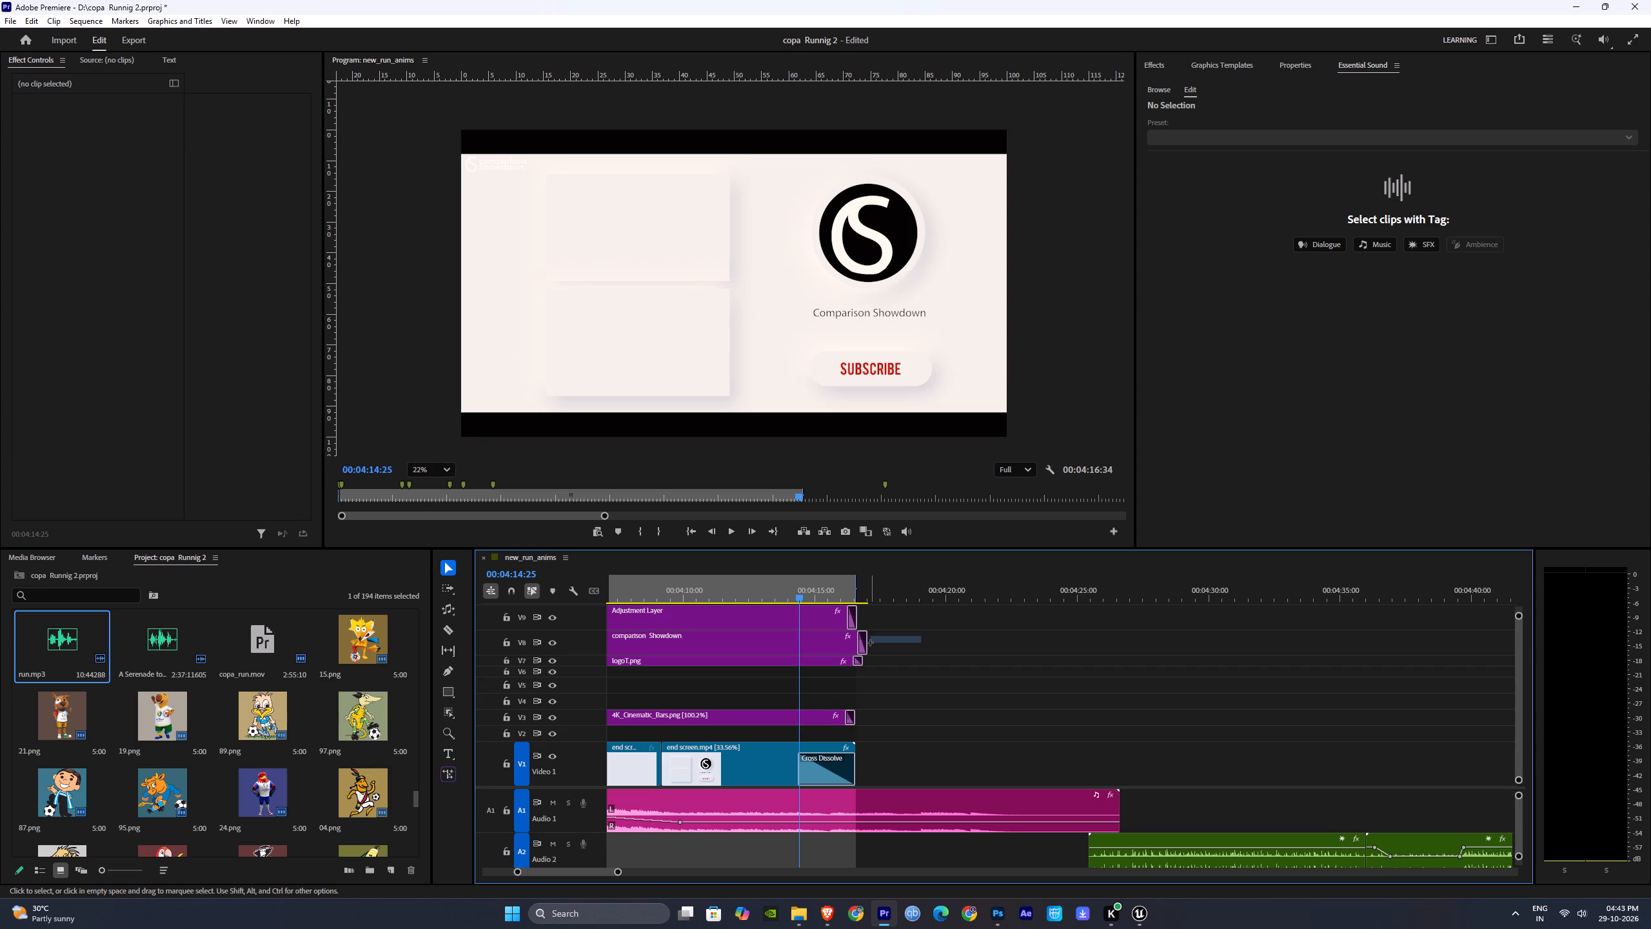
{"action": "left_click_drag", "start_coordinate": [870, 643], "coordinate": [867, 643]}
{"action": "left_click_drag", "start_coordinate": [870, 641], "coordinate": [860, 649]}
{"action": "left_click", "coordinate": [835, 590]}
{"action": "key", "text": "space"}
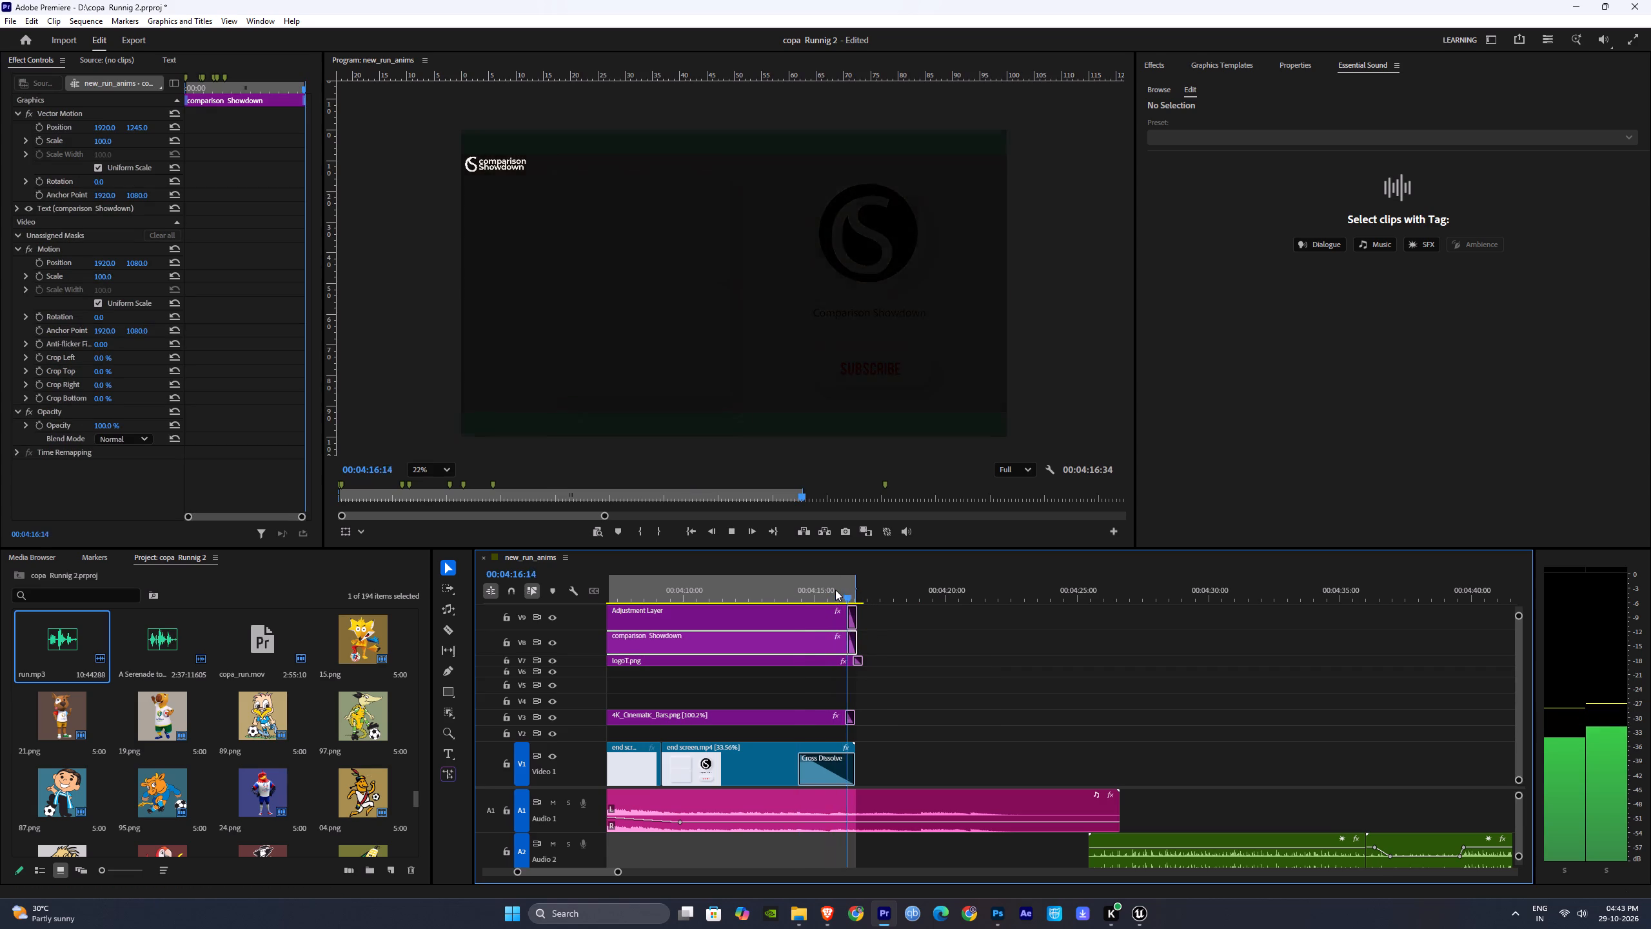
{"action": "key", "text": "space"}
{"action": "left_click_drag", "start_coordinate": [867, 657], "coordinate": [859, 657]}
{"action": "left_click", "coordinate": [846, 585]}
{"action": "key", "text": "space"}
{"action": "key", "text": "space"}
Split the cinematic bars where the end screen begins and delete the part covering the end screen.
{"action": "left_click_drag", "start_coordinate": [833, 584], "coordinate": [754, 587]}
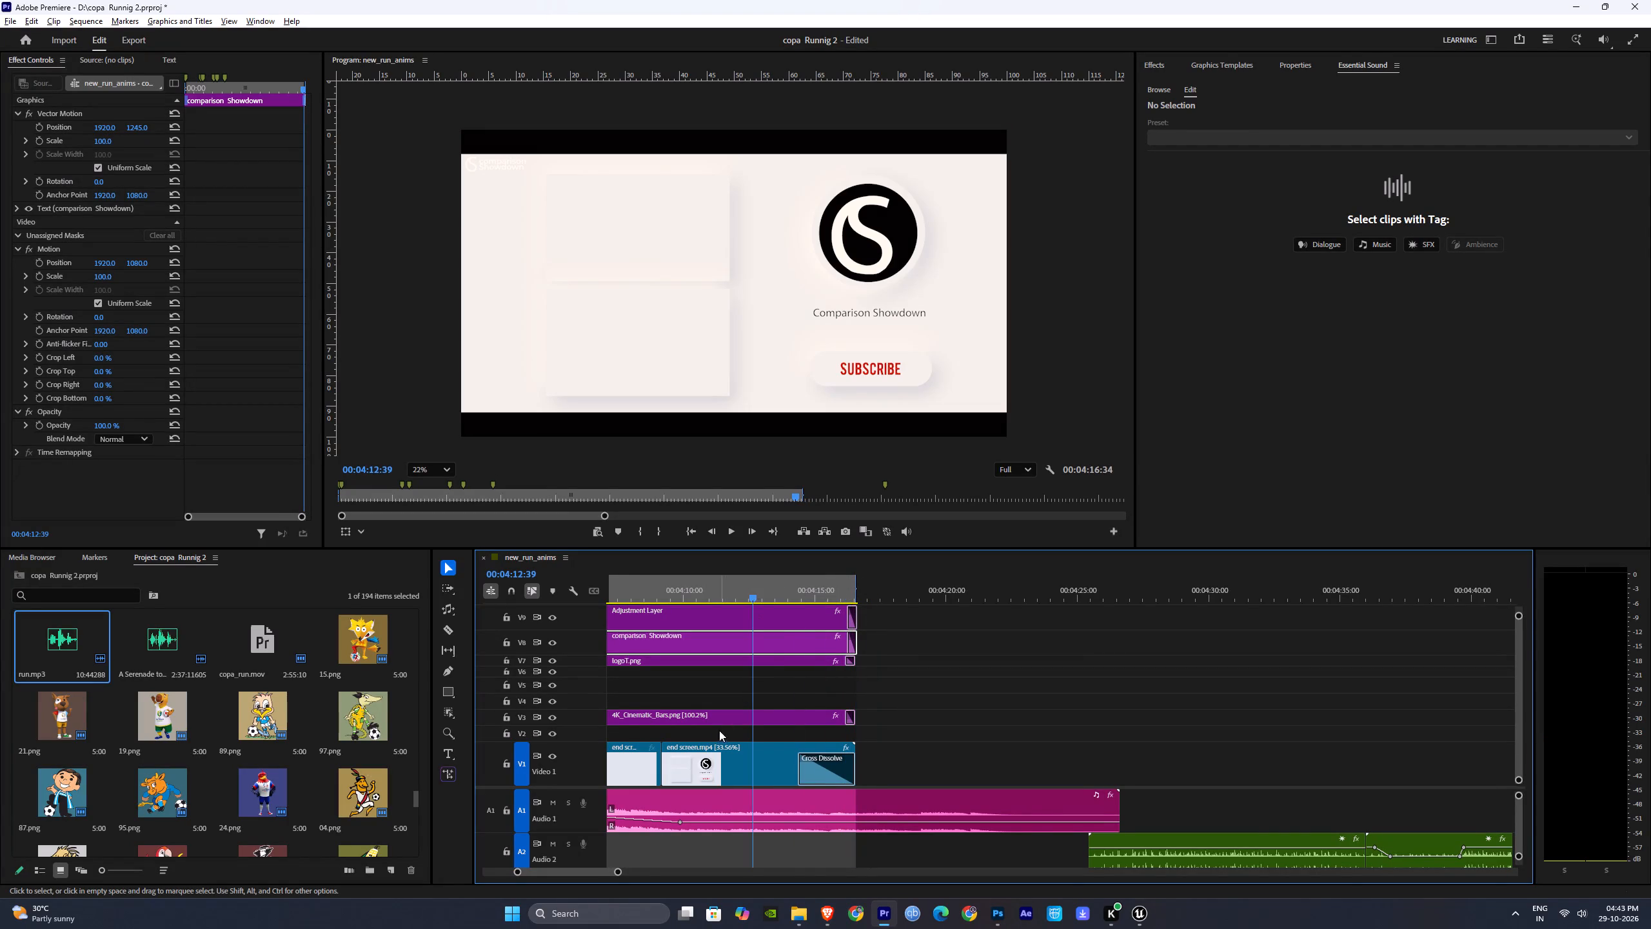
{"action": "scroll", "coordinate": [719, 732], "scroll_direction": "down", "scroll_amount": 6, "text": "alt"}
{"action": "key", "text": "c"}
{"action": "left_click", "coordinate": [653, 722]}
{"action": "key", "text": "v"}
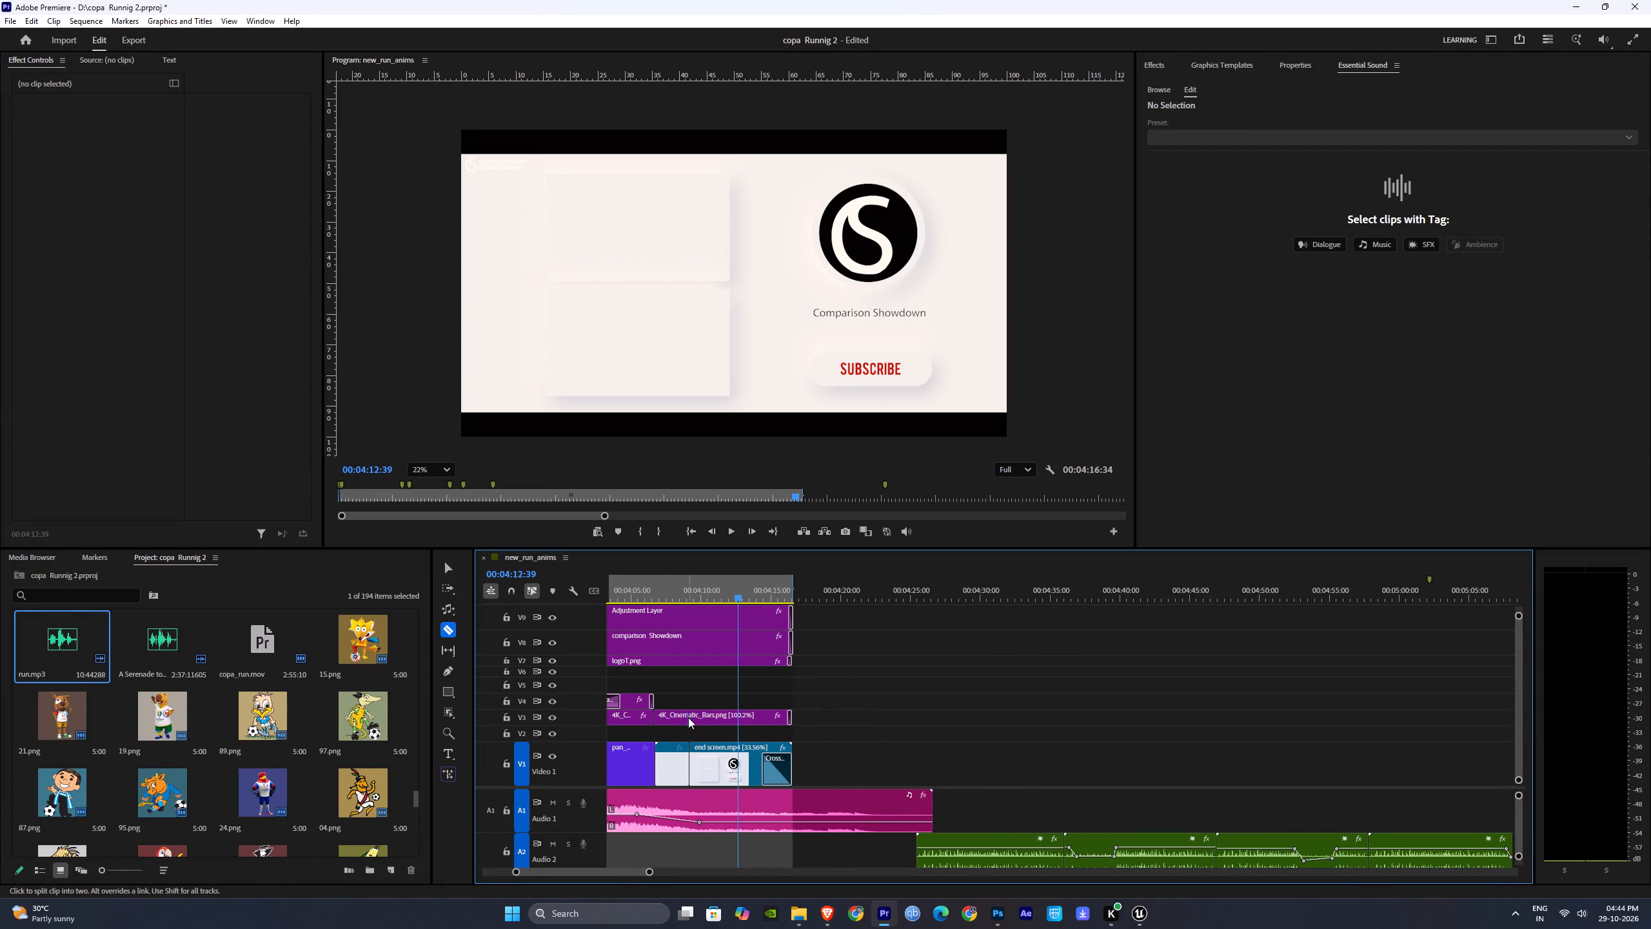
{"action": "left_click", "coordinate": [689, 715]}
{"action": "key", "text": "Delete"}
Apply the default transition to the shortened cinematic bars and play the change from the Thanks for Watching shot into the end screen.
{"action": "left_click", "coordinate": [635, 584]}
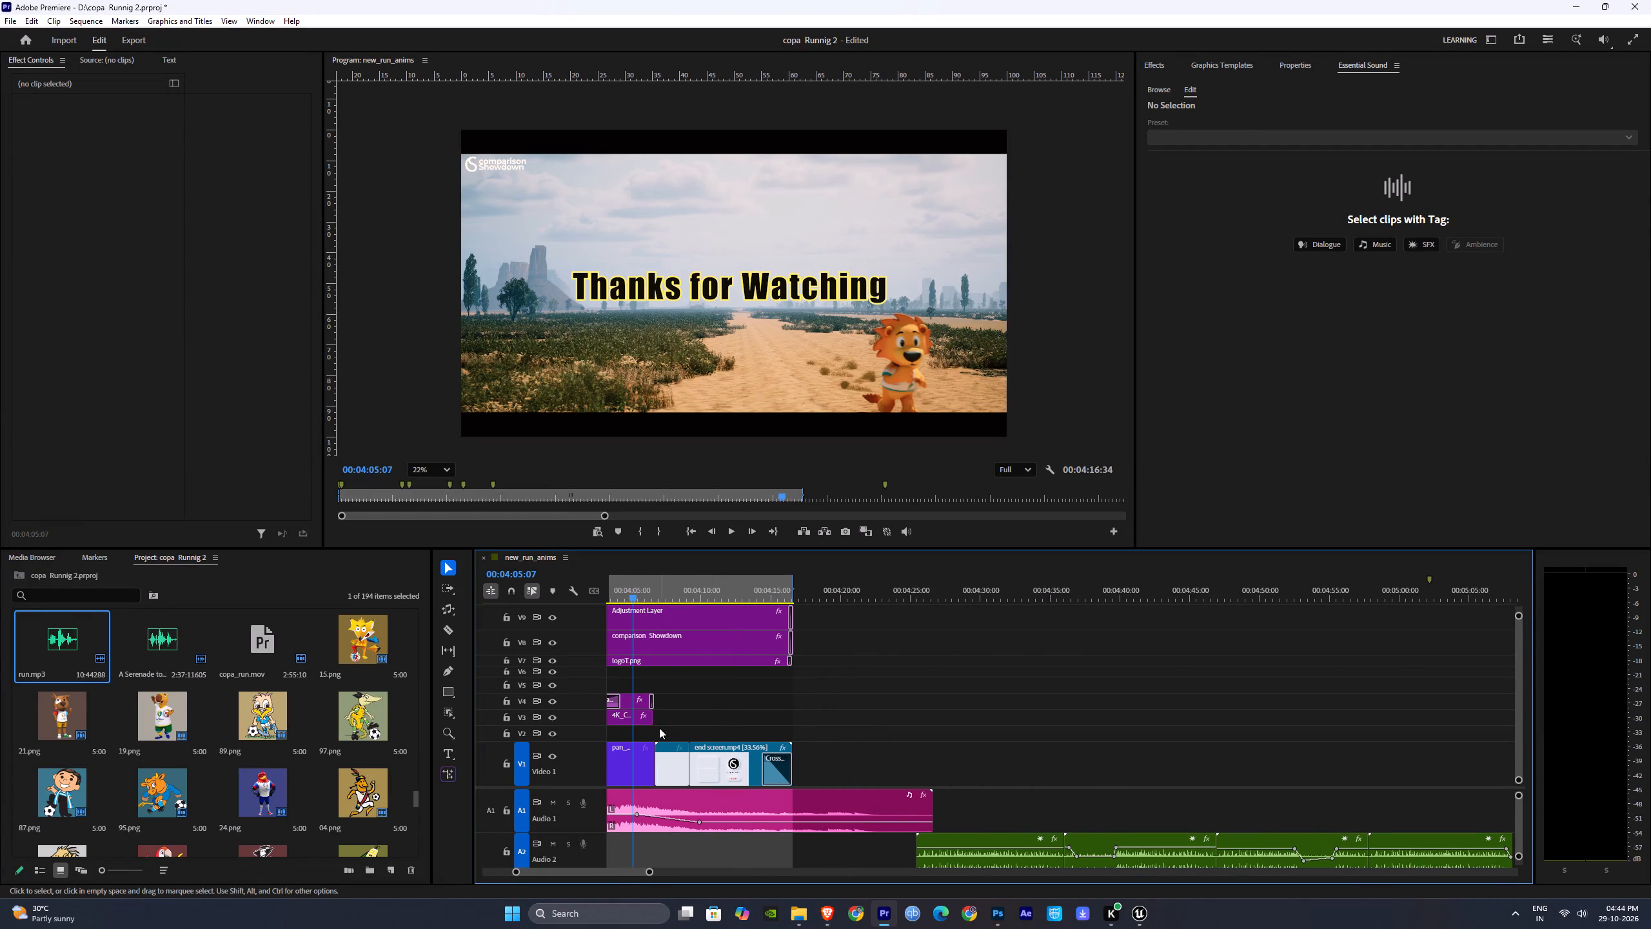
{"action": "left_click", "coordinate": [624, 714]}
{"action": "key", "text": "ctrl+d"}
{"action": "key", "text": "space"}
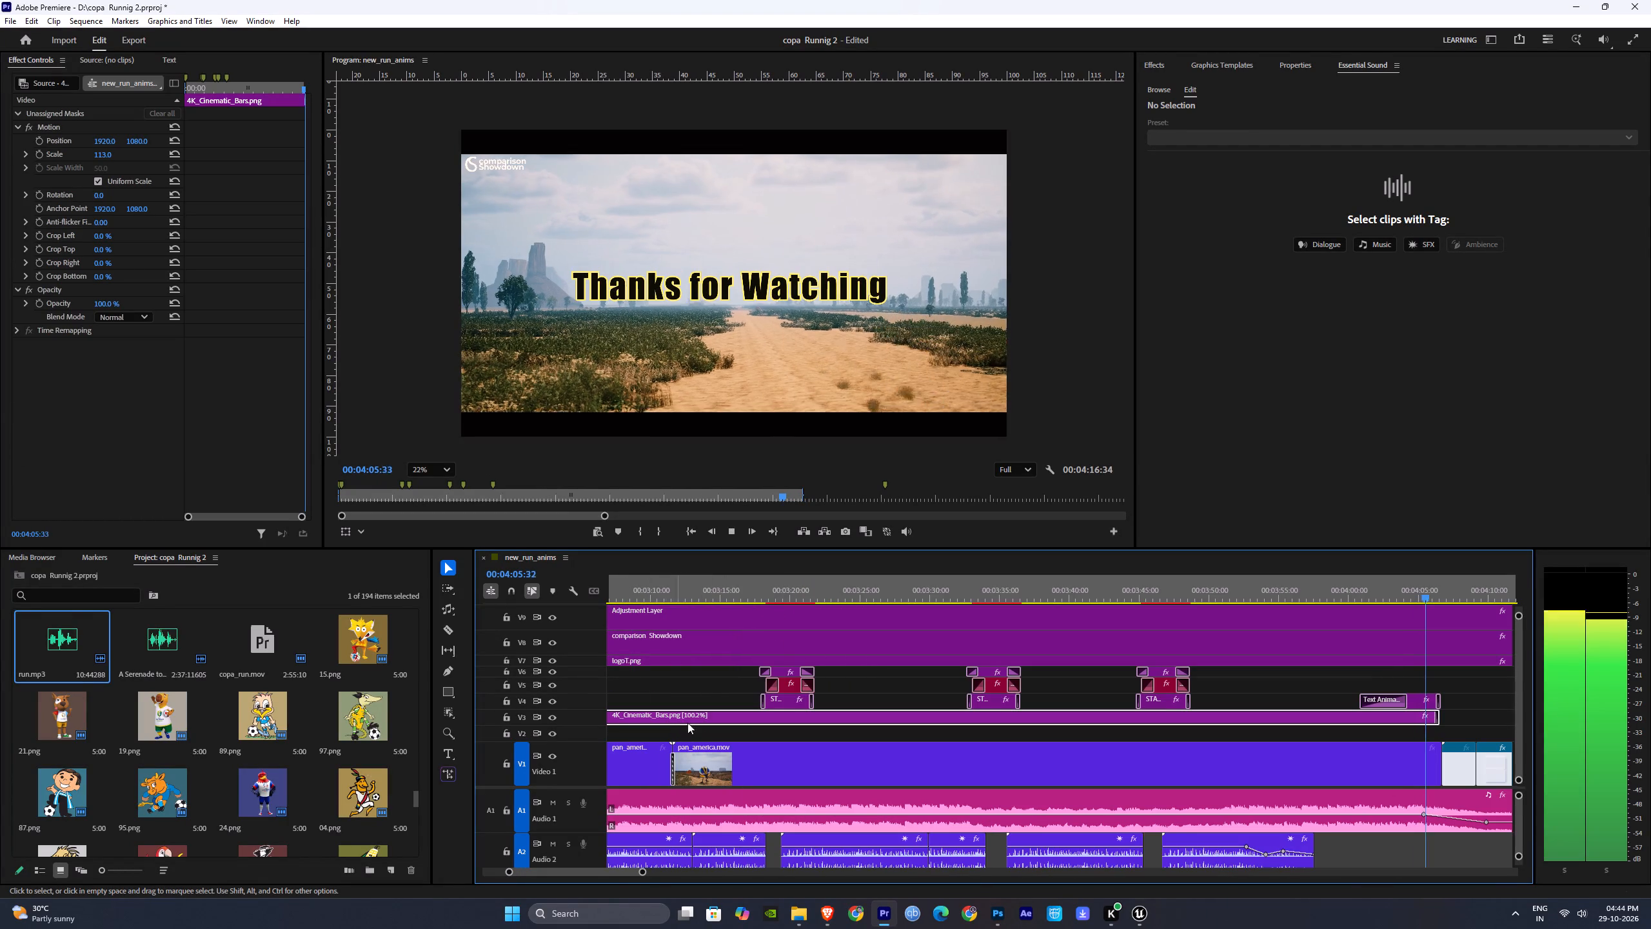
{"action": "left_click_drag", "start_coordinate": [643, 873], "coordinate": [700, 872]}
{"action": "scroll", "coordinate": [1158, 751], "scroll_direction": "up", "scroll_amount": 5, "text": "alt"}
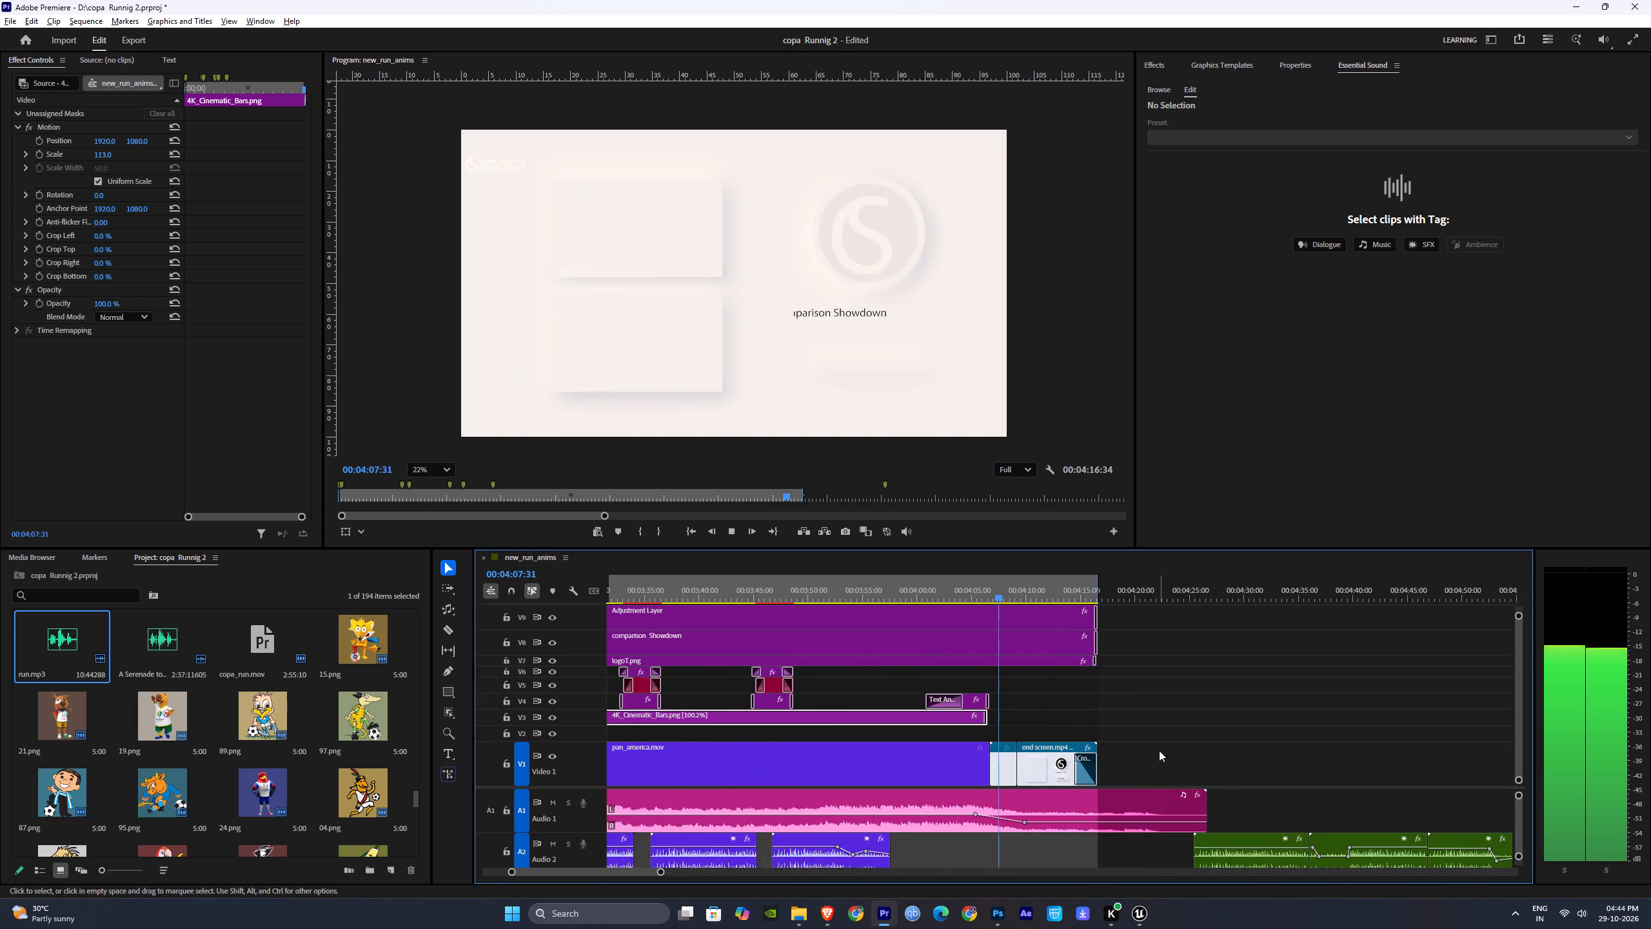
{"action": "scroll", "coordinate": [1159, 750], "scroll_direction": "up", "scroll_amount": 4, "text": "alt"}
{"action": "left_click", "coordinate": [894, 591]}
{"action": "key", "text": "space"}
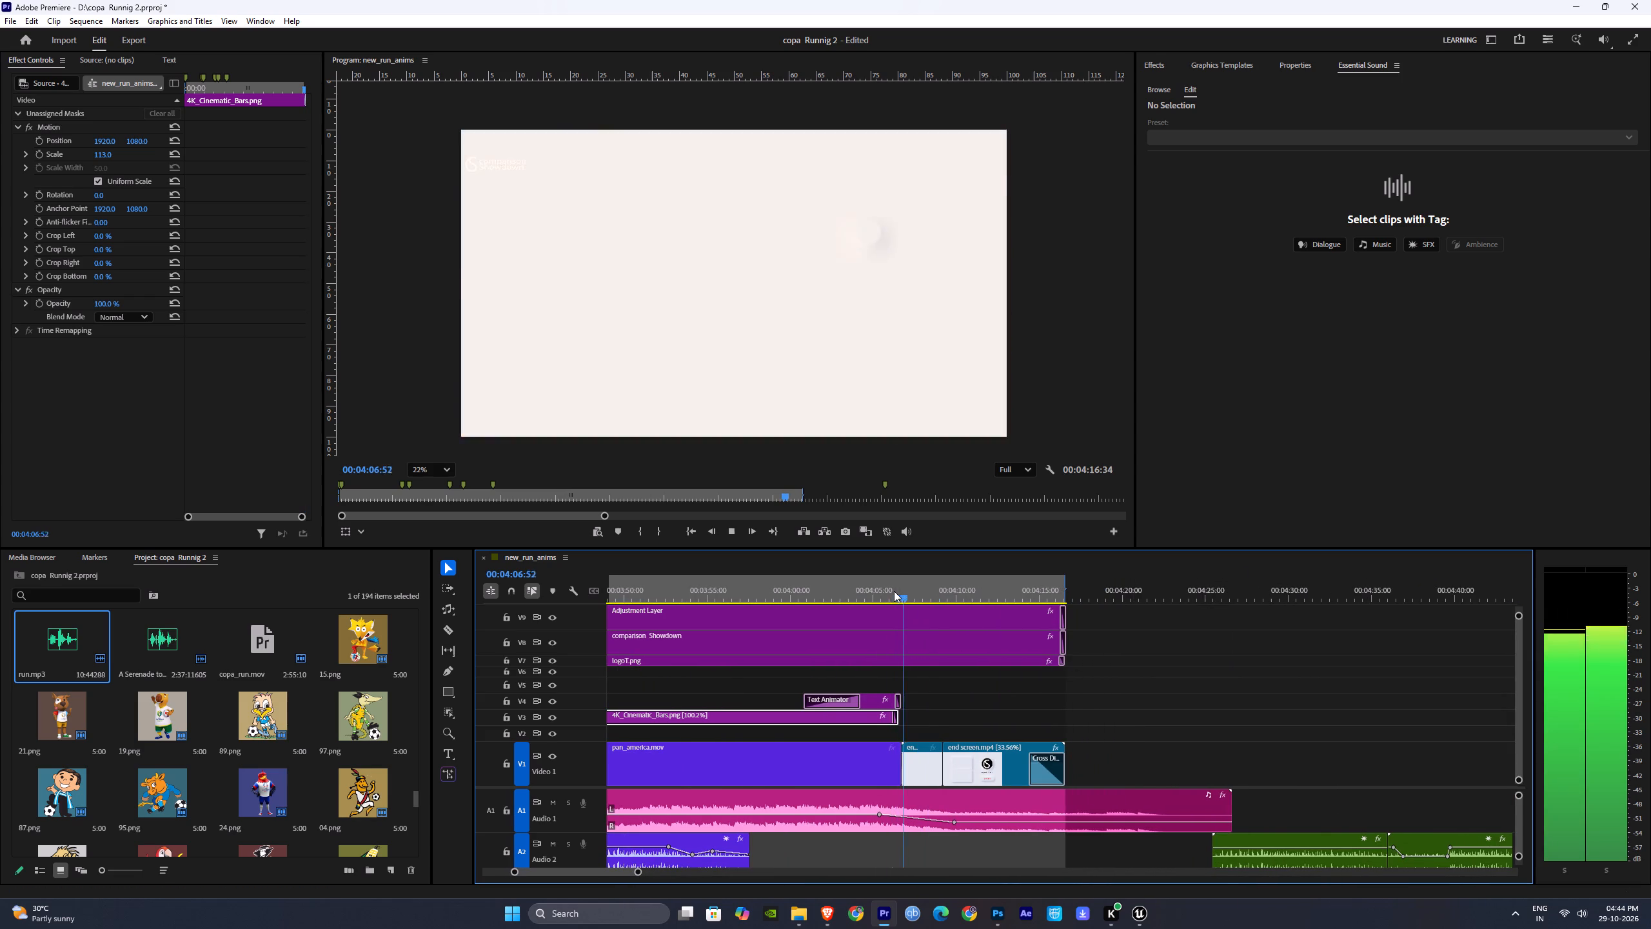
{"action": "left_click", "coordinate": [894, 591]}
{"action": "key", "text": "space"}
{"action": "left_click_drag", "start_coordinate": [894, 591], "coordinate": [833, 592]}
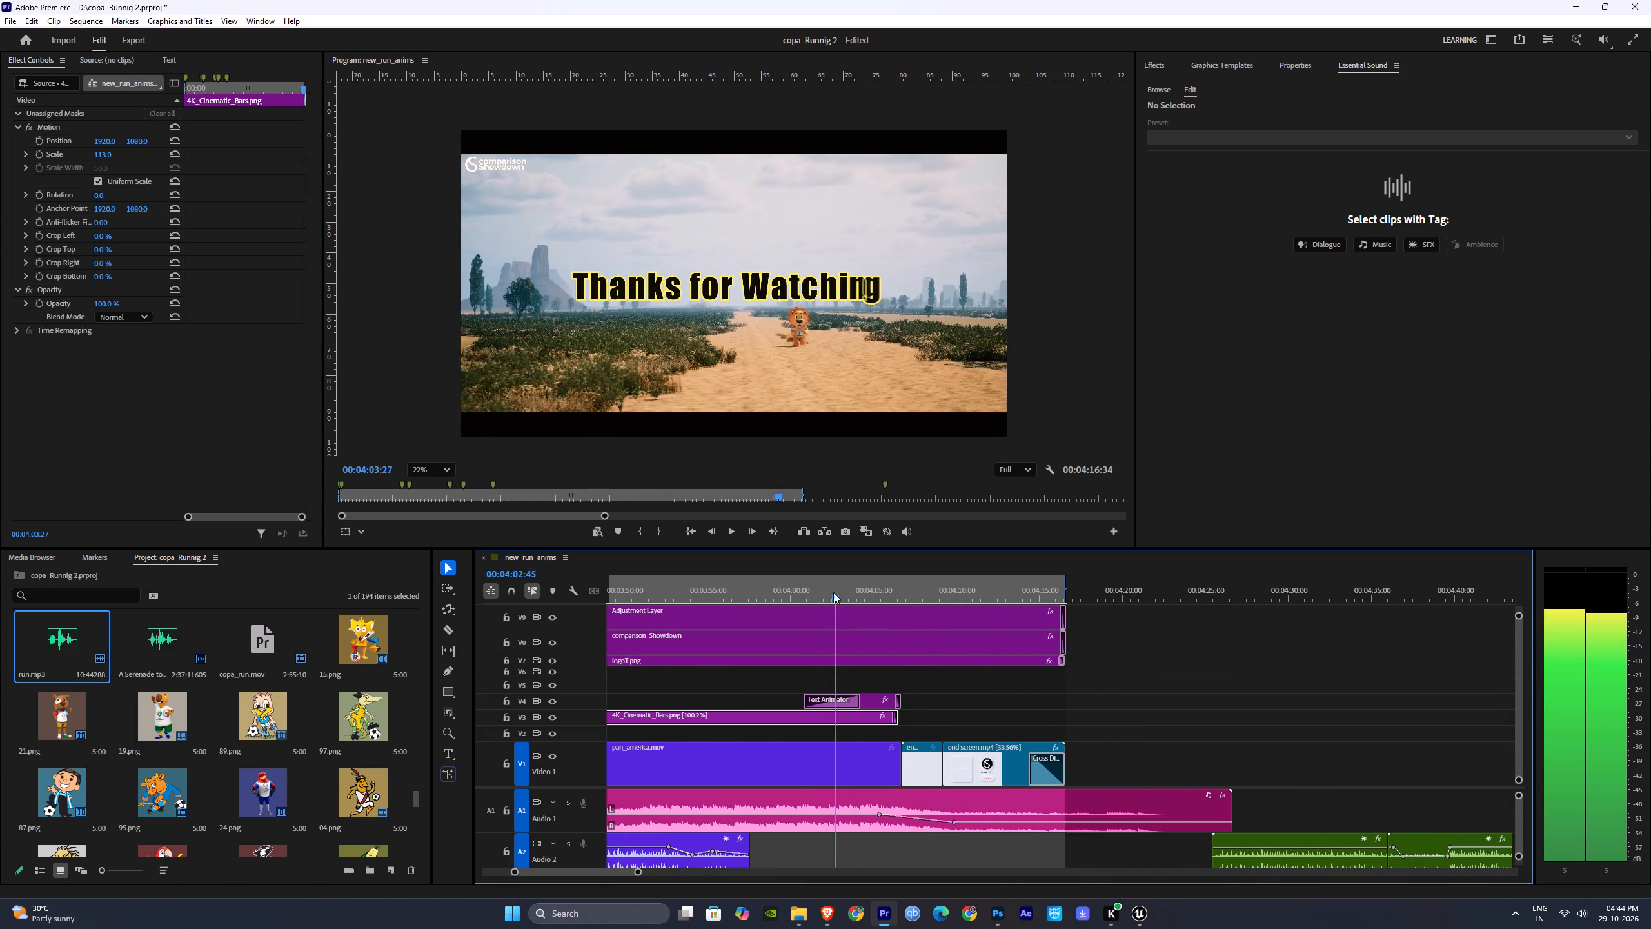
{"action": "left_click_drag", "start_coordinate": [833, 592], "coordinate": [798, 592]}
Trim the end of the cinematic bars back to about 4:01, where the Thanks for Watching title begins.
{"action": "scroll", "coordinate": [818, 710], "scroll_direction": "up", "scroll_amount": 6, "text": "alt"}
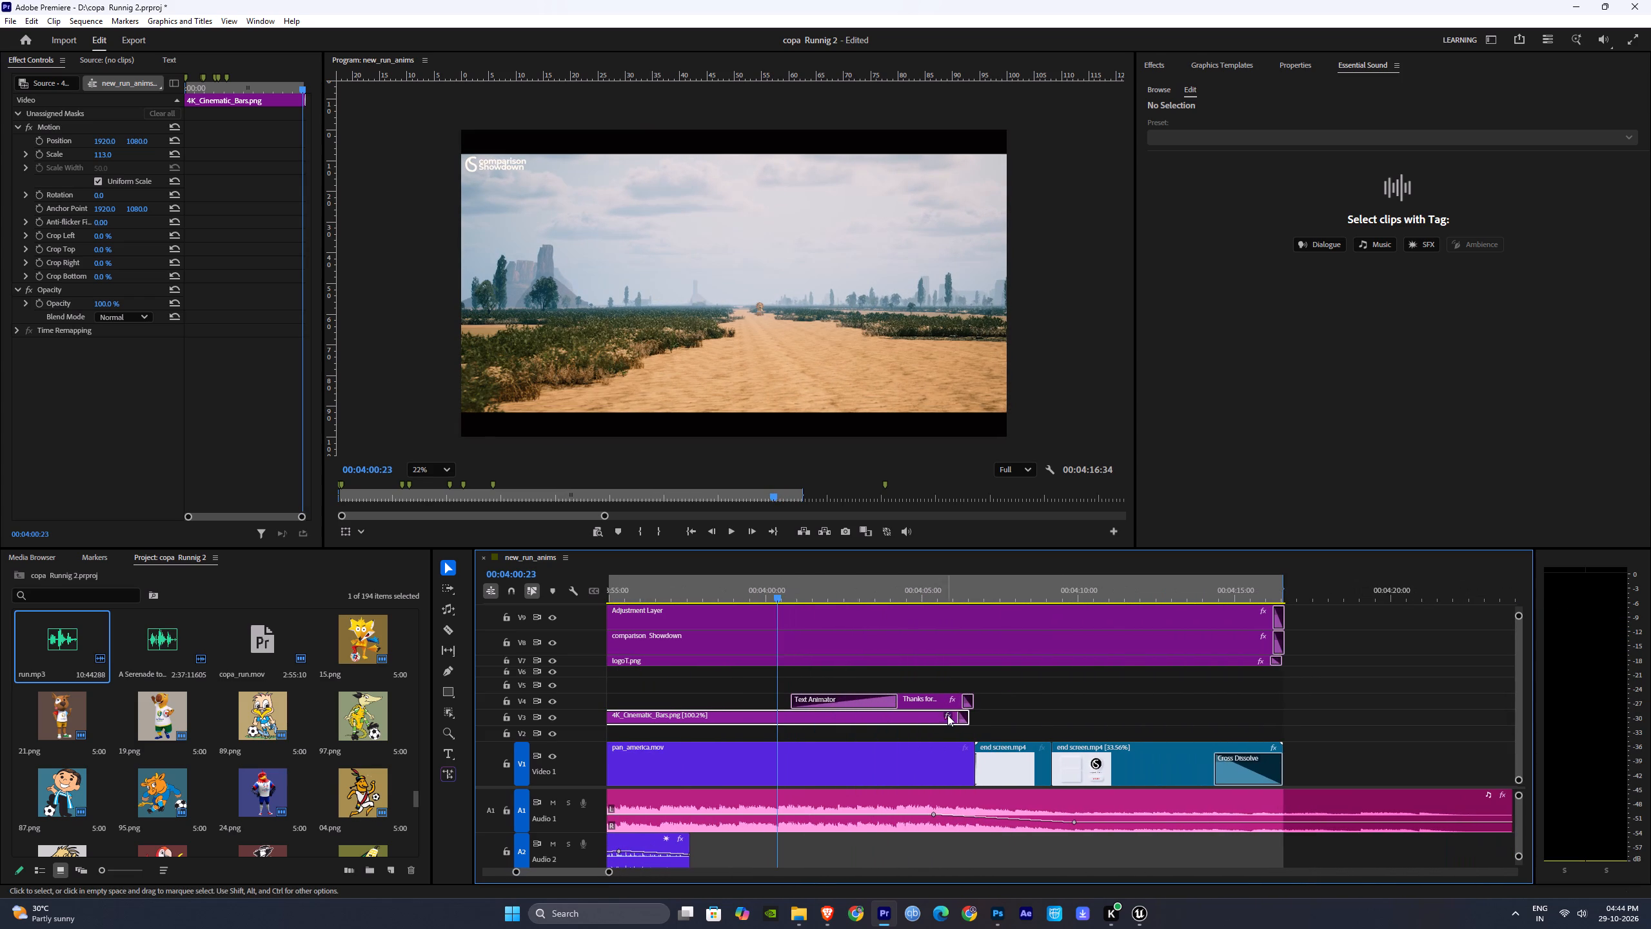
{"action": "left_click_drag", "start_coordinate": [973, 715], "coordinate": [798, 726]}
{"action": "left_click", "coordinate": [813, 726]}
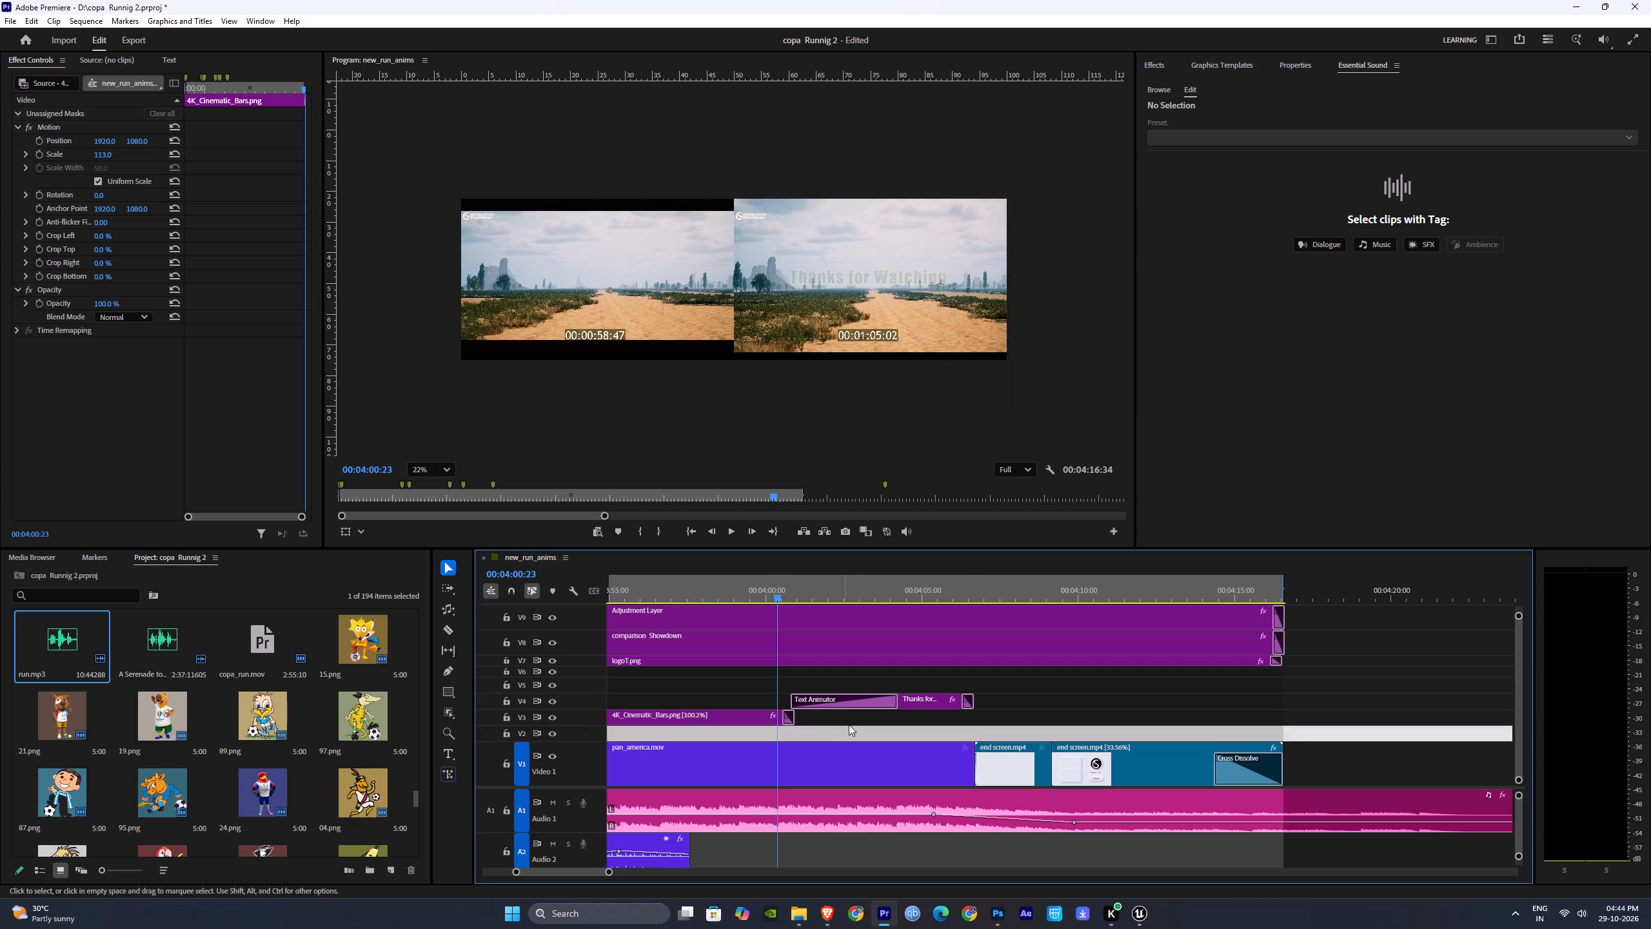
{"action": "left_click", "coordinate": [855, 721]}
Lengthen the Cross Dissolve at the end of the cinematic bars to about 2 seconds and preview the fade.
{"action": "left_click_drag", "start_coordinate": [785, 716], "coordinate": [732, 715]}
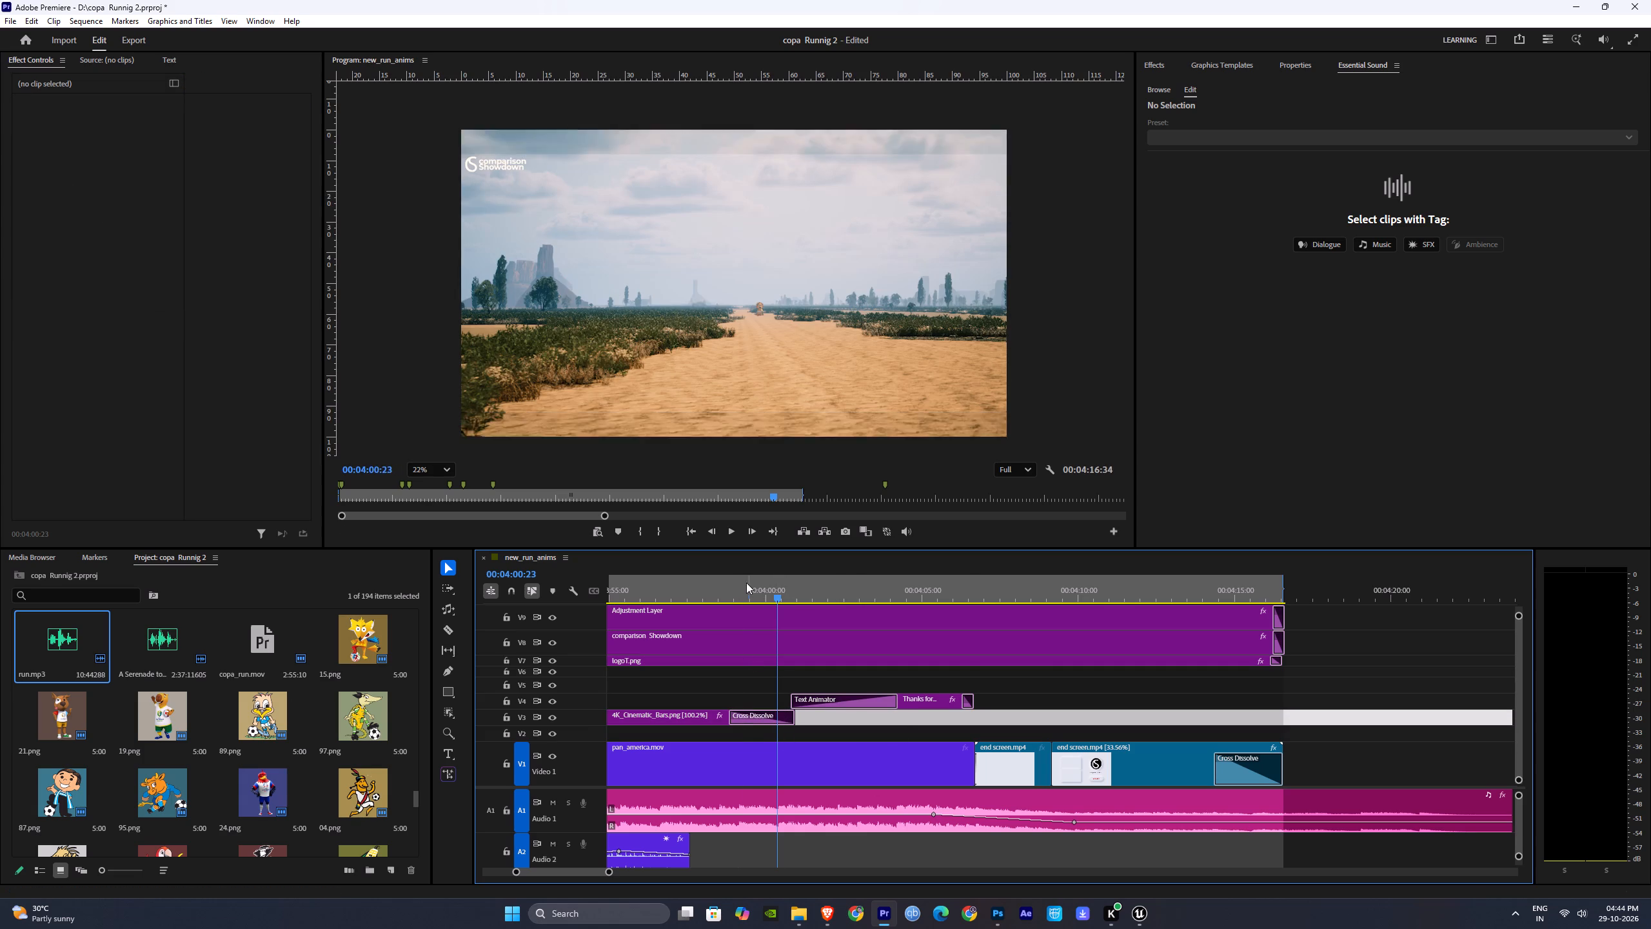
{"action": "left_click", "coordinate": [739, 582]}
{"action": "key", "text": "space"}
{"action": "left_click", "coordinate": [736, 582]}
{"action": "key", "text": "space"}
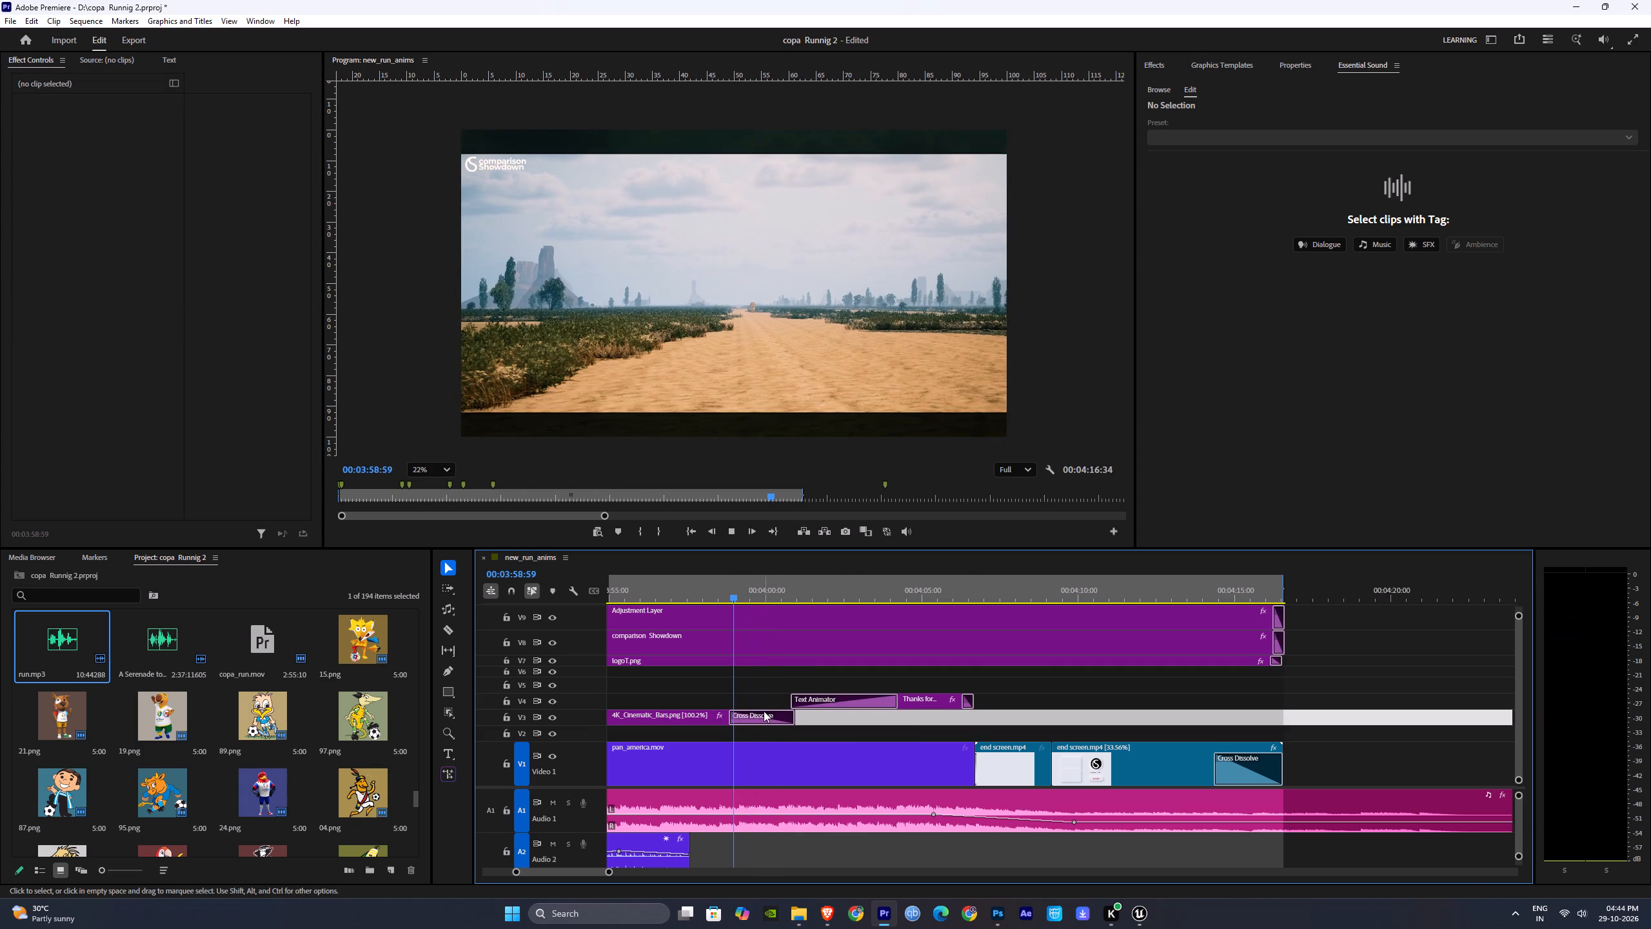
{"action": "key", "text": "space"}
Delete the Cross Dissolve at the end of the cinematic bars.
{"action": "left_click", "coordinate": [829, 723]}
{"action": "left_click", "coordinate": [780, 723]}
{"action": "left_click", "coordinate": [782, 721]}
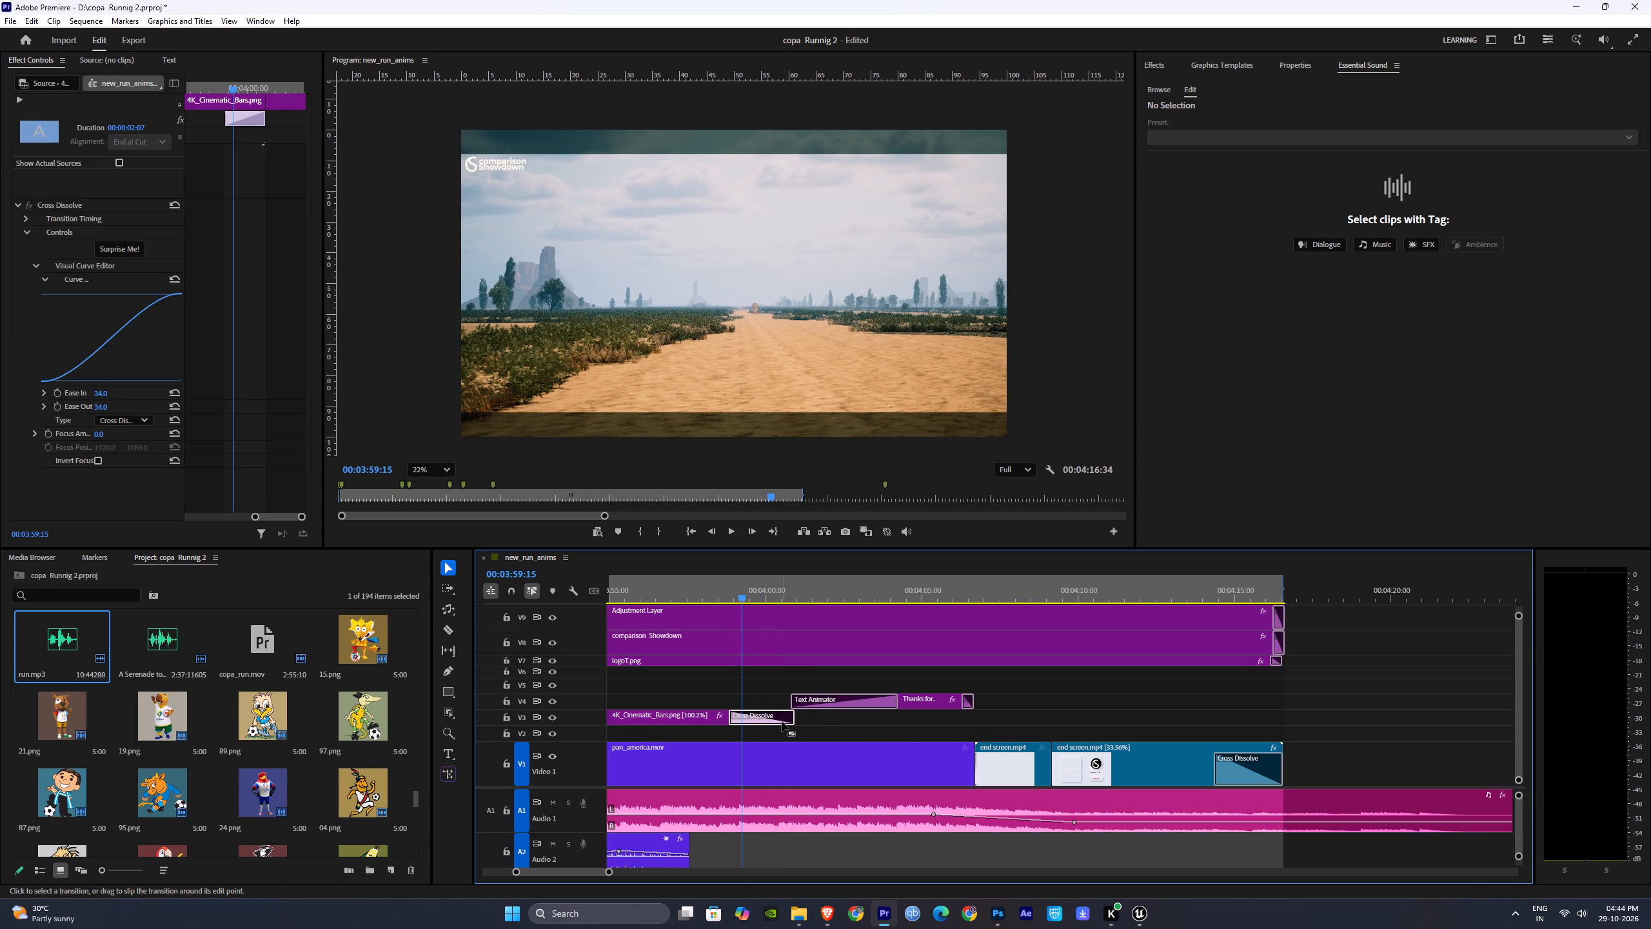
{"action": "key", "text": "Delete"}
Keyframe the cinematic bars' Scale from 113 at 3:59:15 to 234 at 4:00:41 so they move out of frame.
{"action": "left_click", "coordinate": [723, 710]}
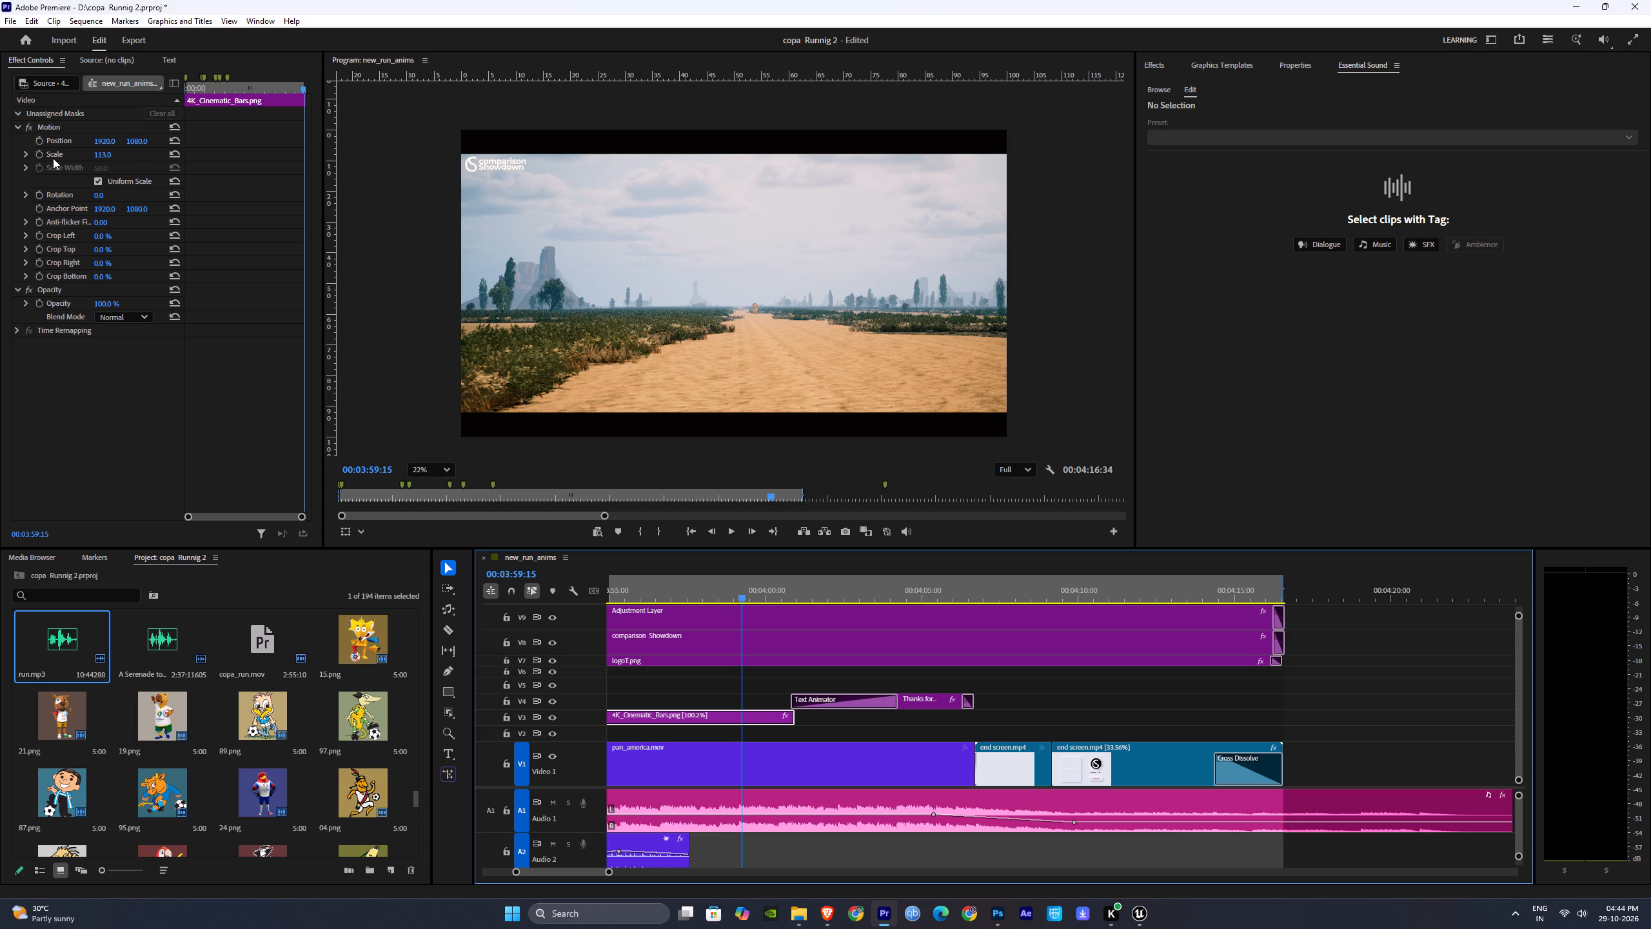
{"action": "left_click", "coordinate": [41, 157]}
{"action": "left_click_drag", "start_coordinate": [301, 518], "coordinate": [302, 518]}
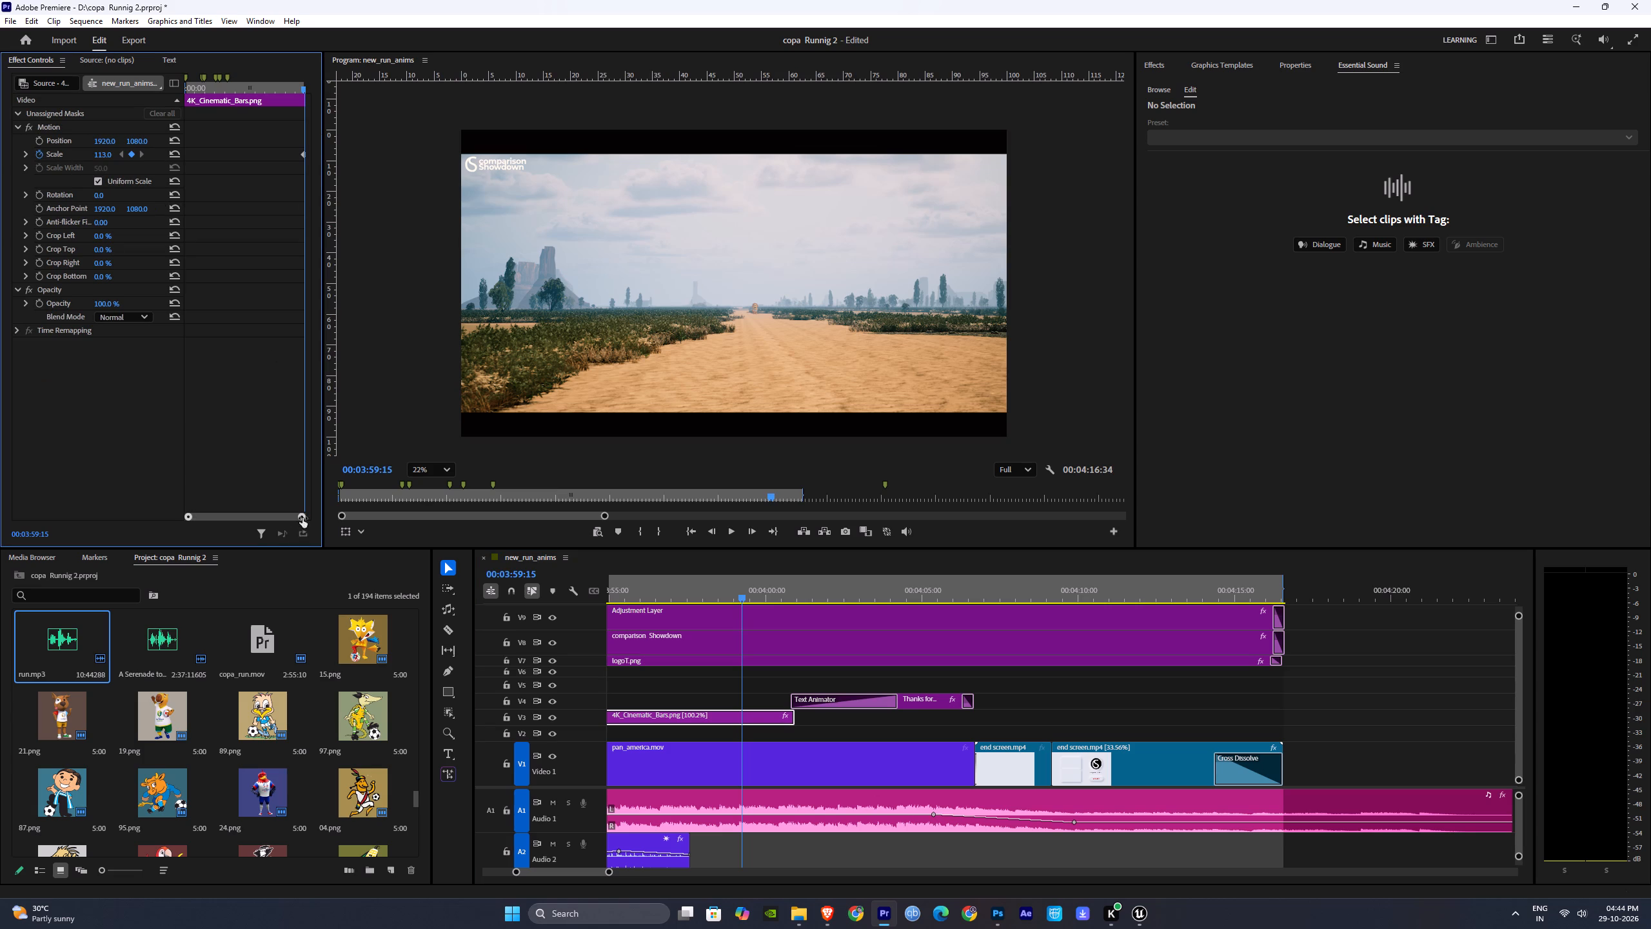
{"action": "left_click_drag", "start_coordinate": [302, 518], "coordinate": [310, 518]}
{"action": "left_click_drag", "start_coordinate": [758, 594], "coordinate": [788, 606]}
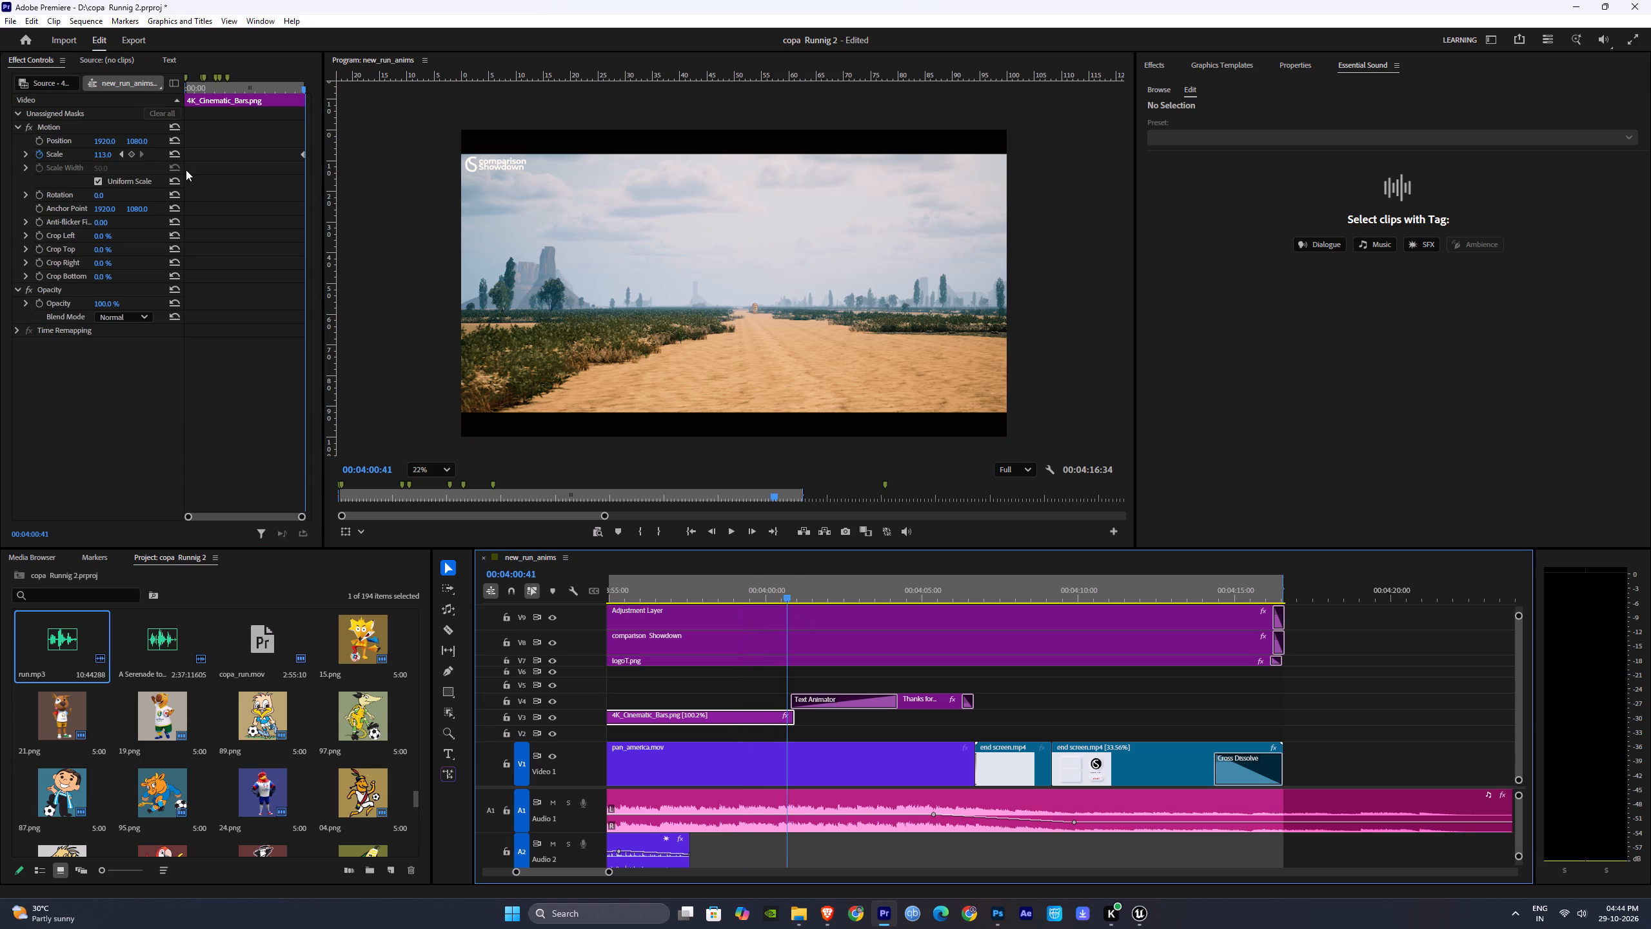
{"action": "left_click_drag", "start_coordinate": [103, 155], "coordinate": [148, 160]}
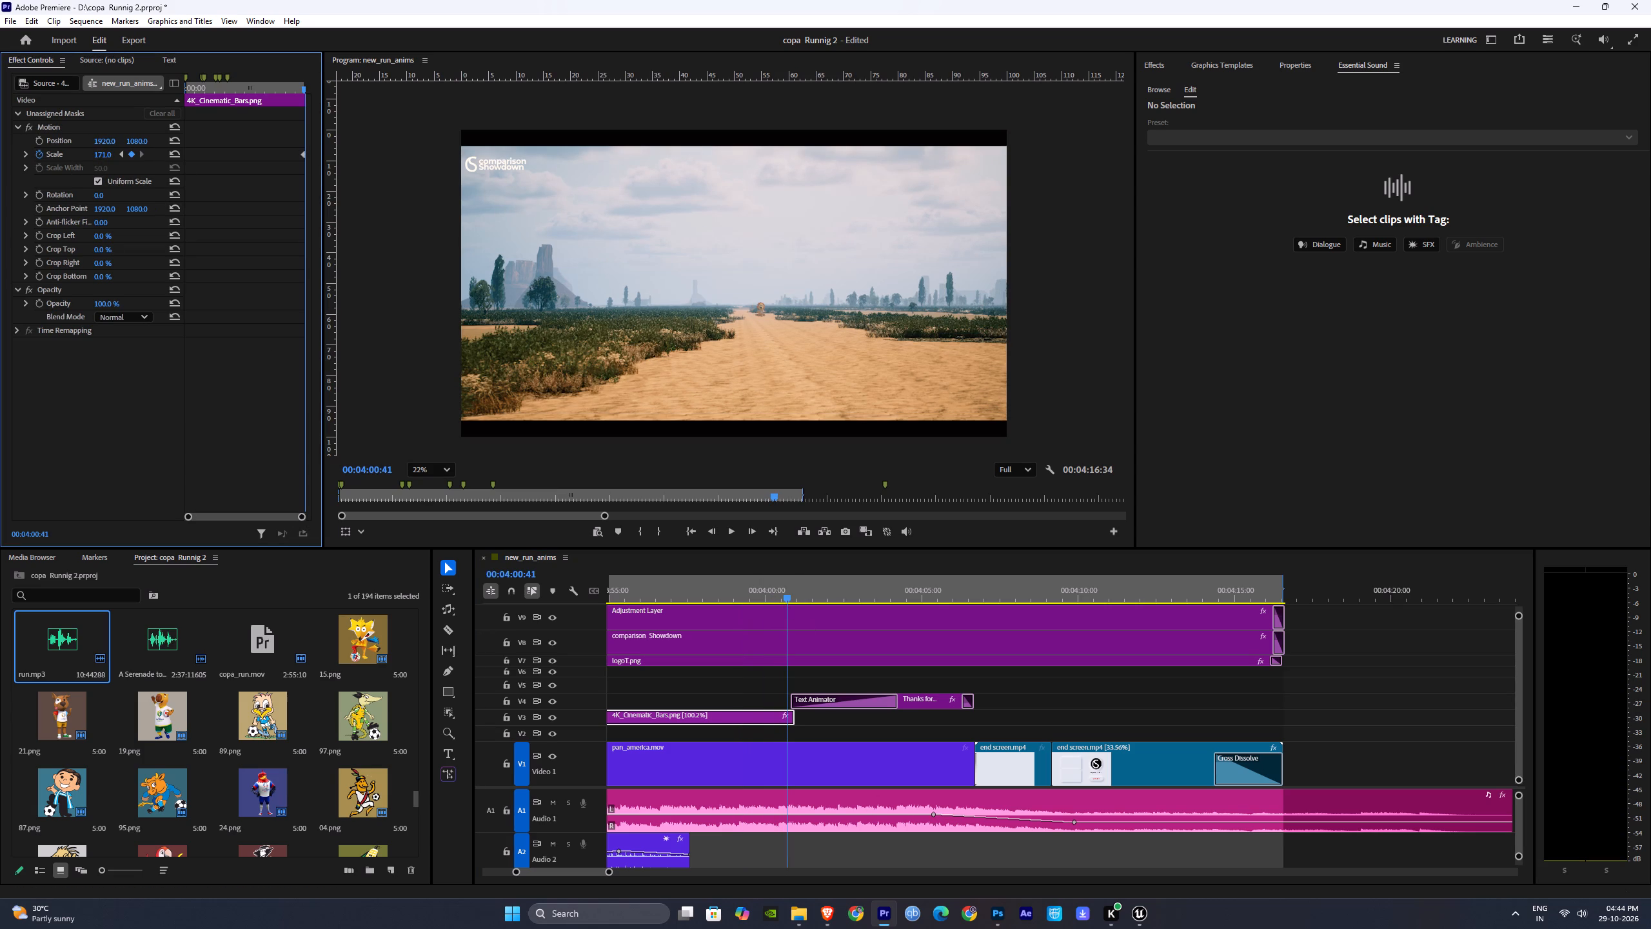
{"action": "left_click_drag", "start_coordinate": [148, 160], "coordinate": [186, 168]}
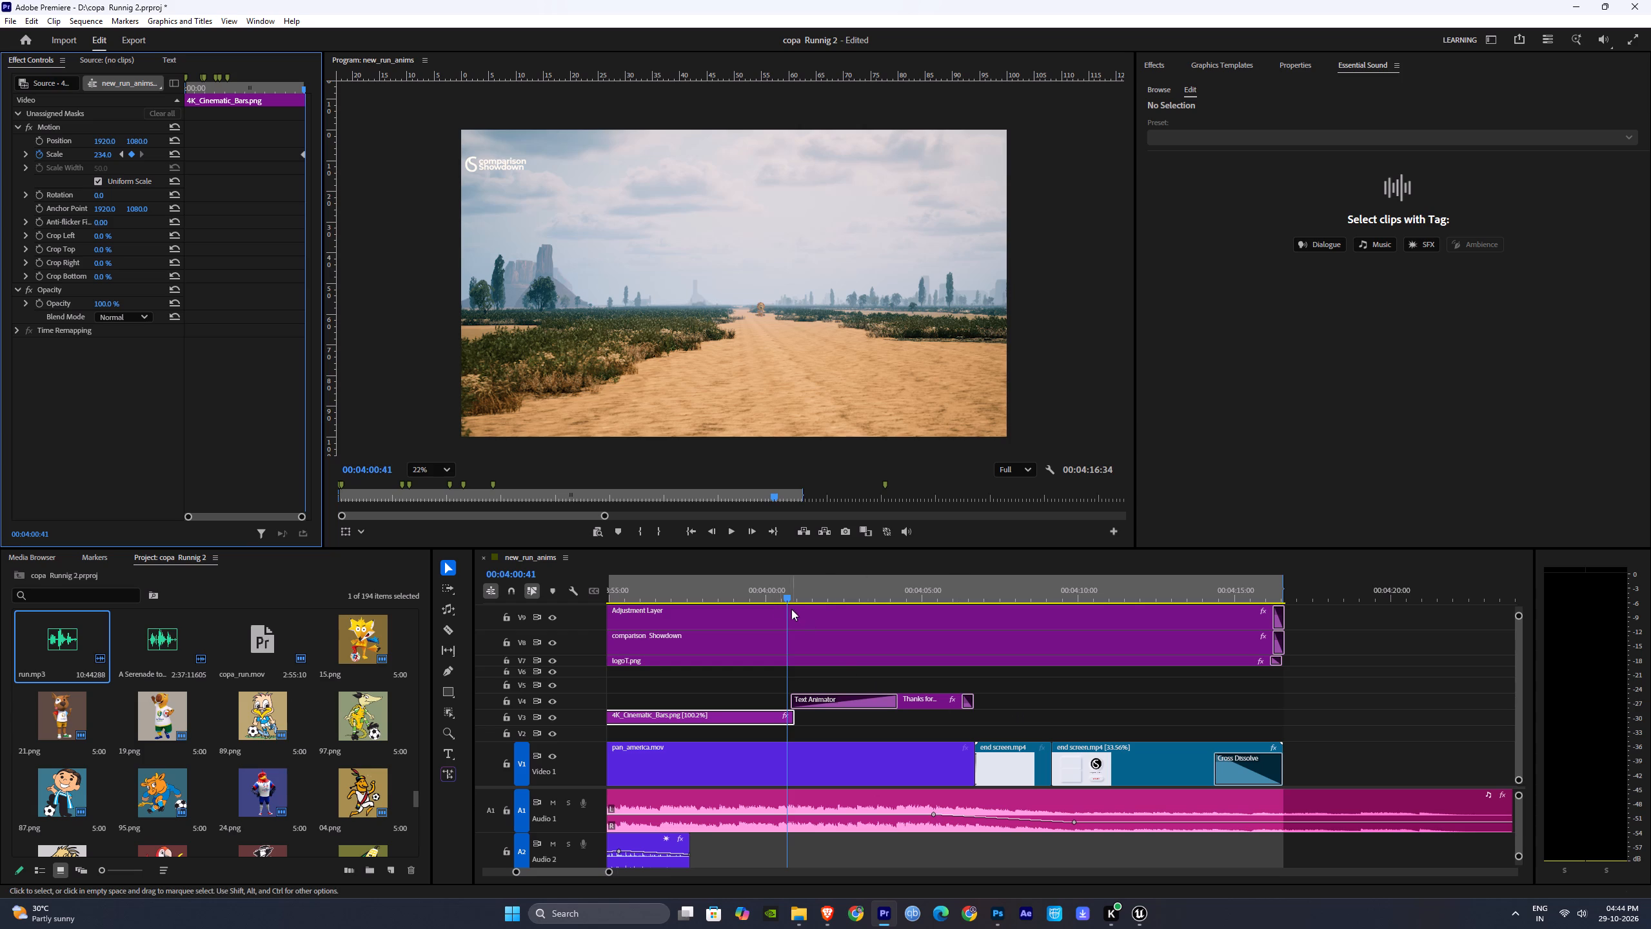
Play the cinematic bars' scale animation repeatedly between about 3:58 and 4:01 to check how they leave the frame.
{"action": "left_click", "coordinate": [770, 595]}
{"action": "key", "text": "space"}
{"action": "left_click_drag", "start_coordinate": [769, 593], "coordinate": [725, 593]}
{"action": "key", "text": "space"}
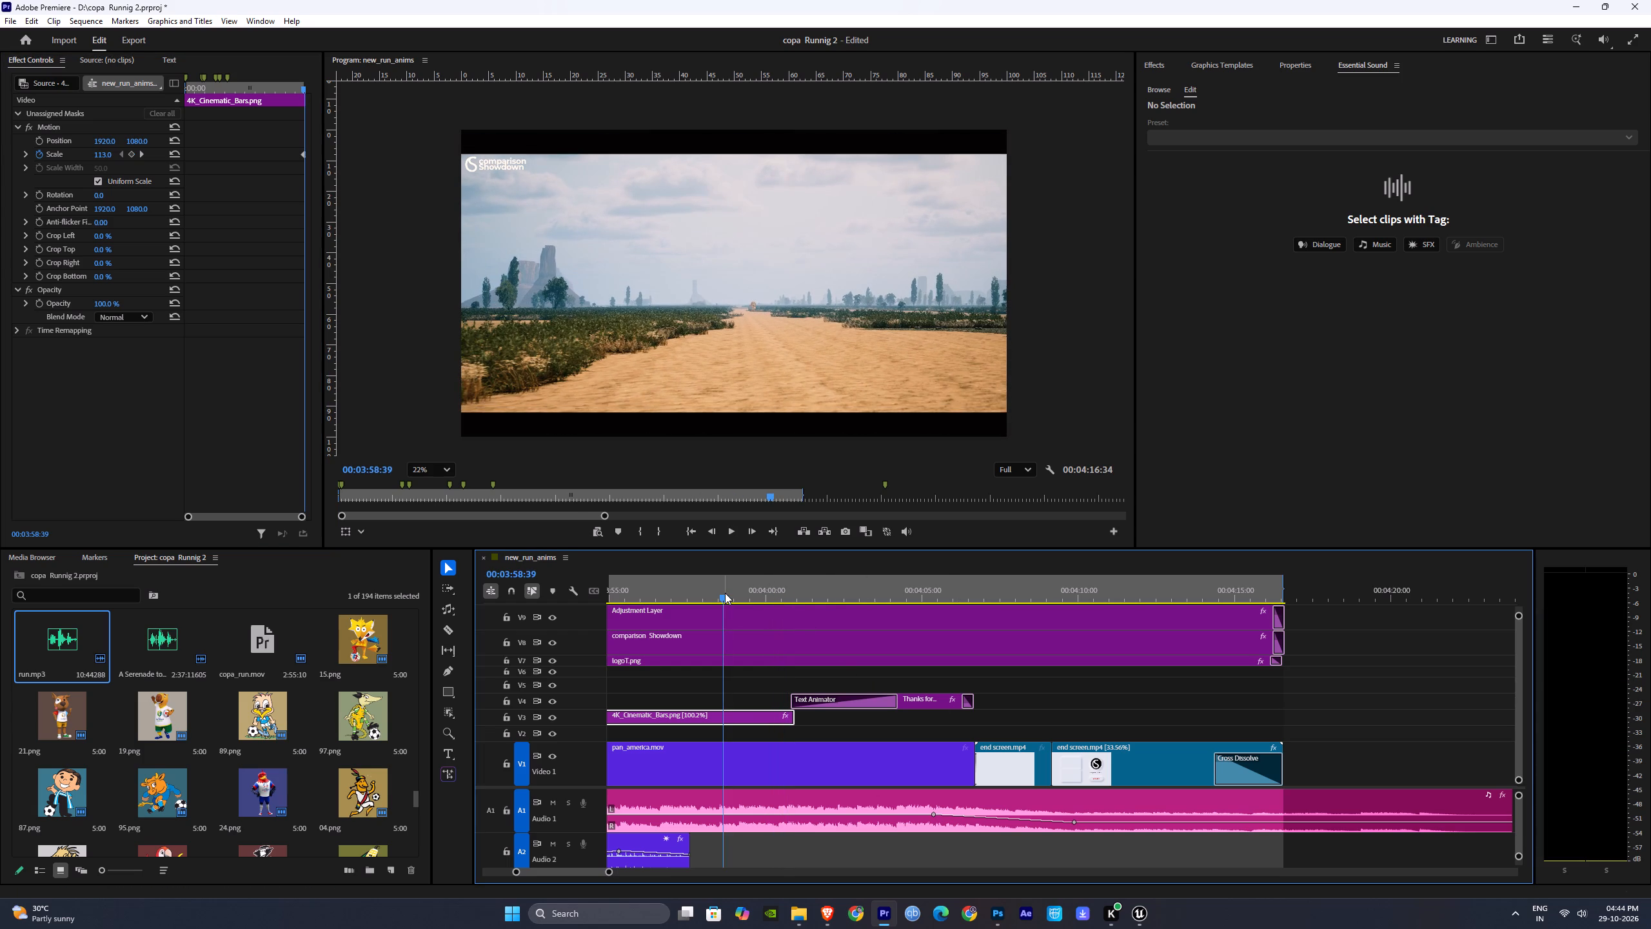
{"action": "key", "text": "space"}
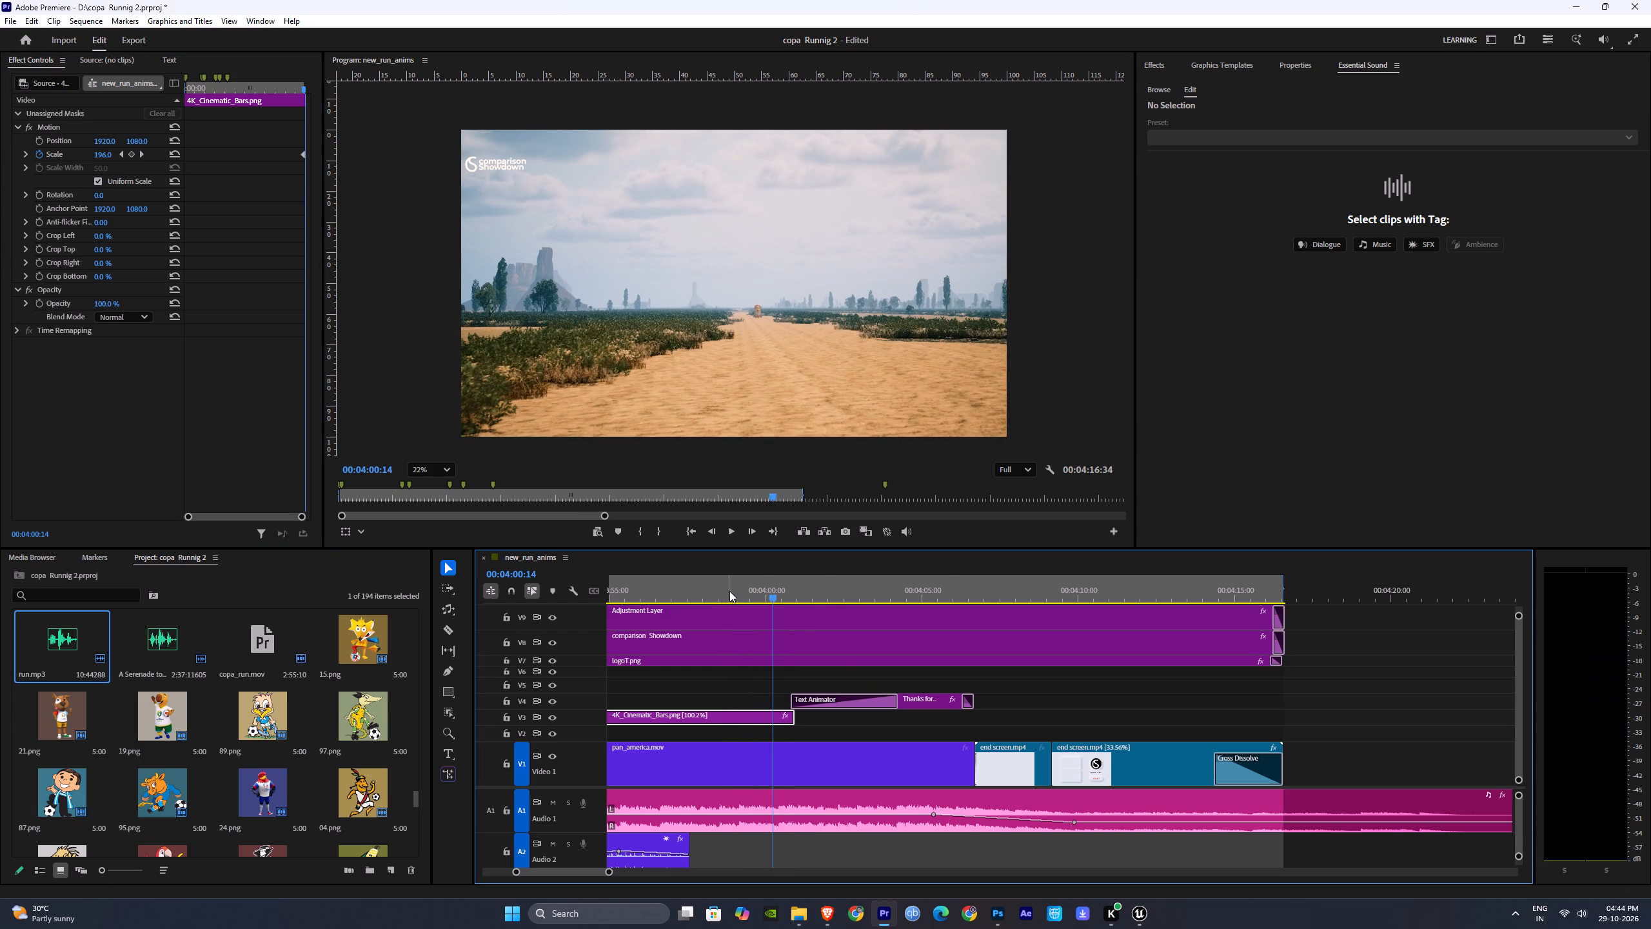
{"action": "key", "text": "space"}
{"action": "key", "text": "space"}
{"action": "left_click", "coordinate": [770, 595]}
{"action": "key", "text": "space"}
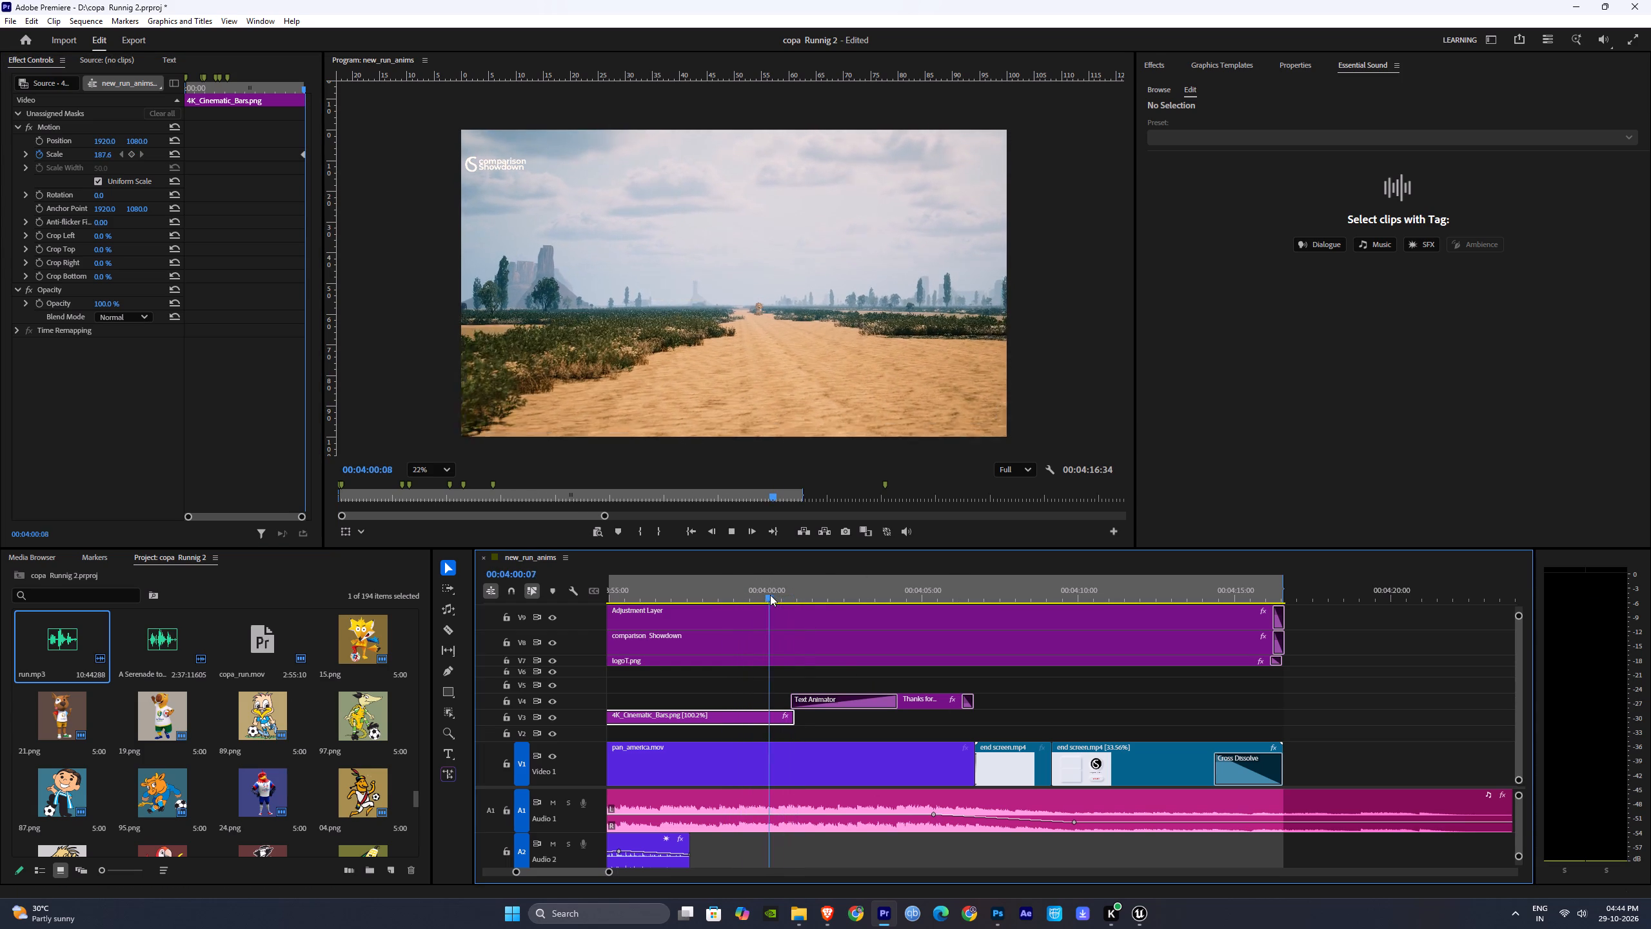
{"action": "key", "text": "space"}
Trim the ends of the comparison Showdown title and logo overlay together to about 4:03, and play from just before the Thanks for Watching title.
{"action": "left_click_drag", "start_coordinate": [1298, 695], "coordinate": [1258, 652]}
{"action": "left_click_drag", "start_coordinate": [1289, 644], "coordinate": [867, 692]}
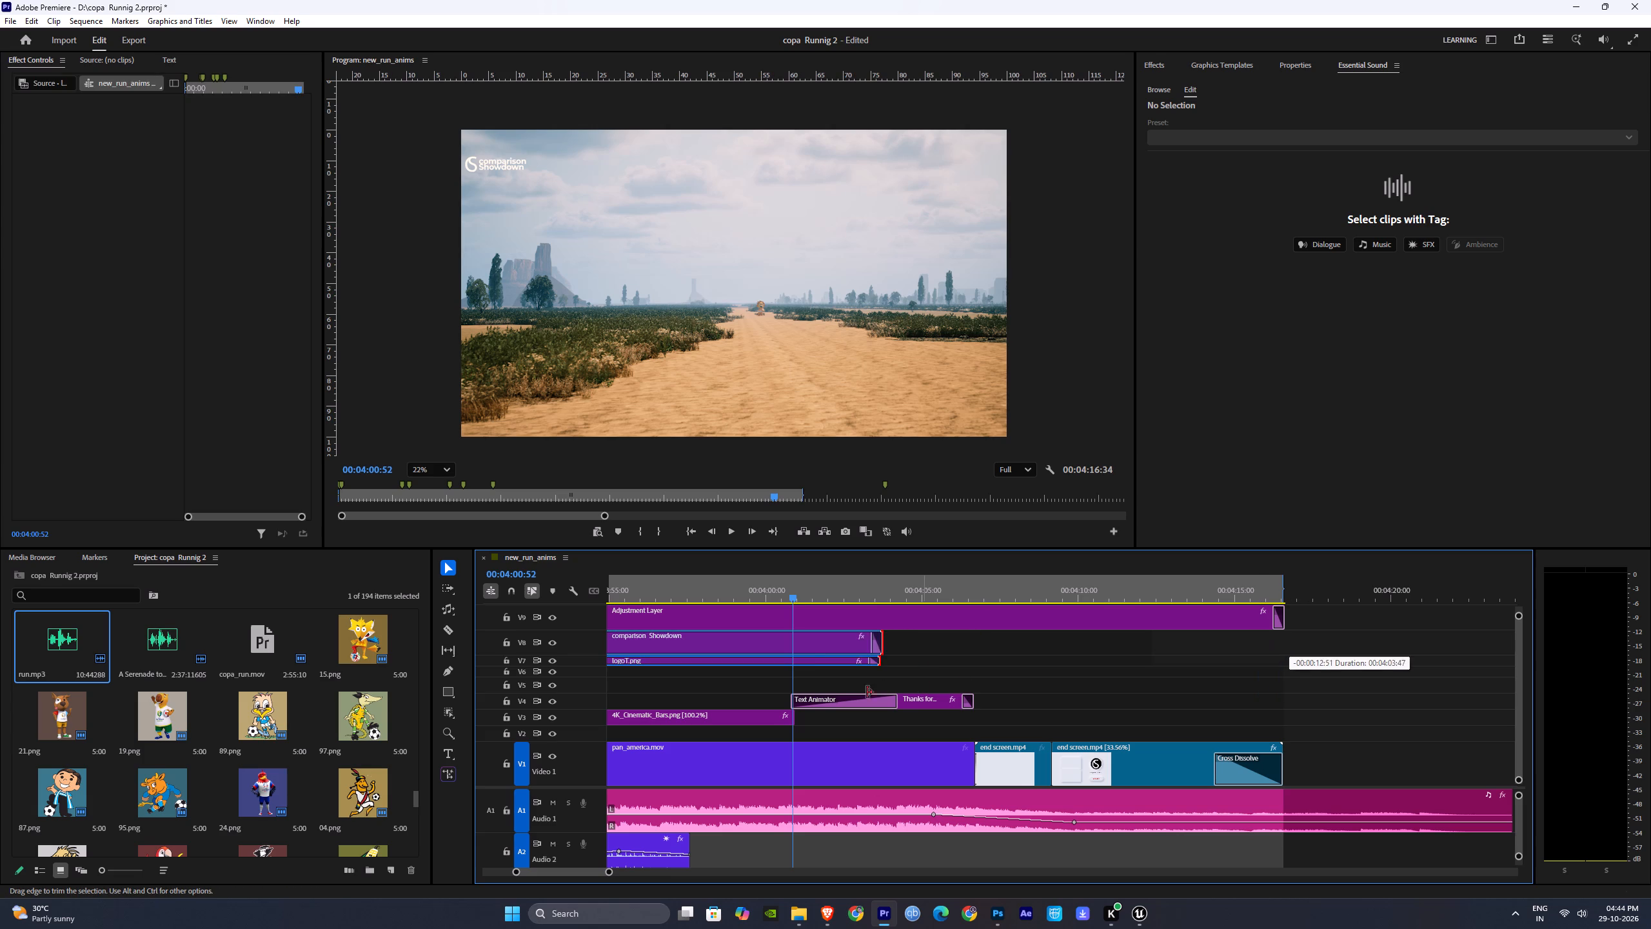
{"action": "left_click_drag", "start_coordinate": [867, 692], "coordinate": [888, 700]}
{"action": "left_click_drag", "start_coordinate": [797, 594], "coordinate": [786, 594]}
{"action": "key", "text": "space"}
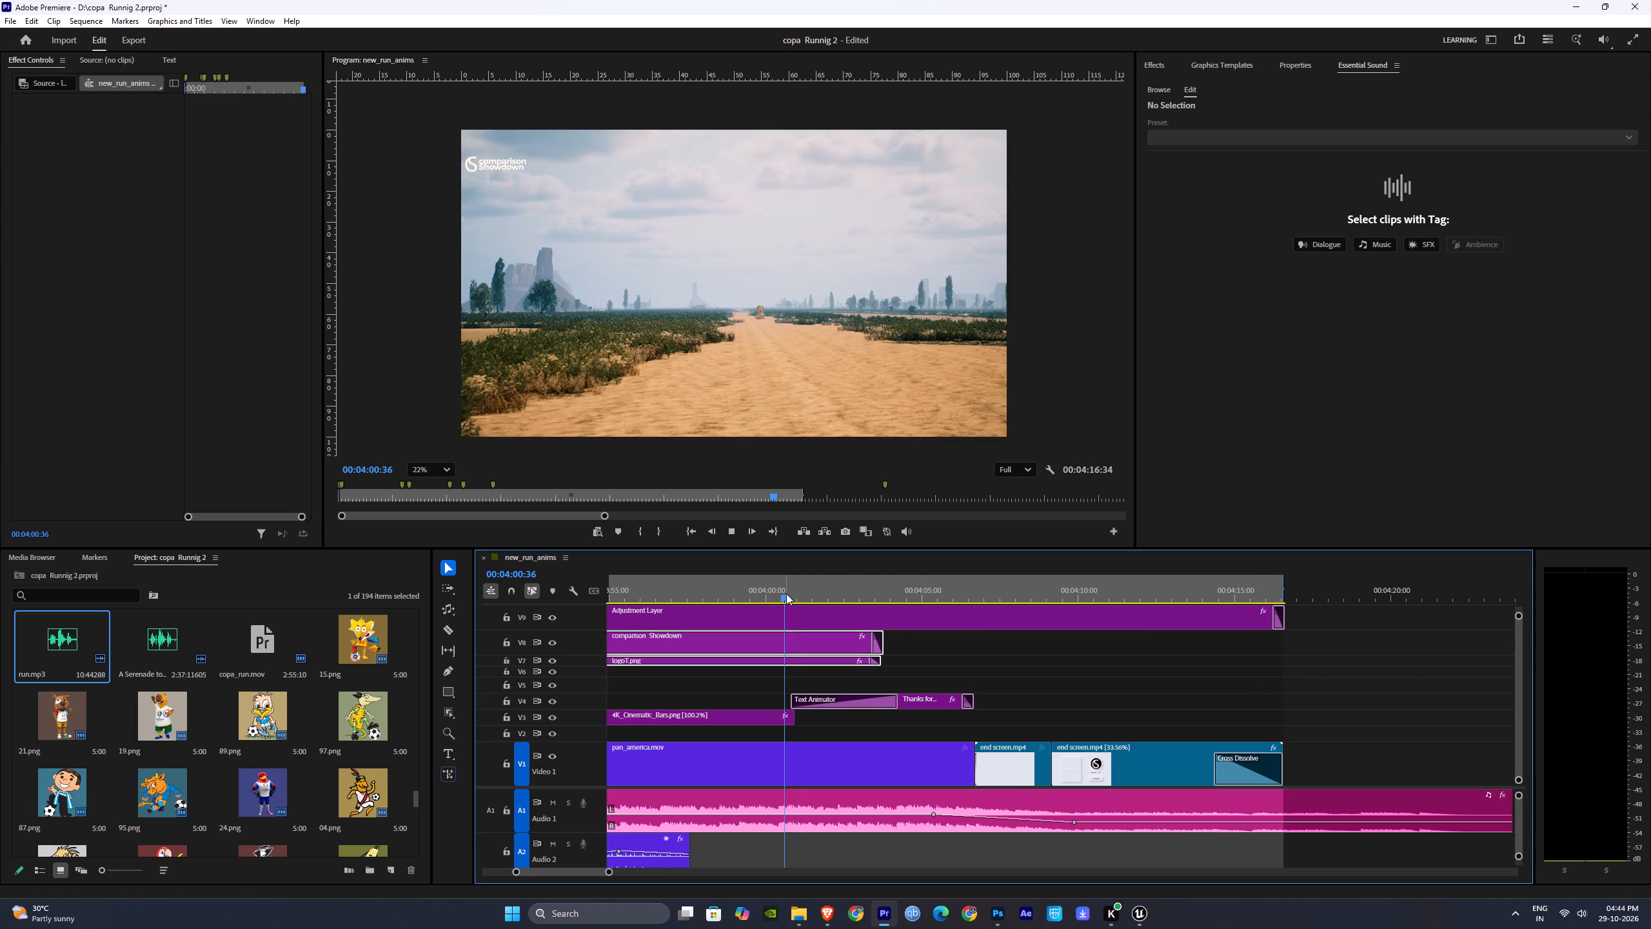
Lengthen the ending Cross Dissolves on the logo overlay and comparison Showdown title so both start at about 4:01, and play the result.
{"action": "left_click", "coordinate": [960, 646]}
{"action": "left_click", "coordinate": [953, 642]}
{"action": "key", "text": "space"}
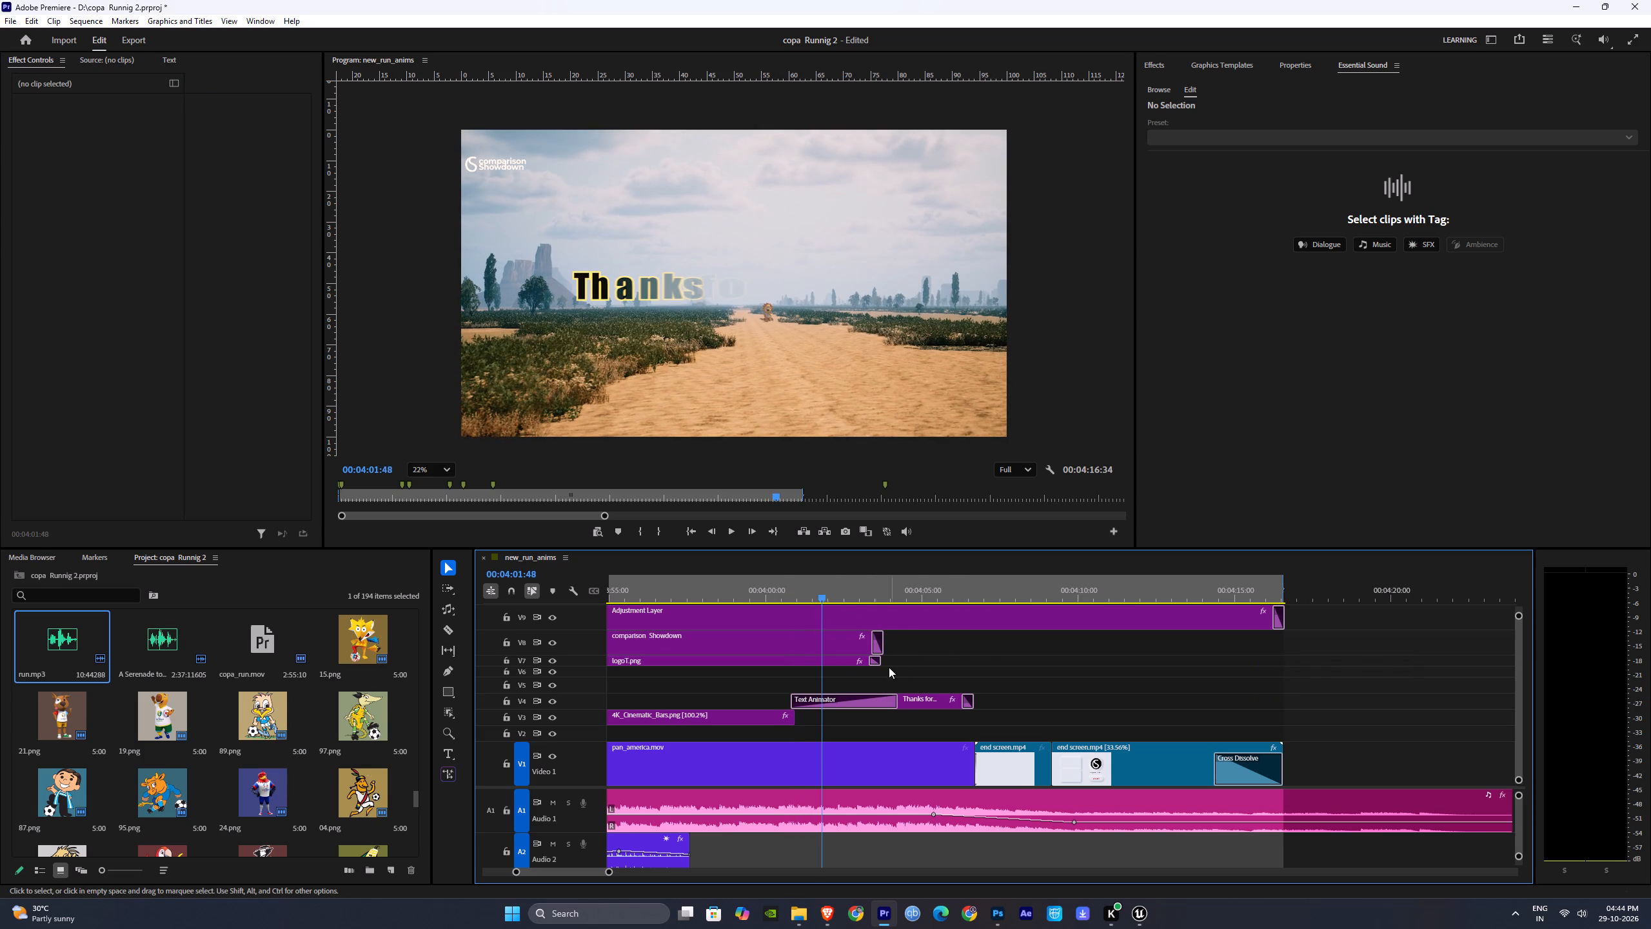
{"action": "left_click_drag", "start_coordinate": [872, 661], "coordinate": [800, 664]}
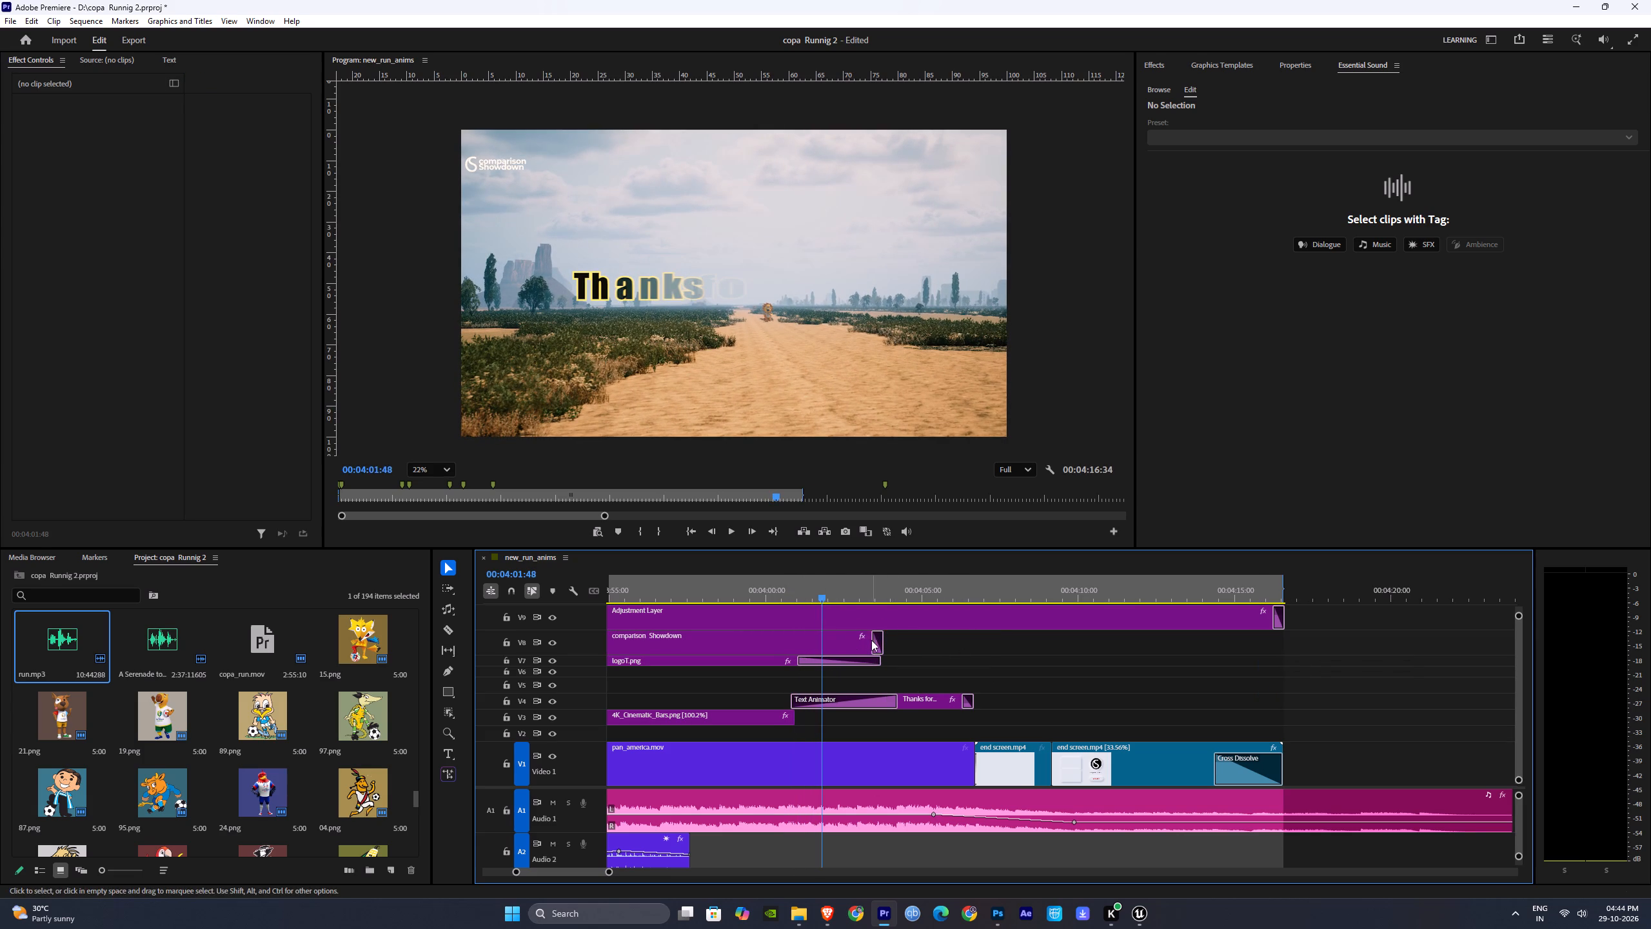
{"action": "left_click_drag", "start_coordinate": [873, 640], "coordinate": [800, 652]}
{"action": "left_click", "coordinate": [789, 581]}
{"action": "key", "text": "space"}
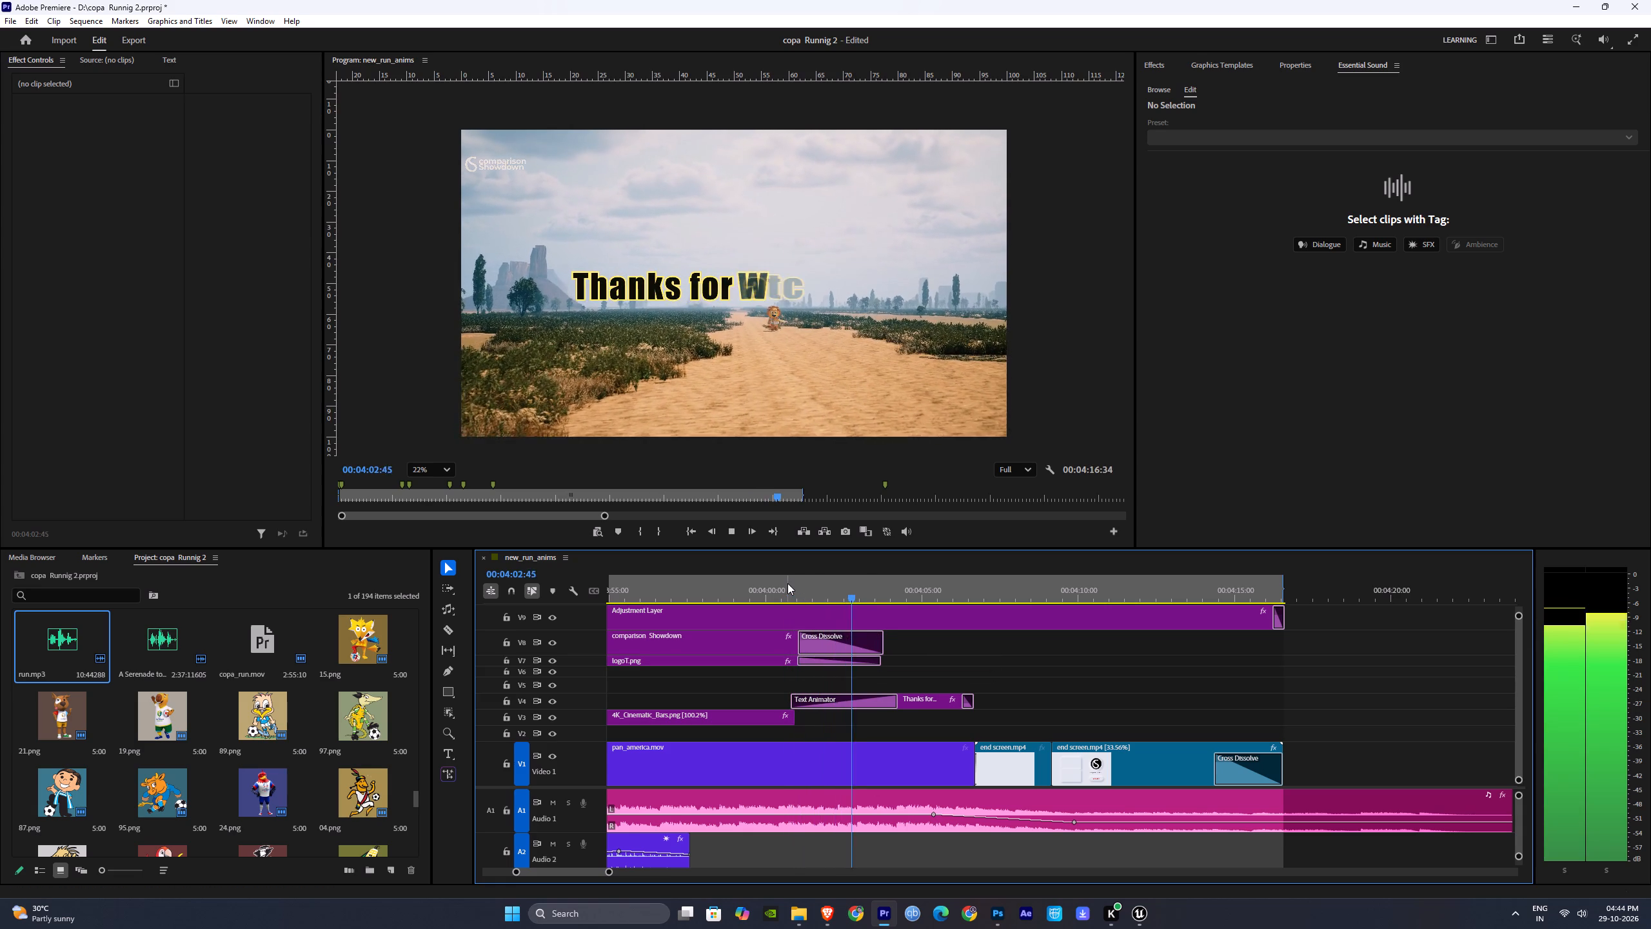
{"action": "left_click", "coordinate": [787, 583]}
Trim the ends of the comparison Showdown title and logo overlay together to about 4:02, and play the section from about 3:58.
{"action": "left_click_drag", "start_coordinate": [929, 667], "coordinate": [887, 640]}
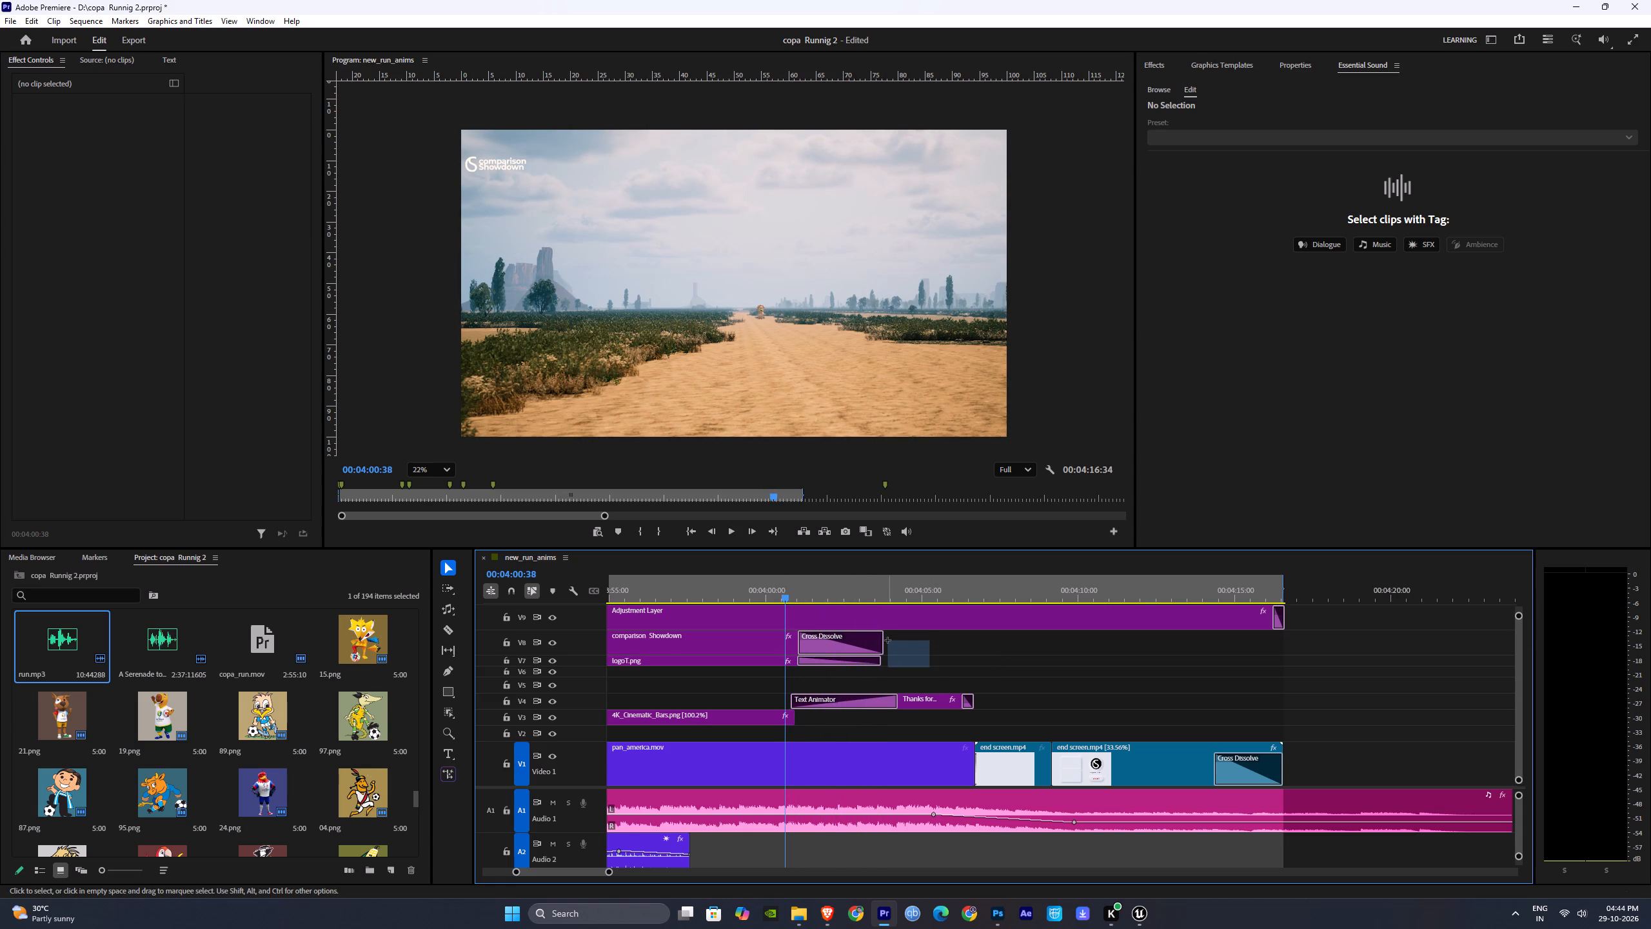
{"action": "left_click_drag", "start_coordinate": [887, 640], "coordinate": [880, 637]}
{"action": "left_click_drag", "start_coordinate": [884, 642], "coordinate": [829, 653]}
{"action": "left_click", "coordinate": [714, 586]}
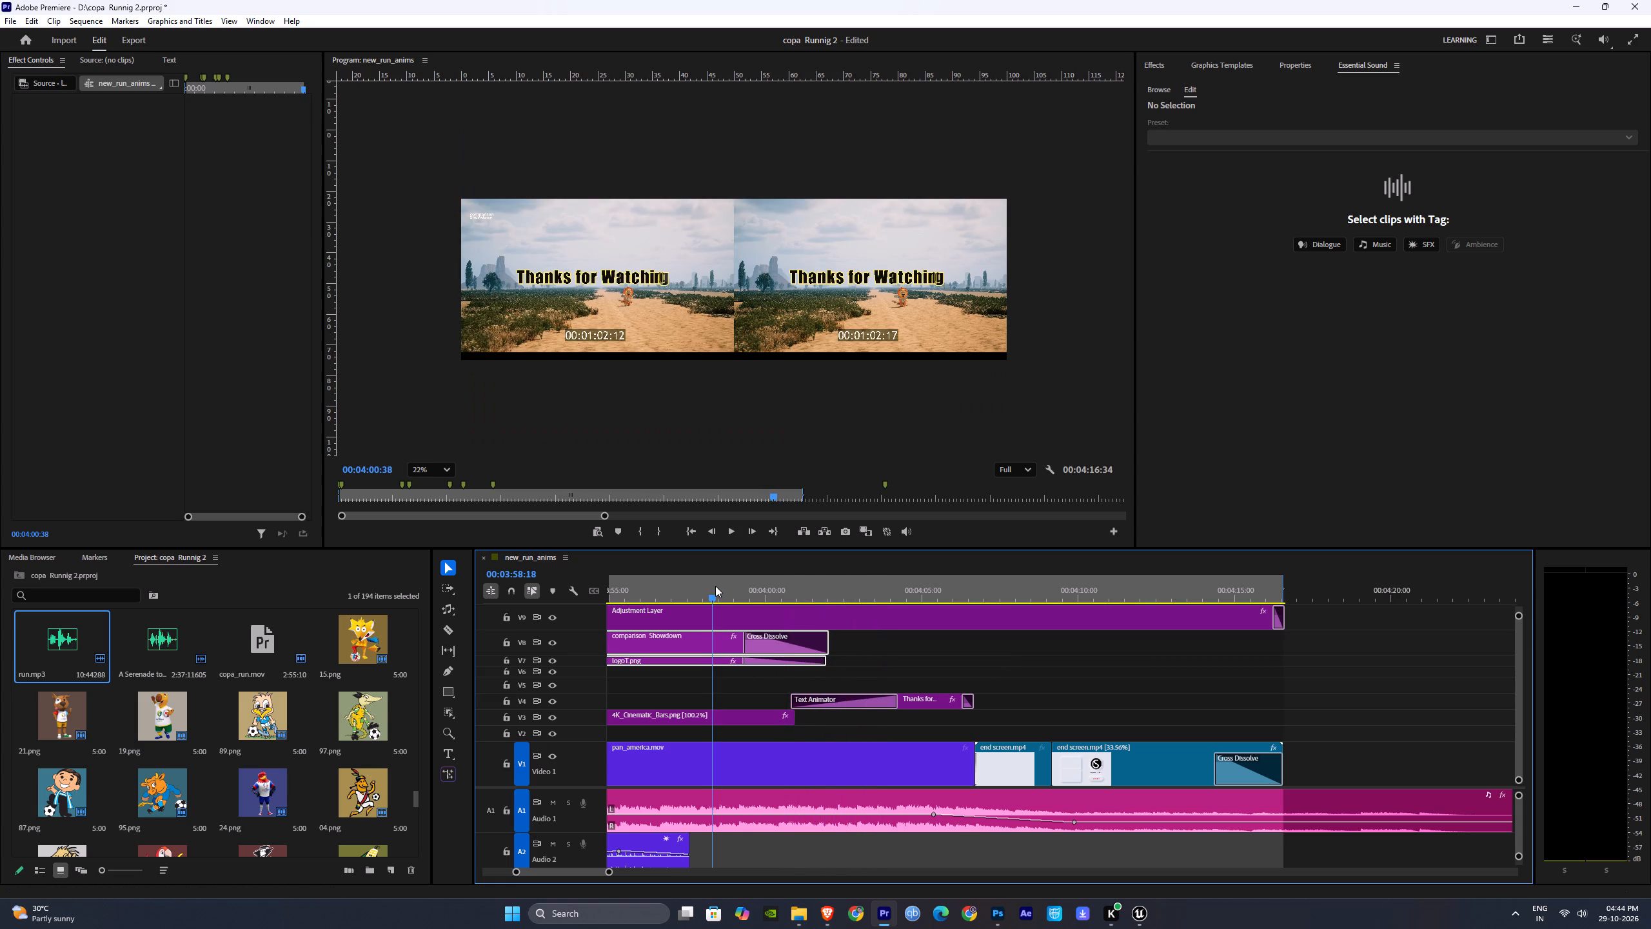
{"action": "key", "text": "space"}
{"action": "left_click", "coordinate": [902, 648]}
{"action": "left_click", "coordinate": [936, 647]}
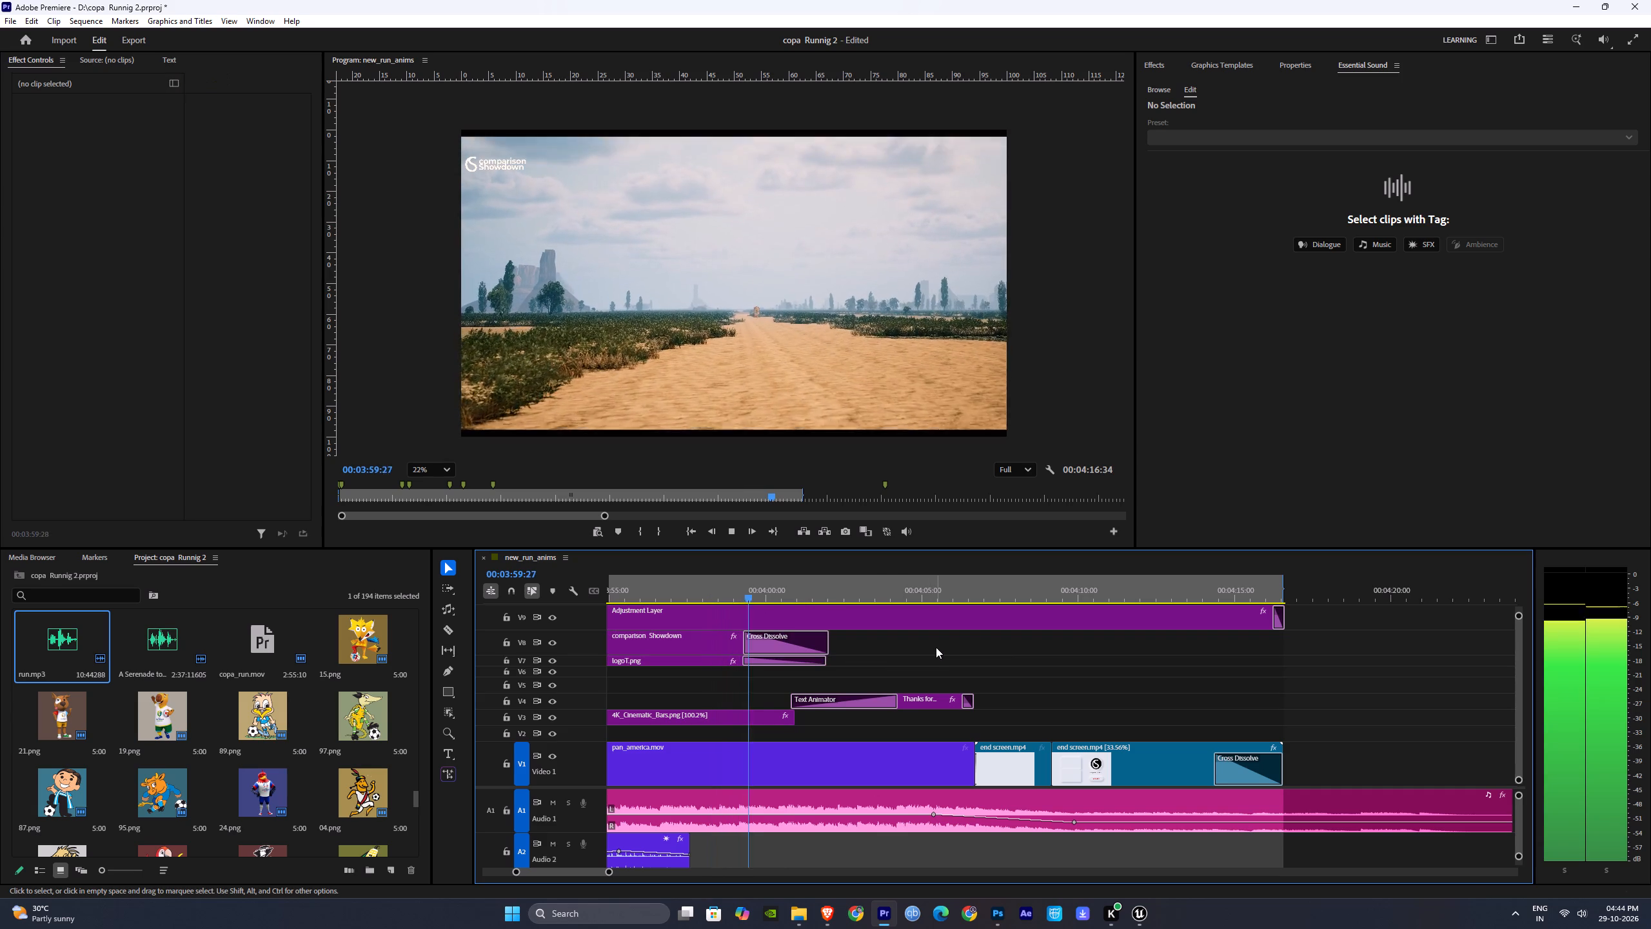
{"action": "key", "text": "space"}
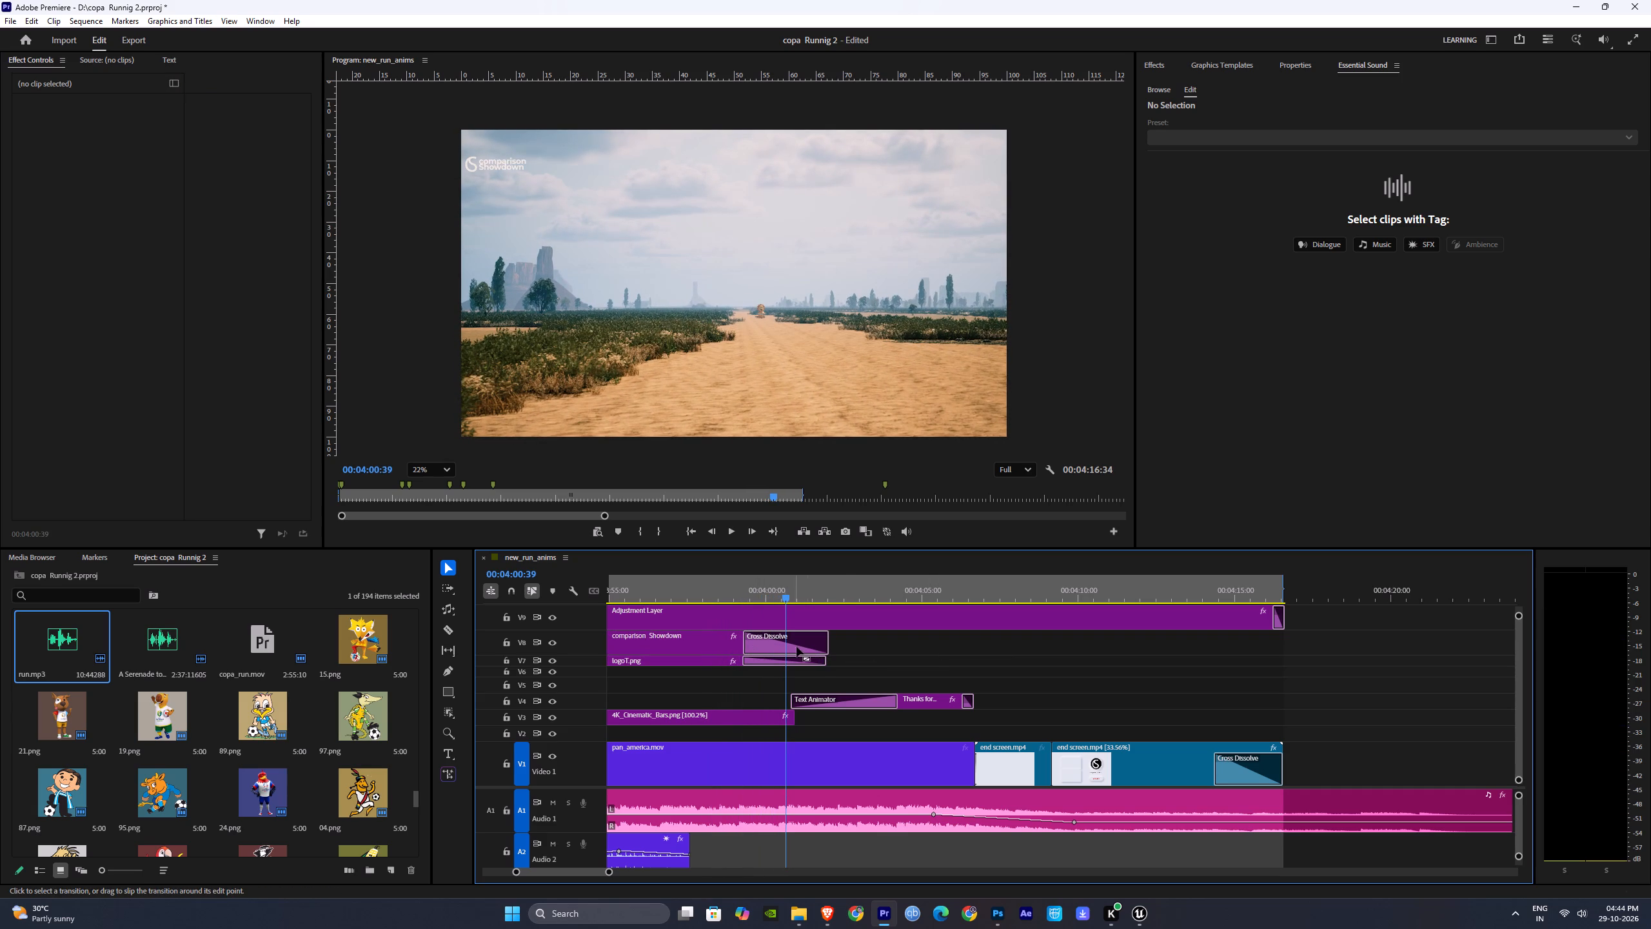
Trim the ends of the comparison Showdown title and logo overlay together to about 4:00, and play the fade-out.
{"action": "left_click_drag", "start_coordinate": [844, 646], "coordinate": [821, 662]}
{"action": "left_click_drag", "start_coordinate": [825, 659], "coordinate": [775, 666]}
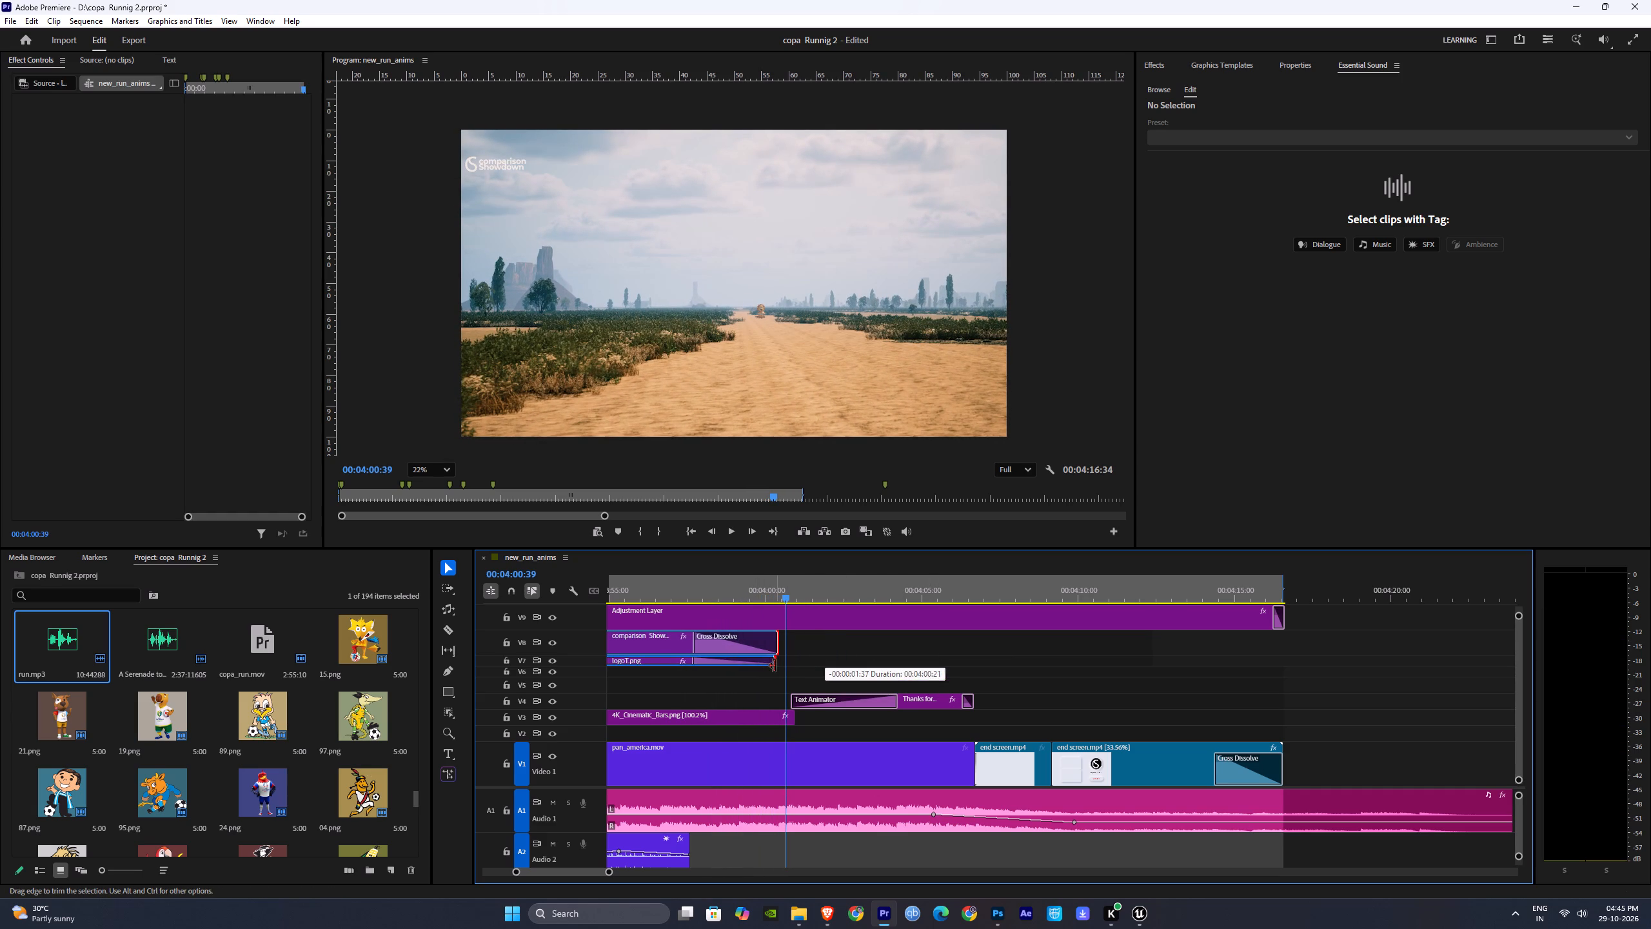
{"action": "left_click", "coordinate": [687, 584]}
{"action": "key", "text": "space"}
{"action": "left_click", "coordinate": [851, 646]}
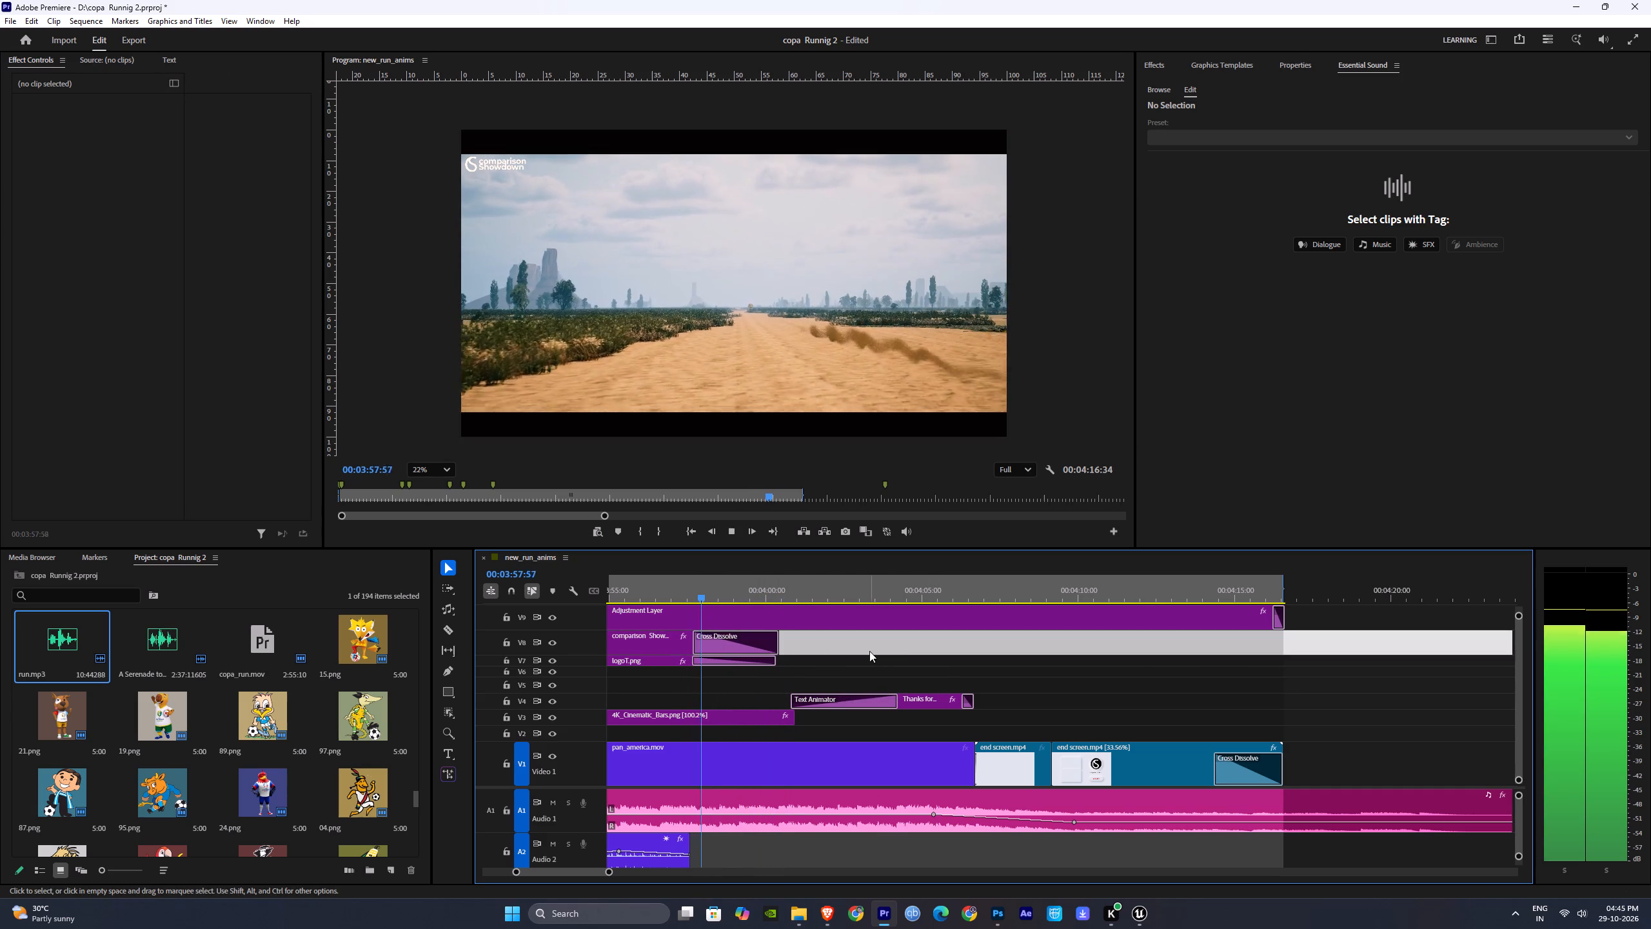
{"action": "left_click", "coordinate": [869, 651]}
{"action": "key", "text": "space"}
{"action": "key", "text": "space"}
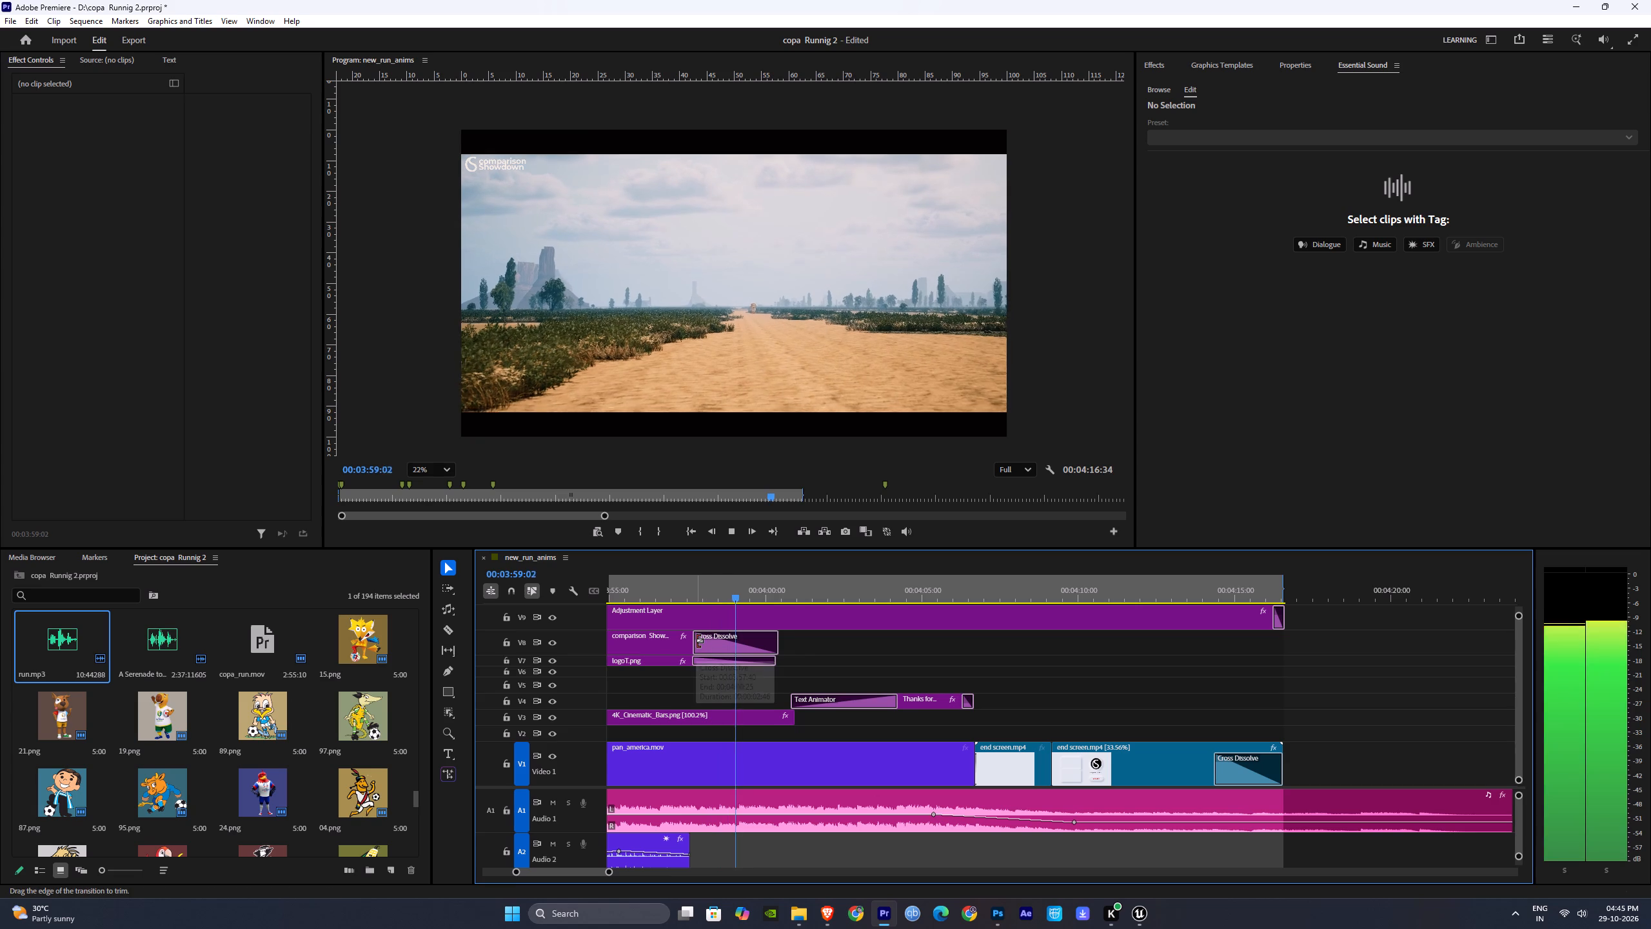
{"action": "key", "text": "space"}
Trim the ends of the comparison Showdown title and logo overlay together to about 3:59, and play from about 3:56.
{"action": "left_click_drag", "start_coordinate": [802, 648], "coordinate": [771, 666]}
{"action": "left_click_drag", "start_coordinate": [776, 662], "coordinate": [734, 668]}
{"action": "left_click_drag", "start_coordinate": [656, 592], "coordinate": [647, 592]}
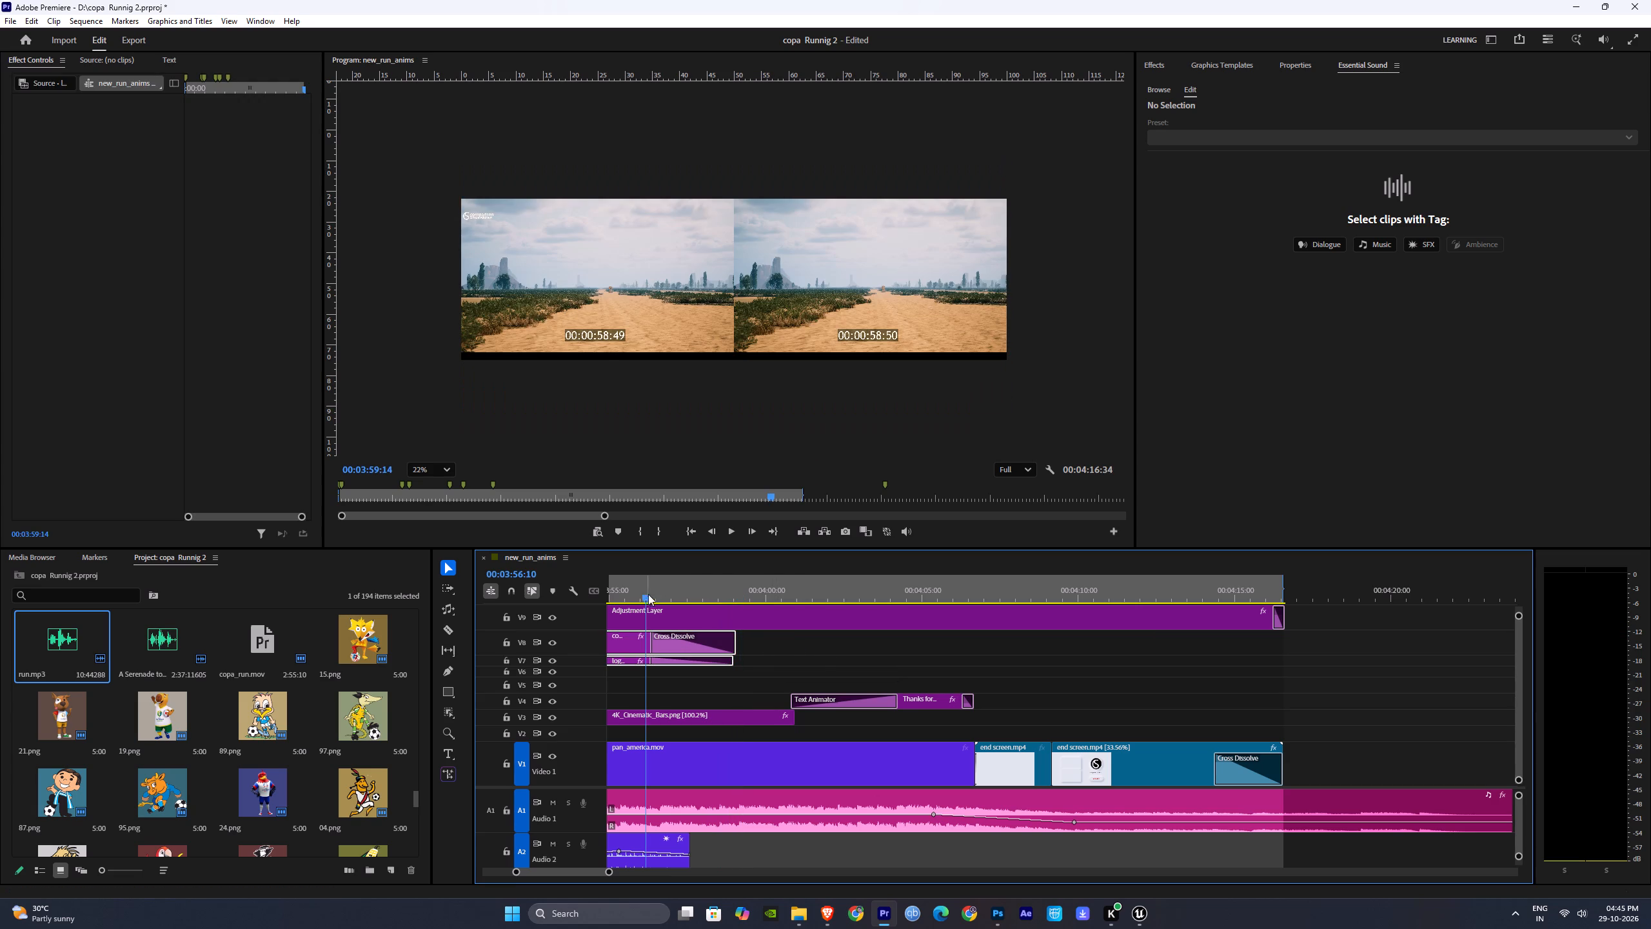
{"action": "key", "text": "space"}
{"action": "left_click", "coordinate": [825, 651]}
{"action": "left_click", "coordinate": [862, 652]}
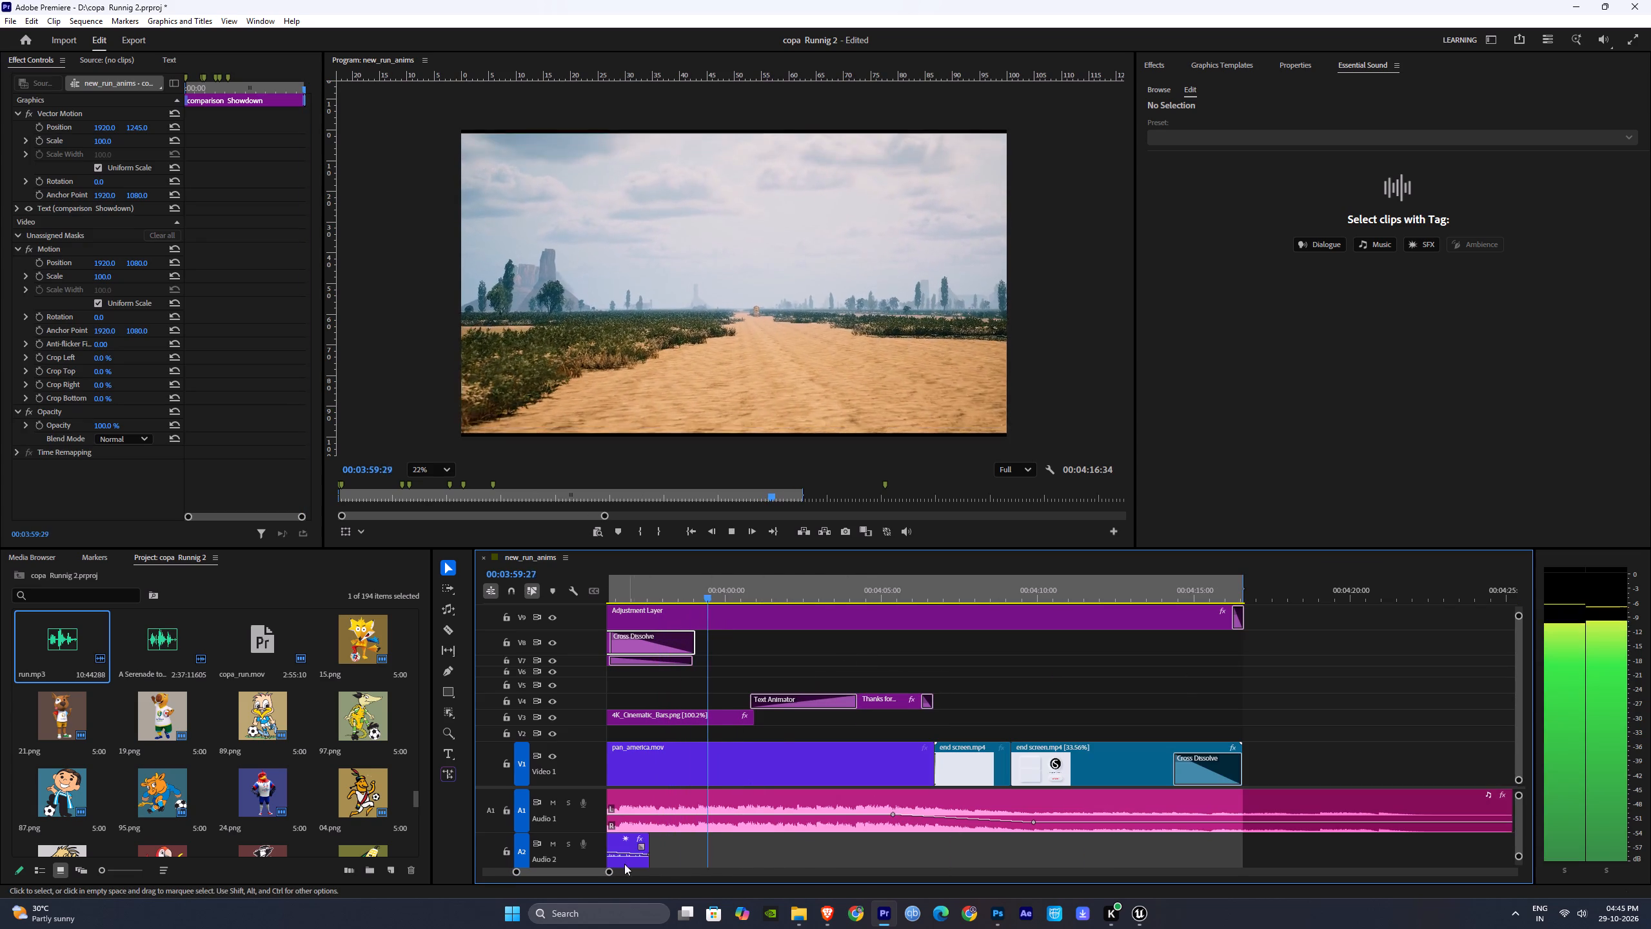
{"action": "left_click_drag", "start_coordinate": [608, 872], "coordinate": [691, 868]}
{"action": "key", "text": "space"}
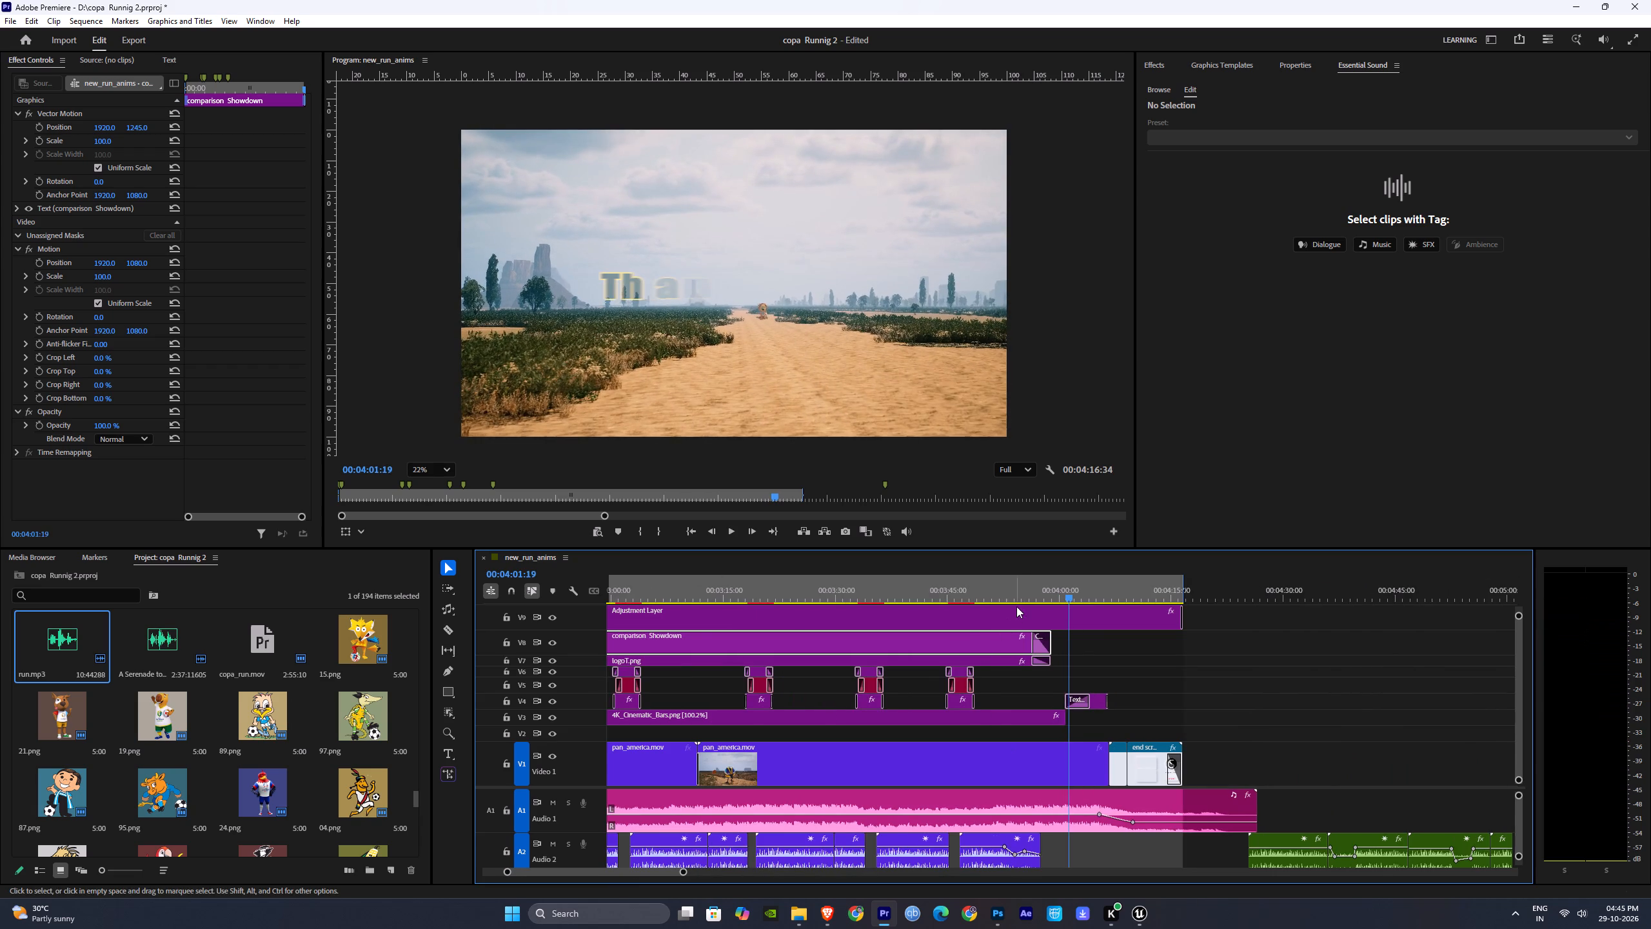
Keyframe the cinematic bars' Scale at the video's opening from 100 at 0:00 to 113 at about 1:06 (seconds:frames).
{"action": "left_click_drag", "start_coordinate": [1024, 594], "coordinate": [430, 652]}
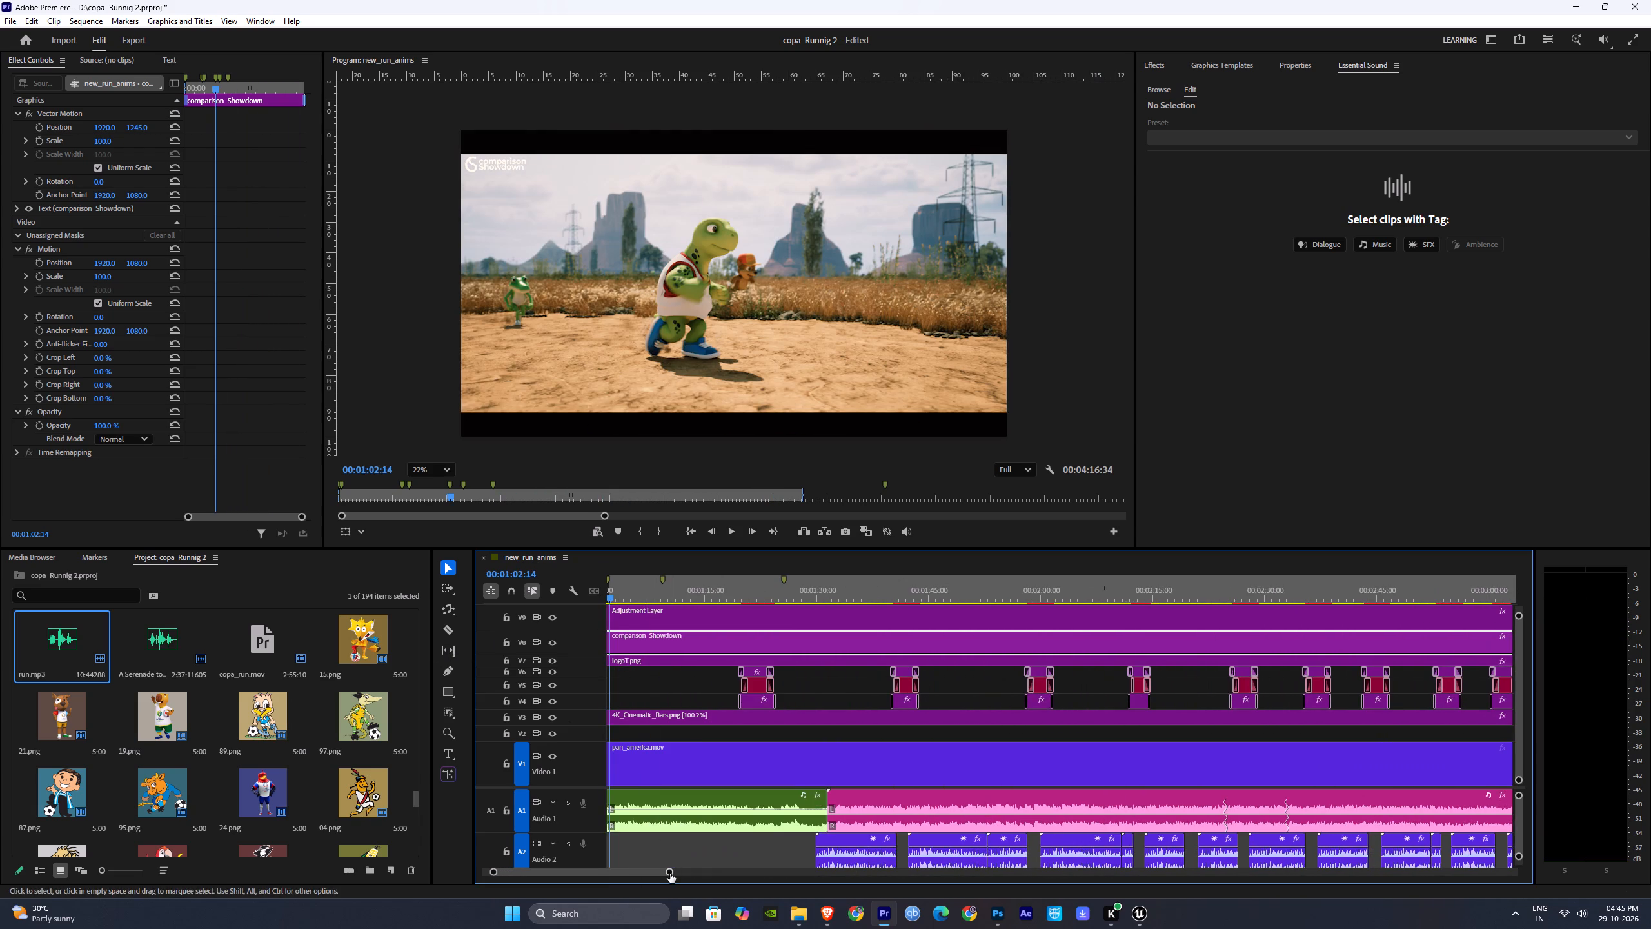
{"action": "left_click_drag", "start_coordinate": [670, 874], "coordinate": [824, 864]}
{"action": "left_click_drag", "start_coordinate": [696, 591], "coordinate": [486, 597]}
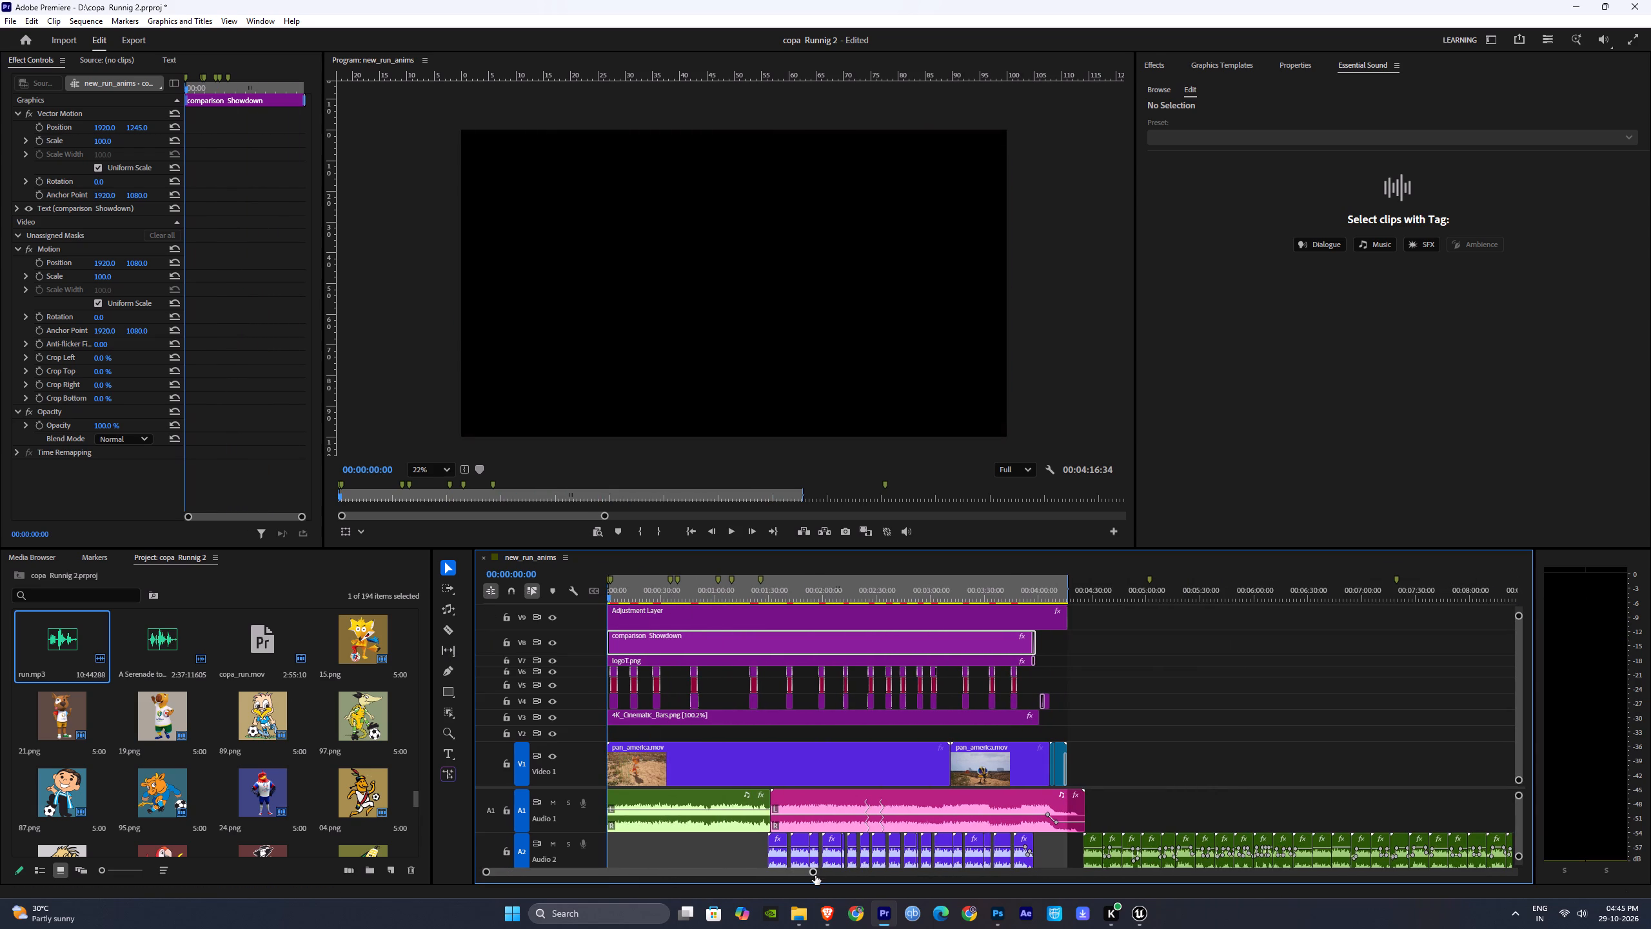
{"action": "left_click_drag", "start_coordinate": [1022, 590], "coordinate": [900, 616]}
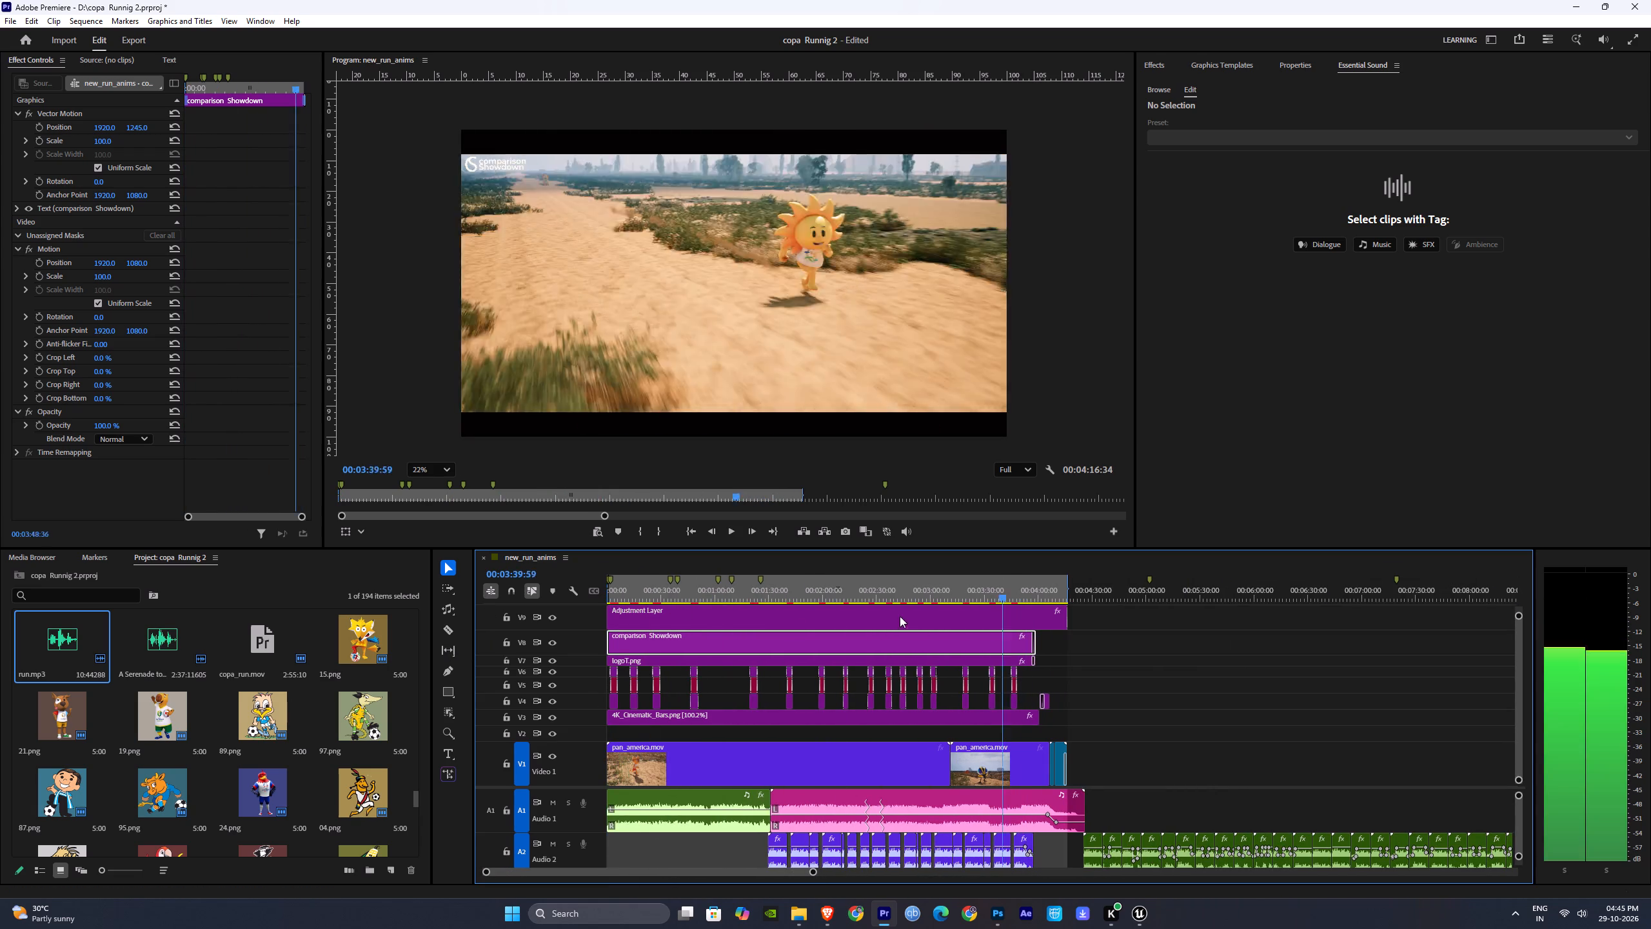
{"action": "left_click_drag", "start_coordinate": [900, 616], "coordinate": [573, 624]}
{"action": "left_click_drag", "start_coordinate": [816, 874], "coordinate": [571, 856]}
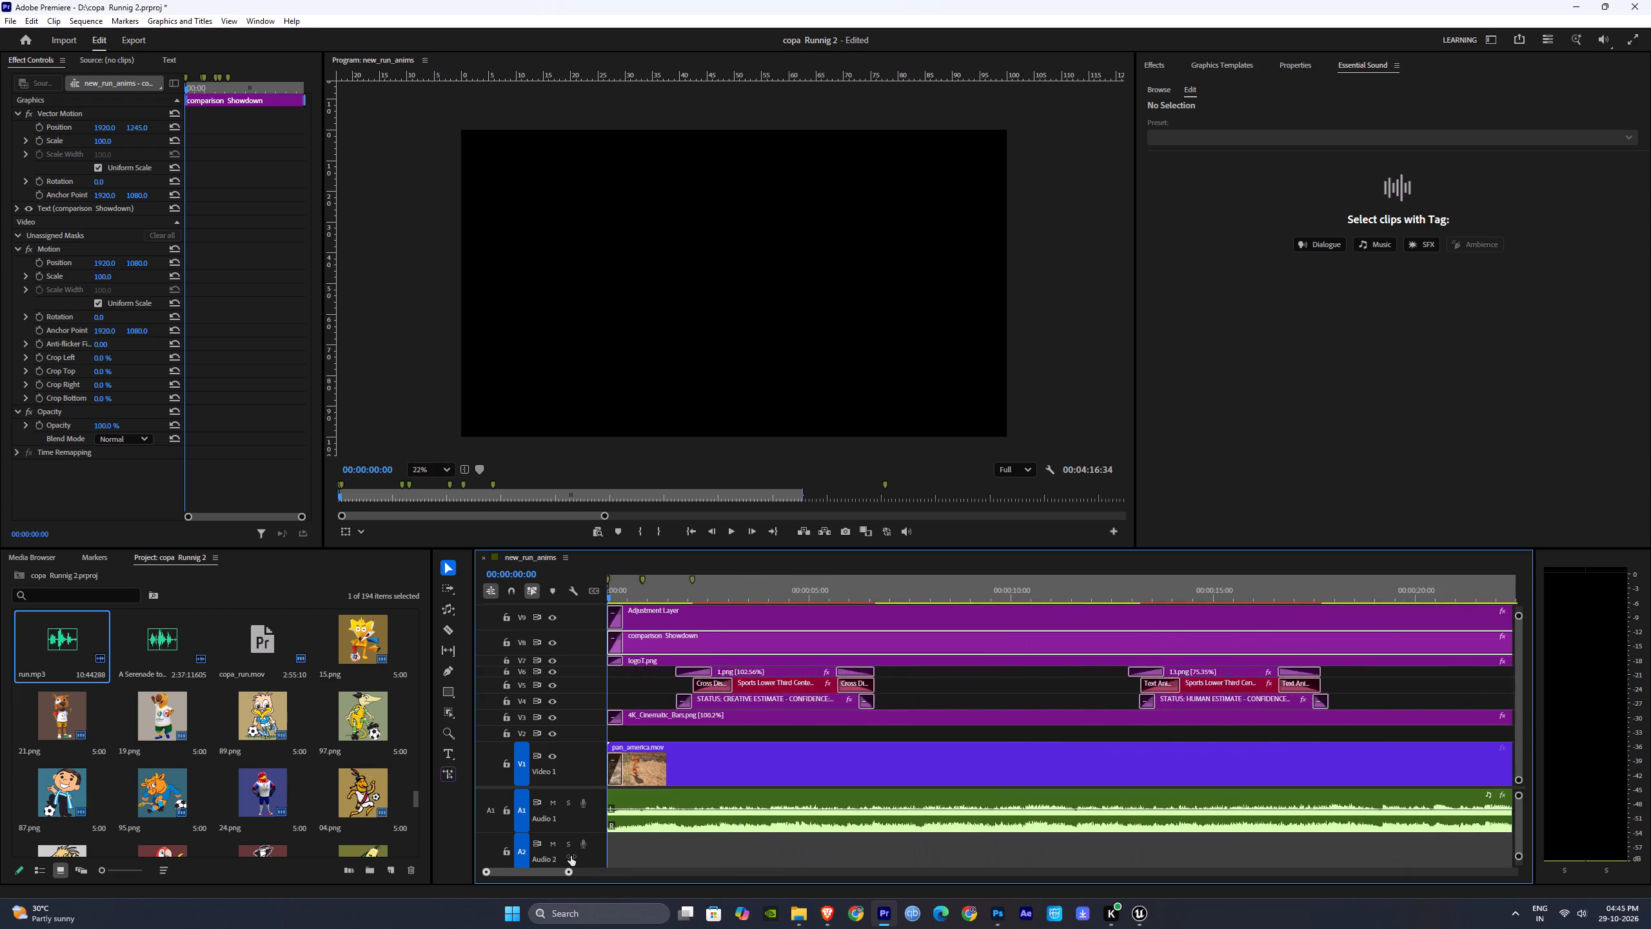
{"action": "left_click_drag", "start_coordinate": [571, 856], "coordinate": [542, 855]}
{"action": "left_click", "coordinate": [675, 698]}
{"action": "left_click", "coordinate": [678, 697]}
{"action": "left_click", "coordinate": [677, 717]}
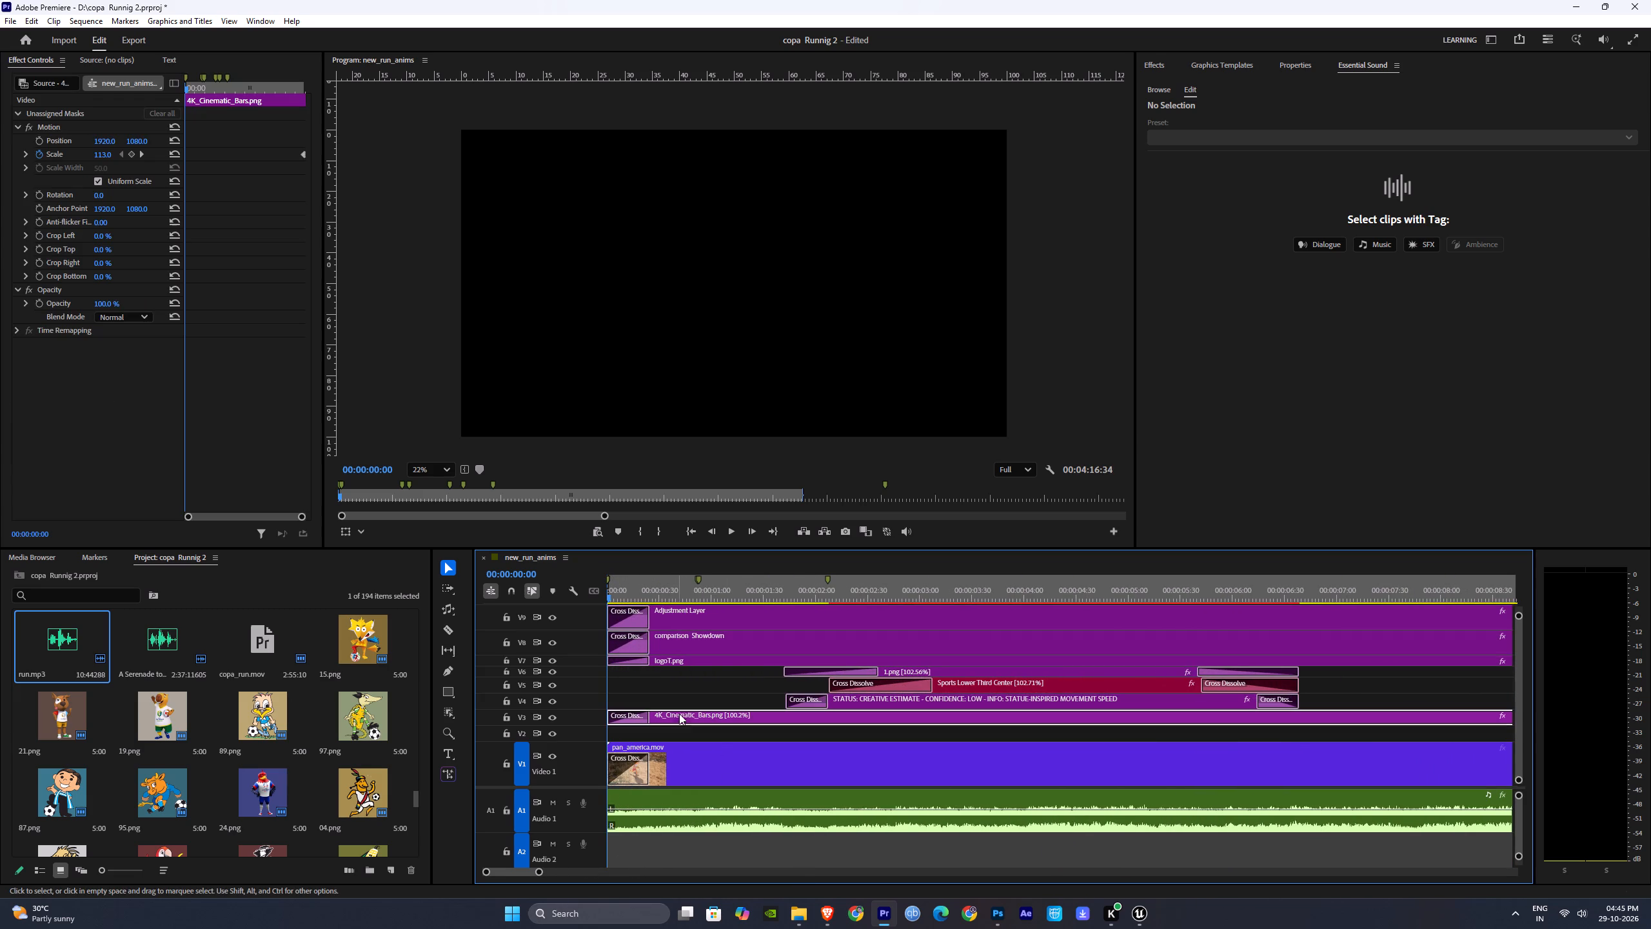
{"action": "left_click_drag", "start_coordinate": [676, 595], "coordinate": [723, 607]}
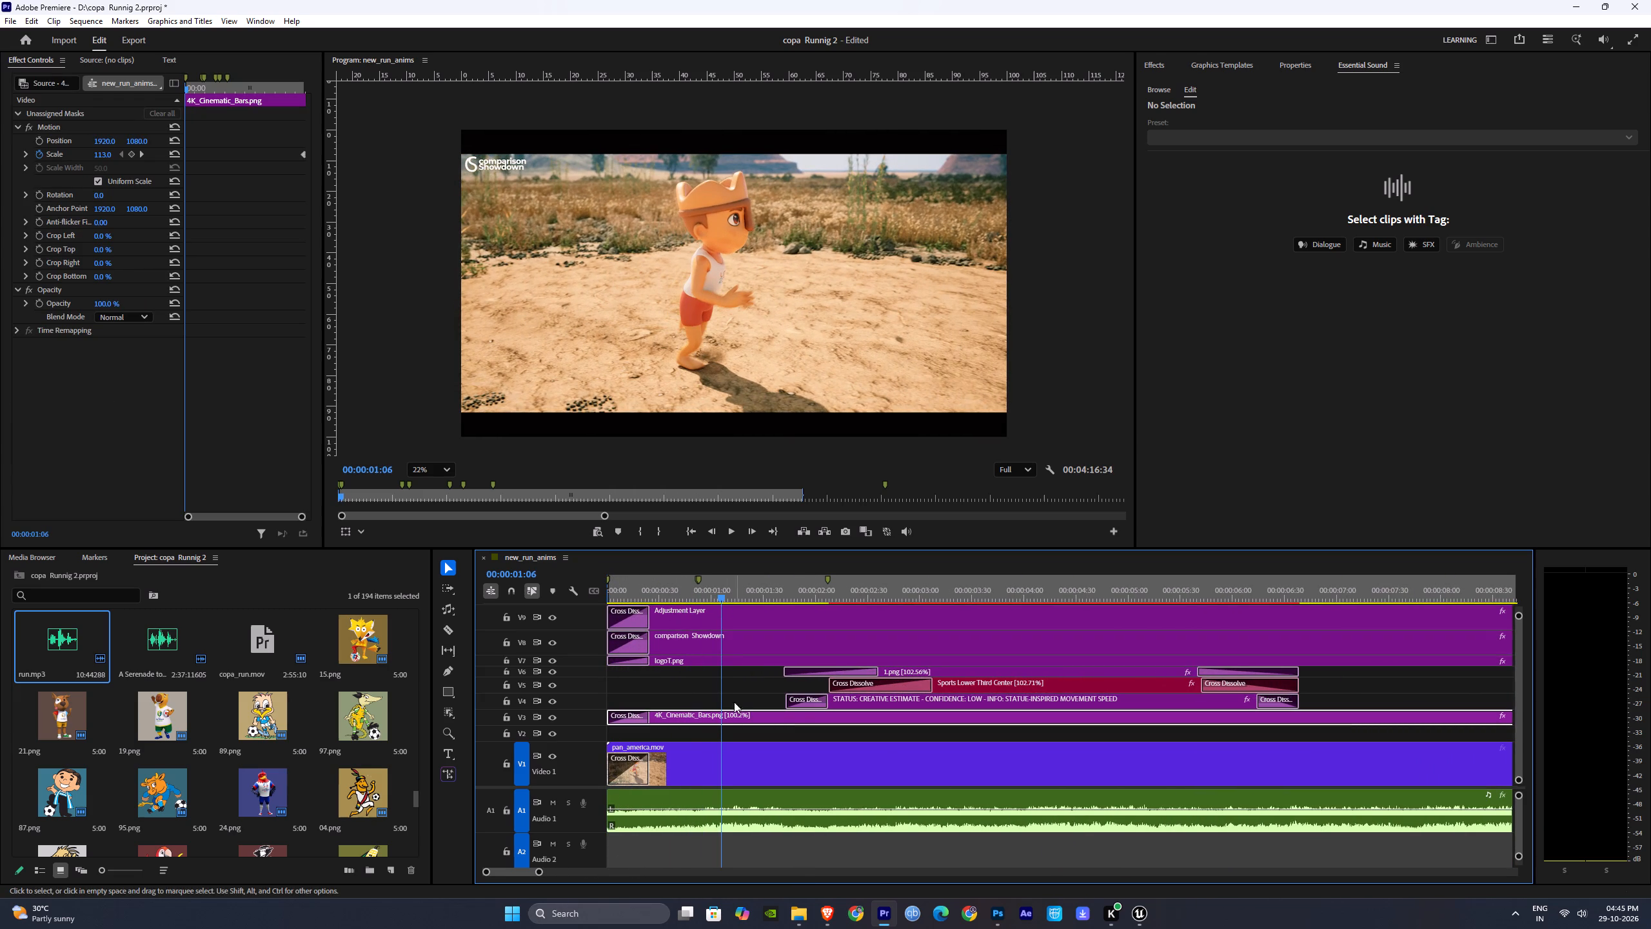
{"action": "left_click", "coordinate": [134, 157]}
{"action": "left_click_drag", "start_coordinate": [720, 594], "coordinate": [446, 606]}
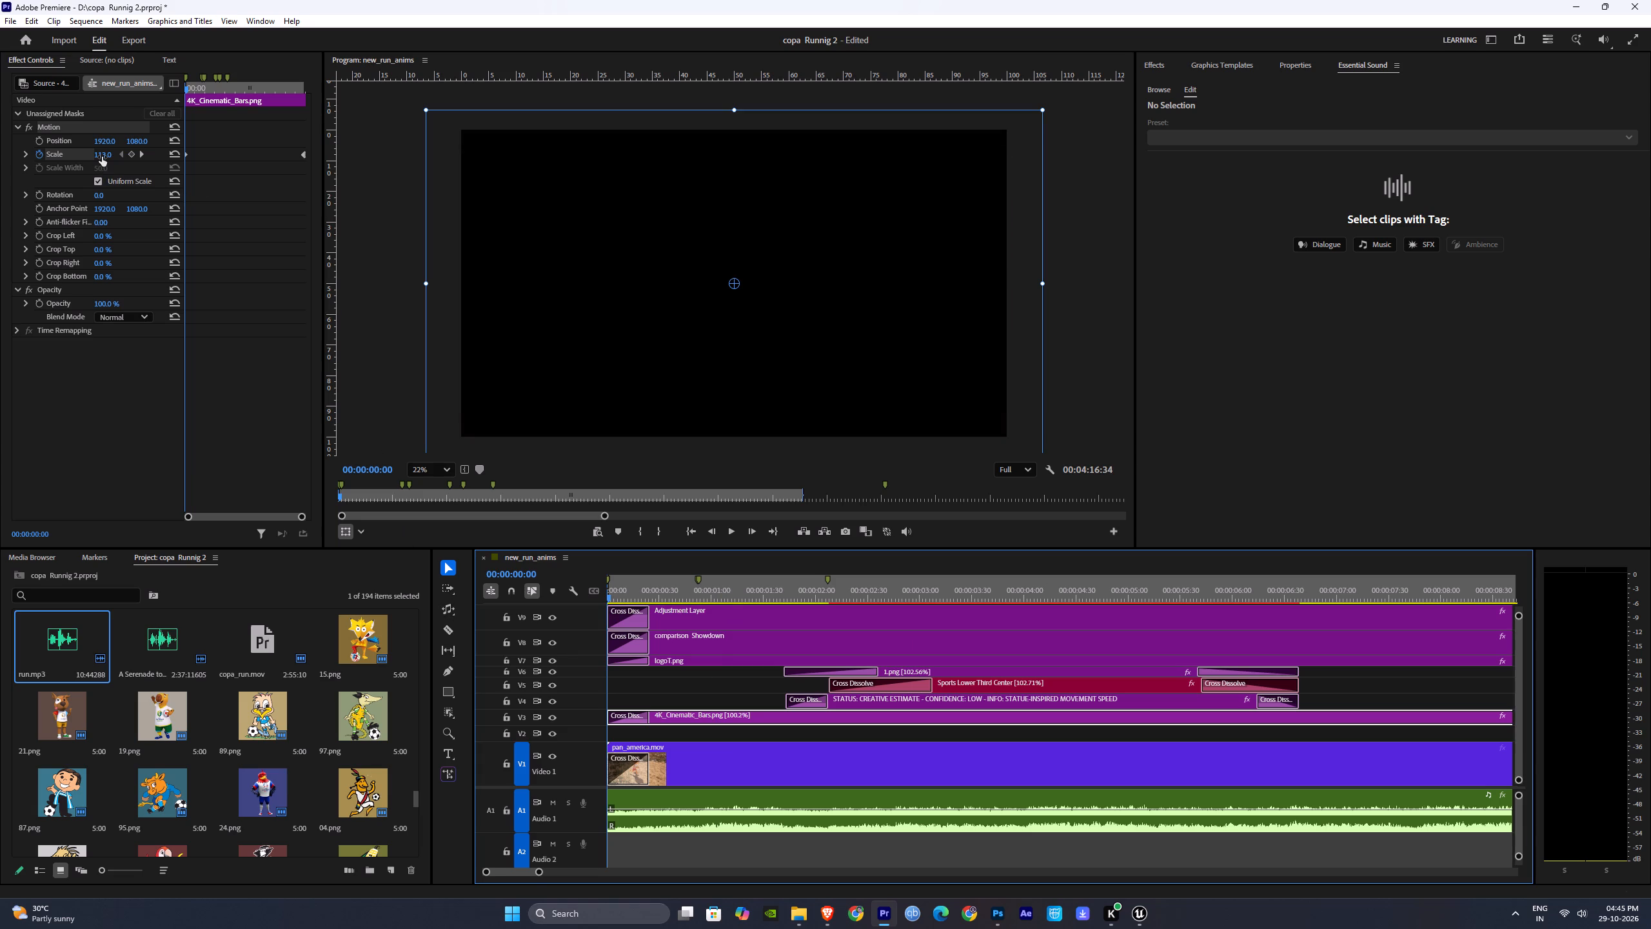
{"action": "left_click", "coordinate": [171, 153]}
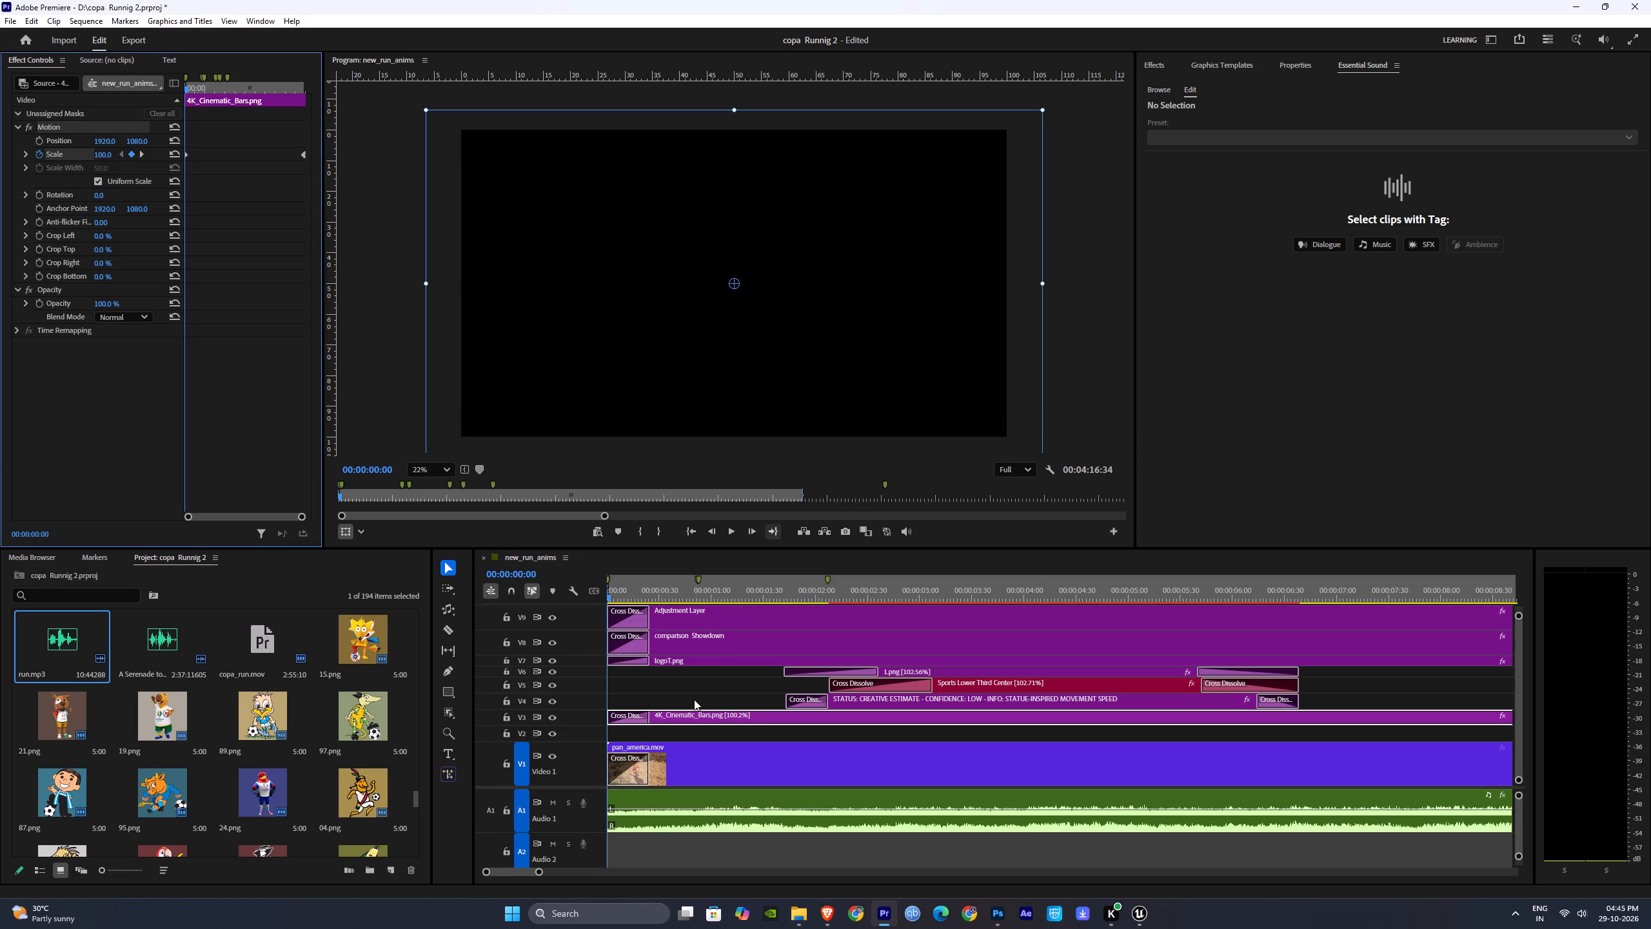
Preview the opening second, and delete the Cross Dissolve at the start of the cinematic bars.
{"action": "left_click", "coordinate": [691, 695]}
{"action": "left_click", "coordinate": [686, 695]}
{"action": "key", "text": "space"}
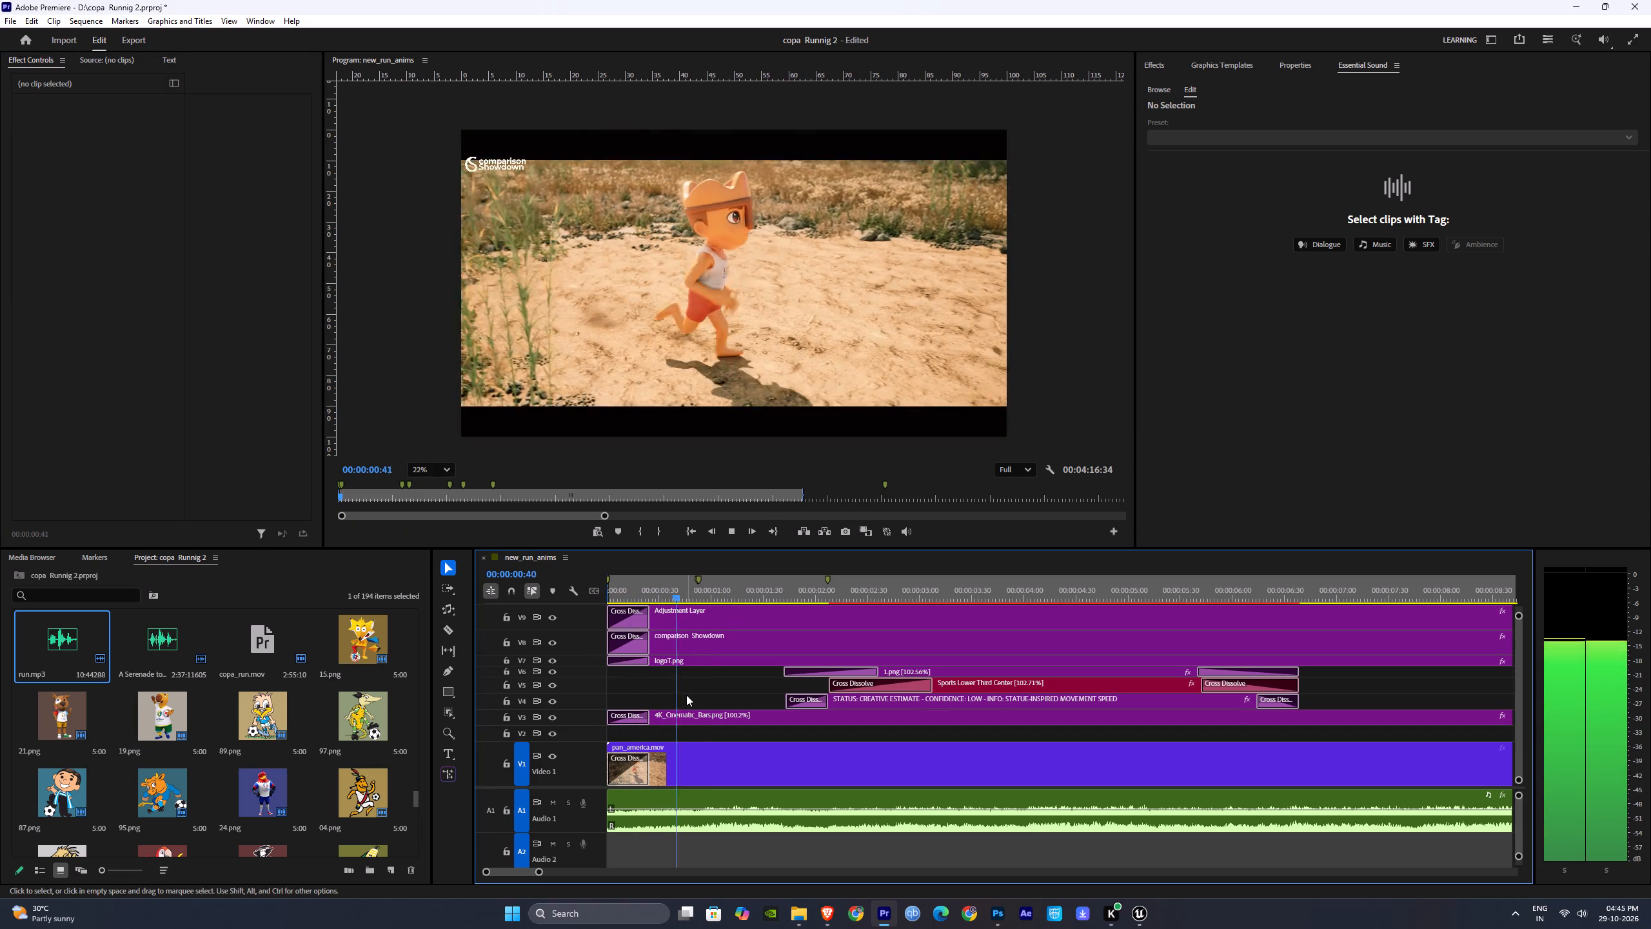
{"action": "key", "text": "space"}
{"action": "left_click_drag", "start_coordinate": [675, 589], "coordinate": [632, 597]}
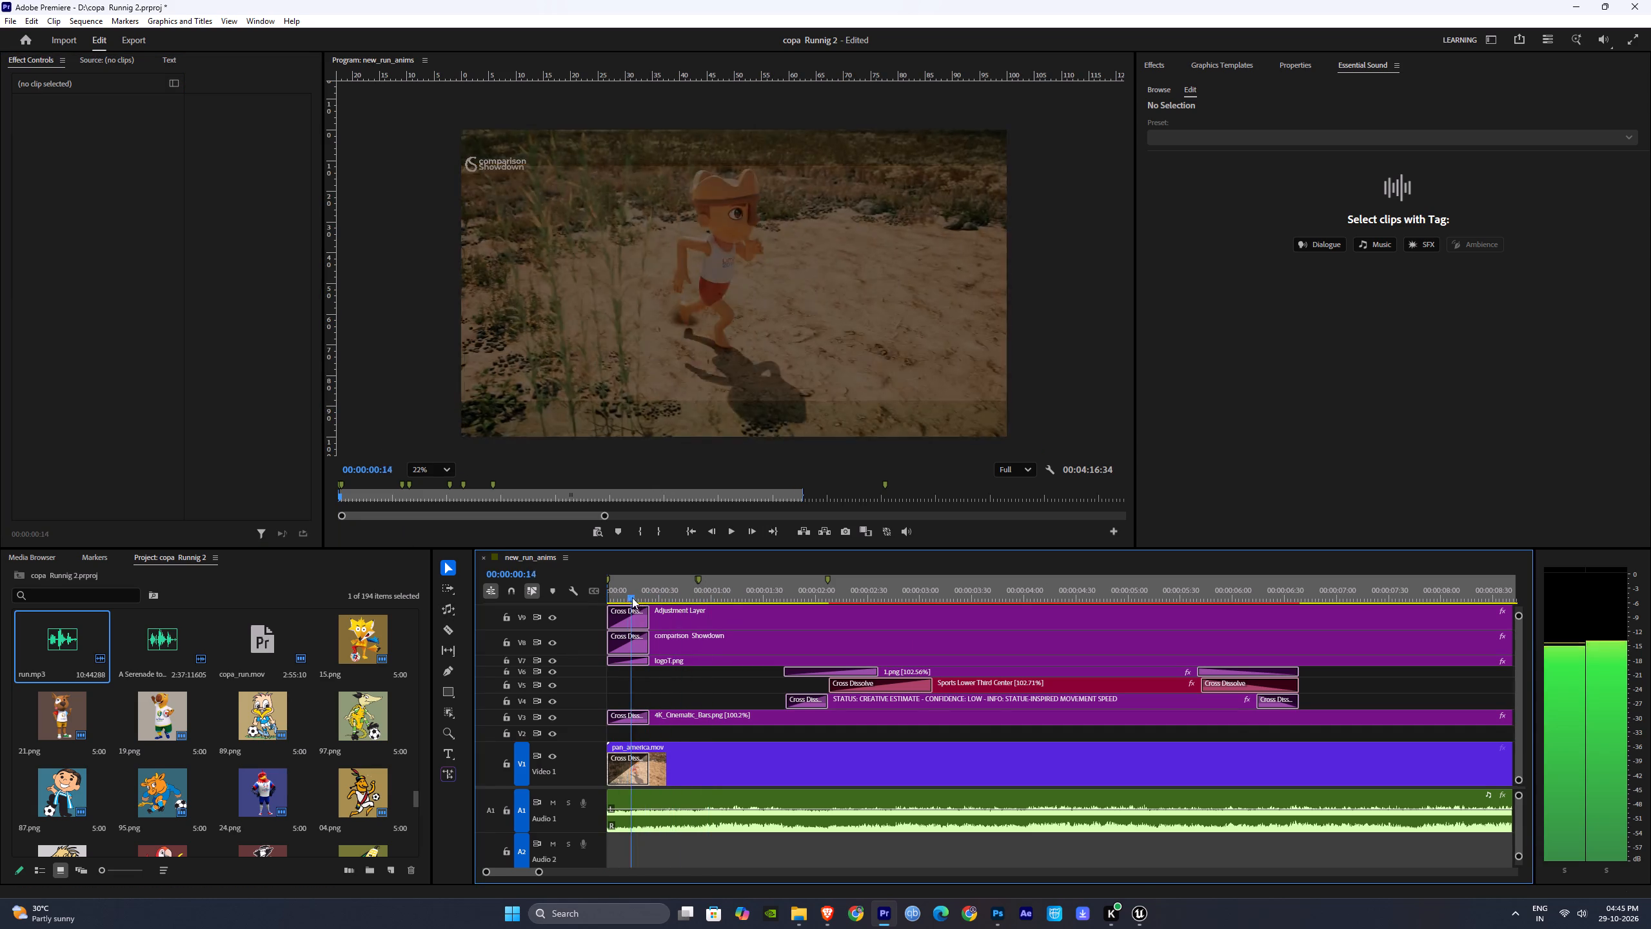
{"action": "left_click_drag", "start_coordinate": [632, 597], "coordinate": [663, 604]}
{"action": "left_click", "coordinate": [635, 723]}
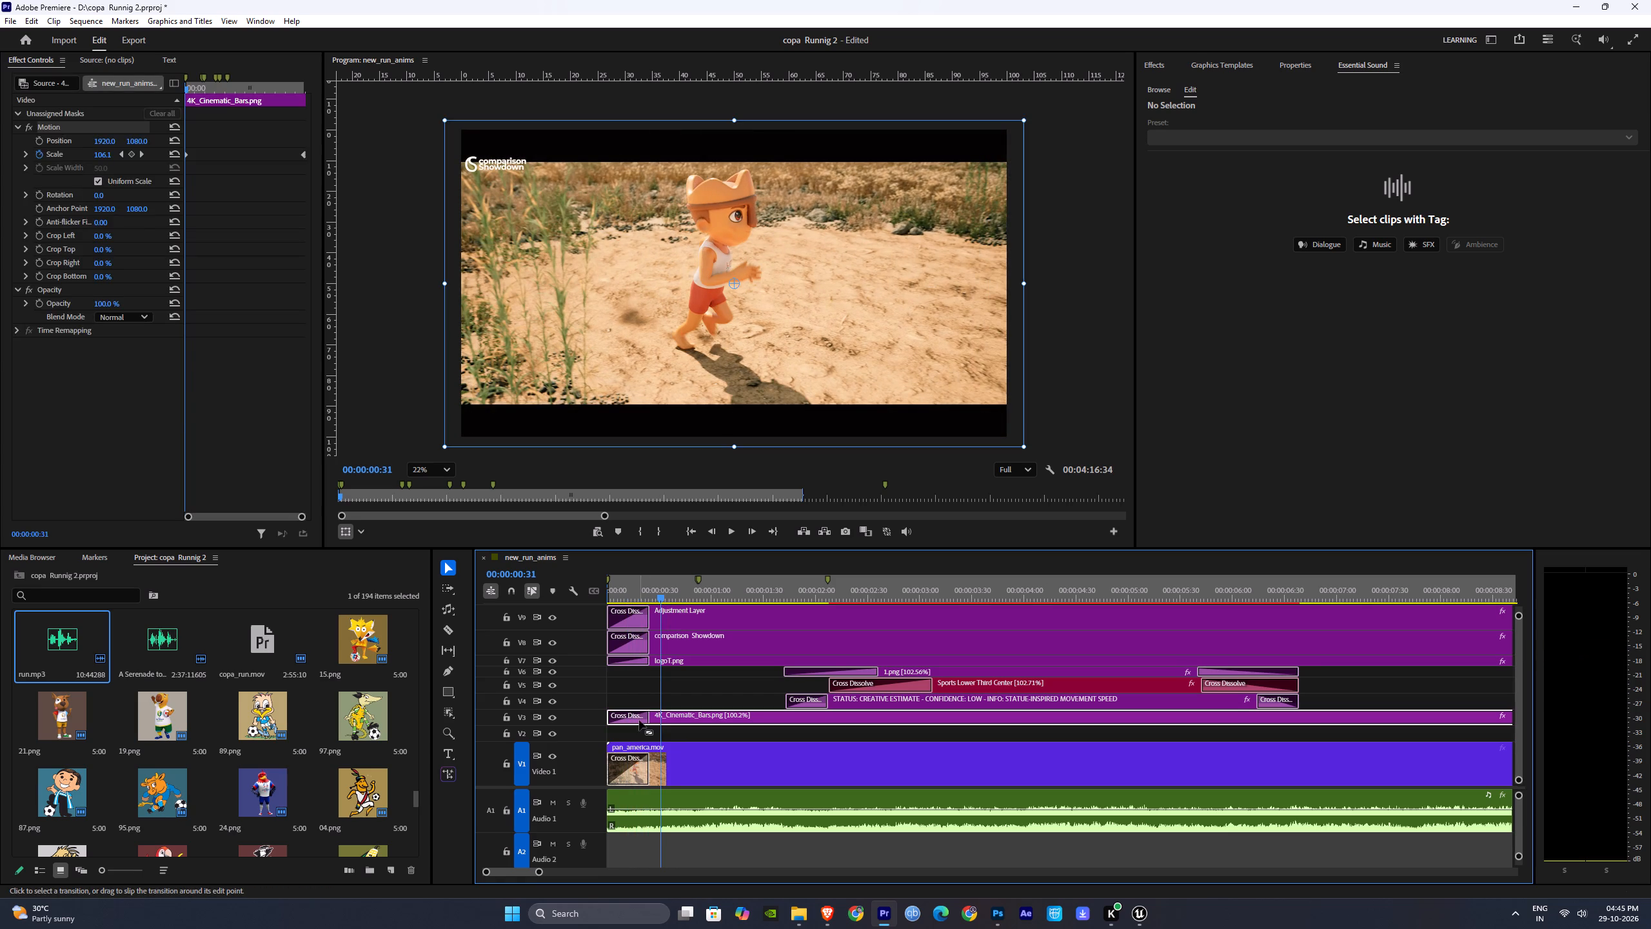
{"action": "left_click", "coordinate": [639, 719]}
{"action": "key", "text": "Delete"}
{"action": "left_click_drag", "start_coordinate": [657, 585], "coordinate": [548, 590]}
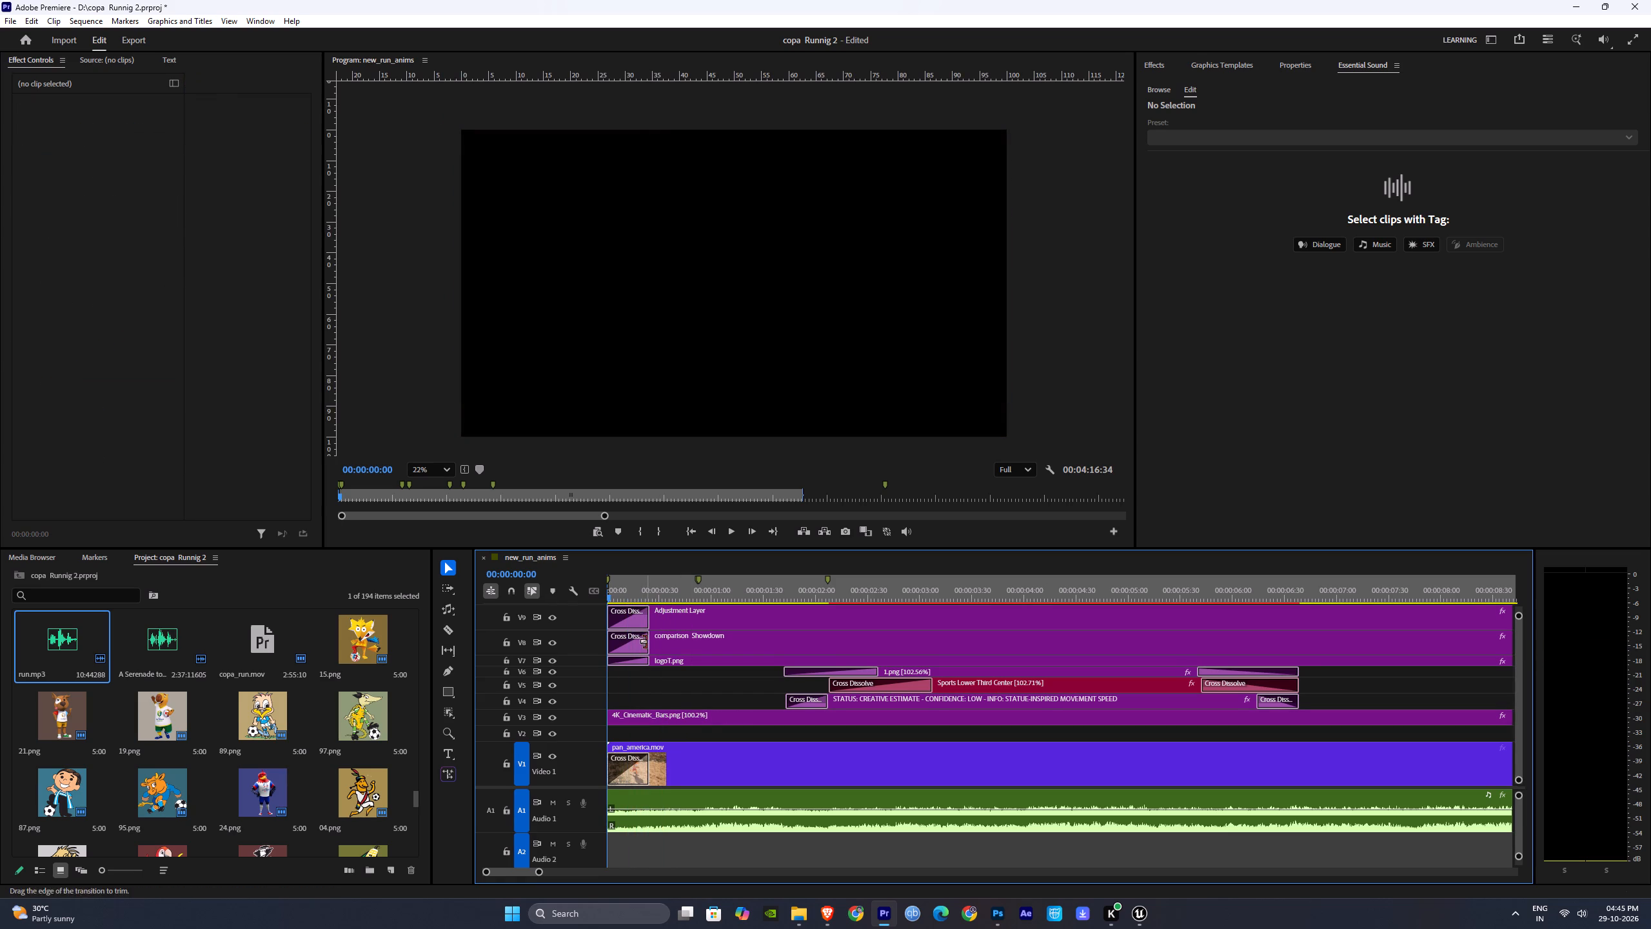
Delete the Cross Dissolves at the start of the logo overlay, comparison Showdown title and adjustment layer.
{"action": "left_click", "coordinate": [634, 663]}
{"action": "key", "text": "Delete"}
{"action": "left_click", "coordinate": [630, 630]}
{"action": "key", "text": "Delete"}
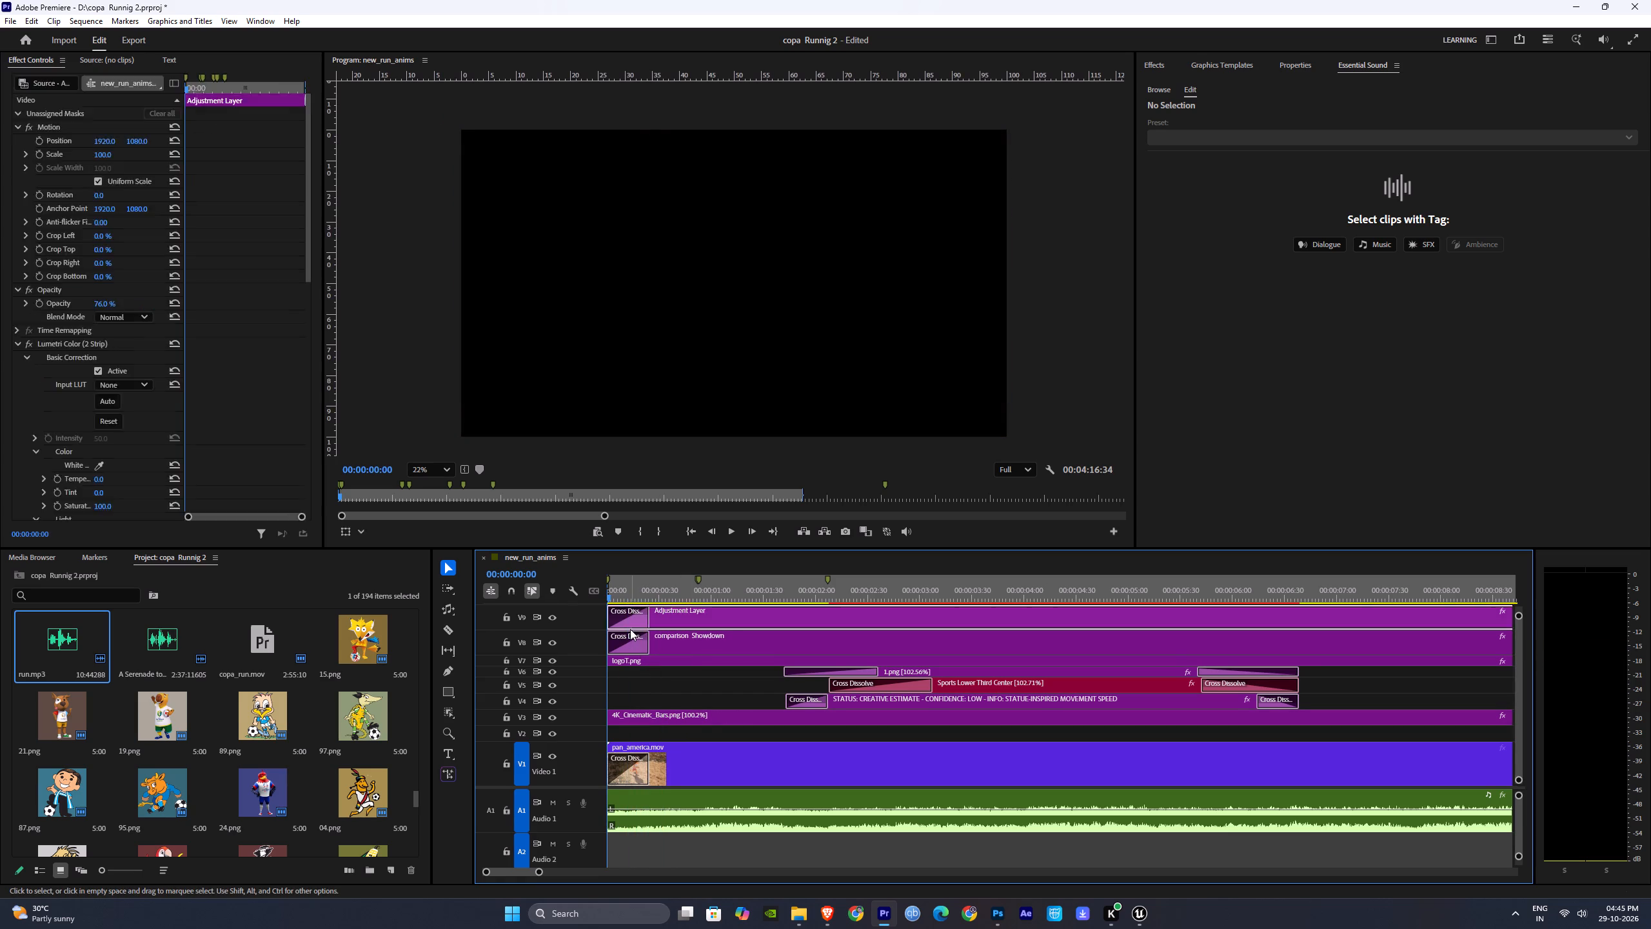
{"action": "key", "text": "ctrl+z"}
{"action": "left_click", "coordinate": [624, 632]}
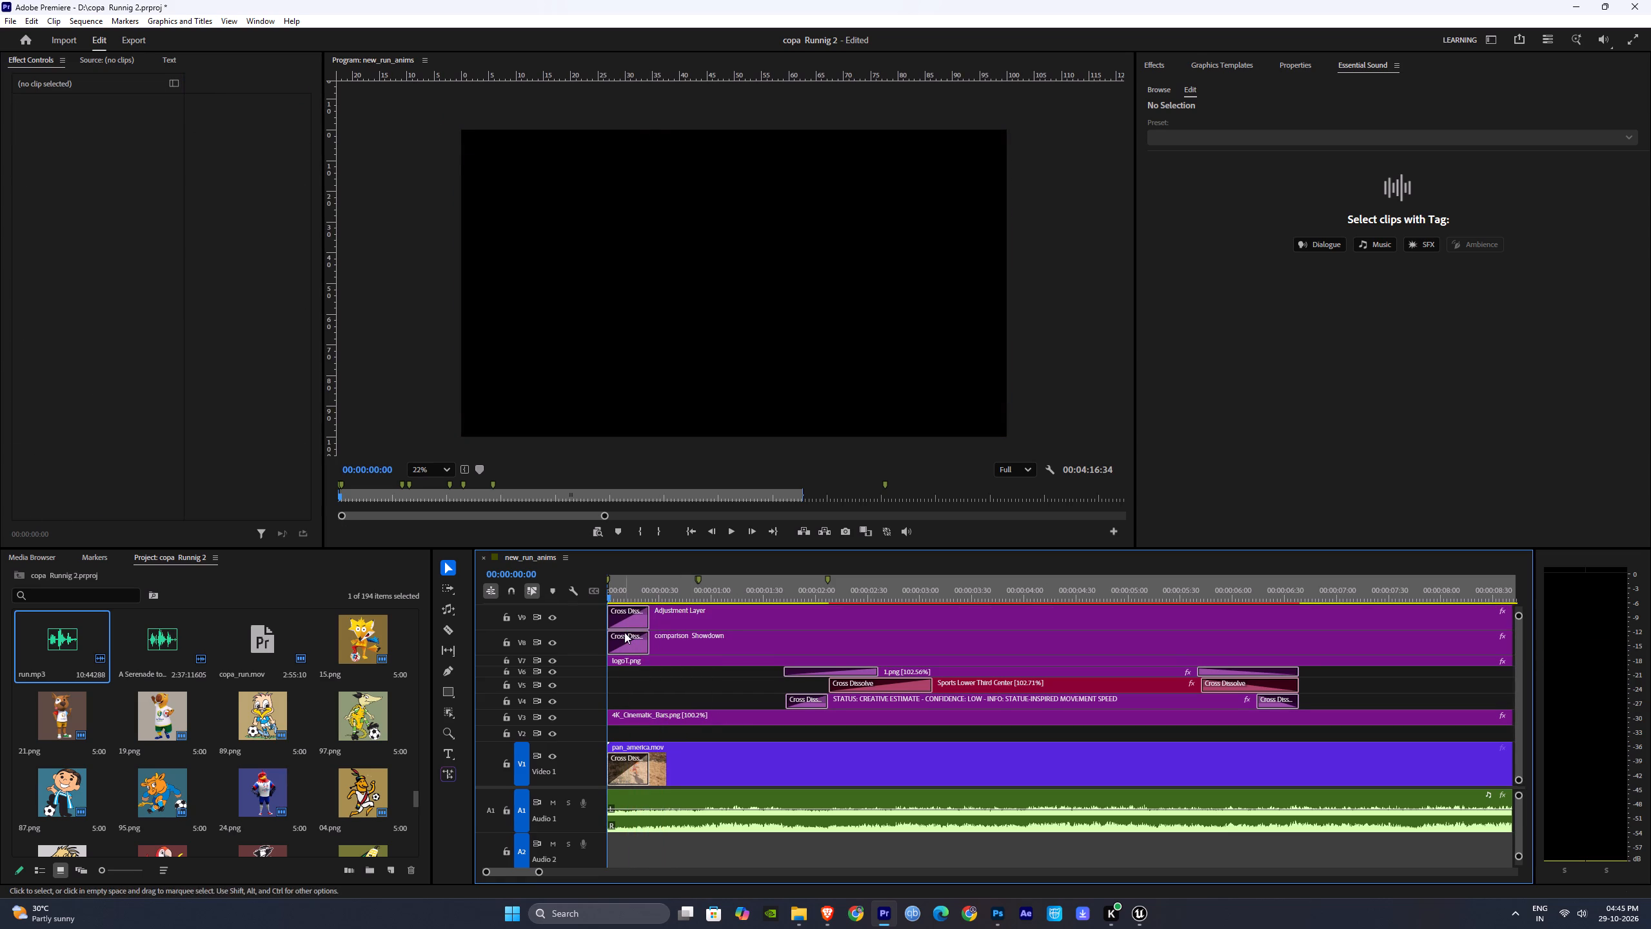
{"action": "left_click", "coordinate": [629, 636]}
{"action": "key", "text": "Delete"}
{"action": "left_click", "coordinate": [626, 624]}
{"action": "key", "text": "Delete"}
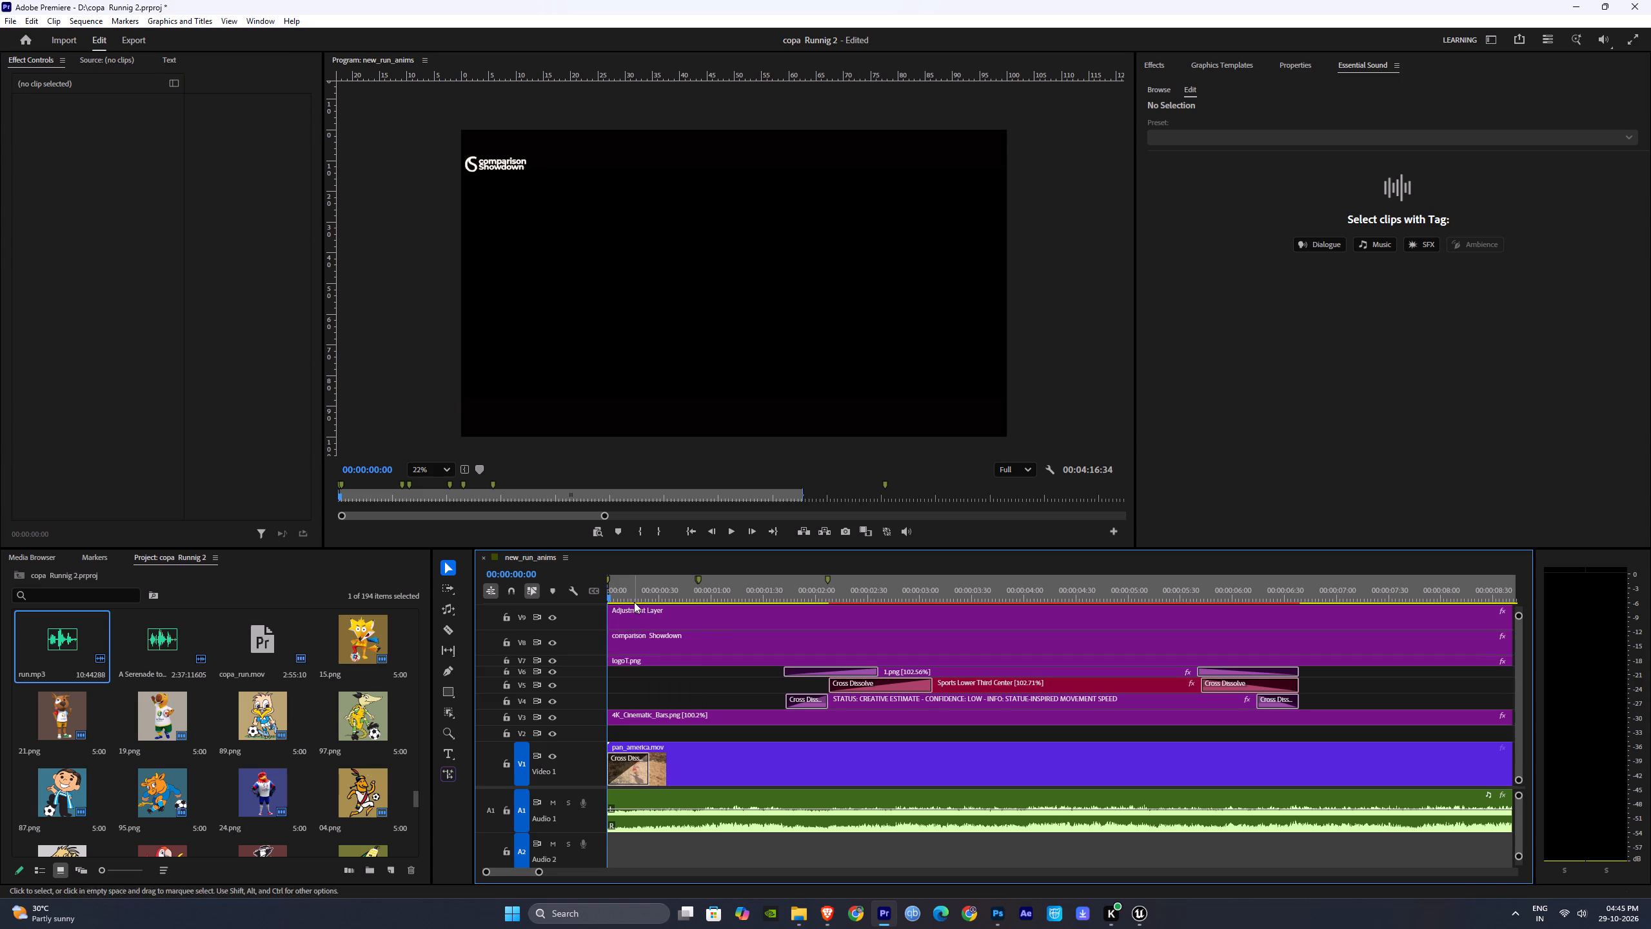
Play the opening from the start, and delete the Cross Dissolve at the start of the pan_america.mov clip.
{"action": "left_click_drag", "start_coordinate": [632, 590], "coordinate": [592, 590]}
{"action": "key", "text": "space"}
{"action": "key", "text": "space"}
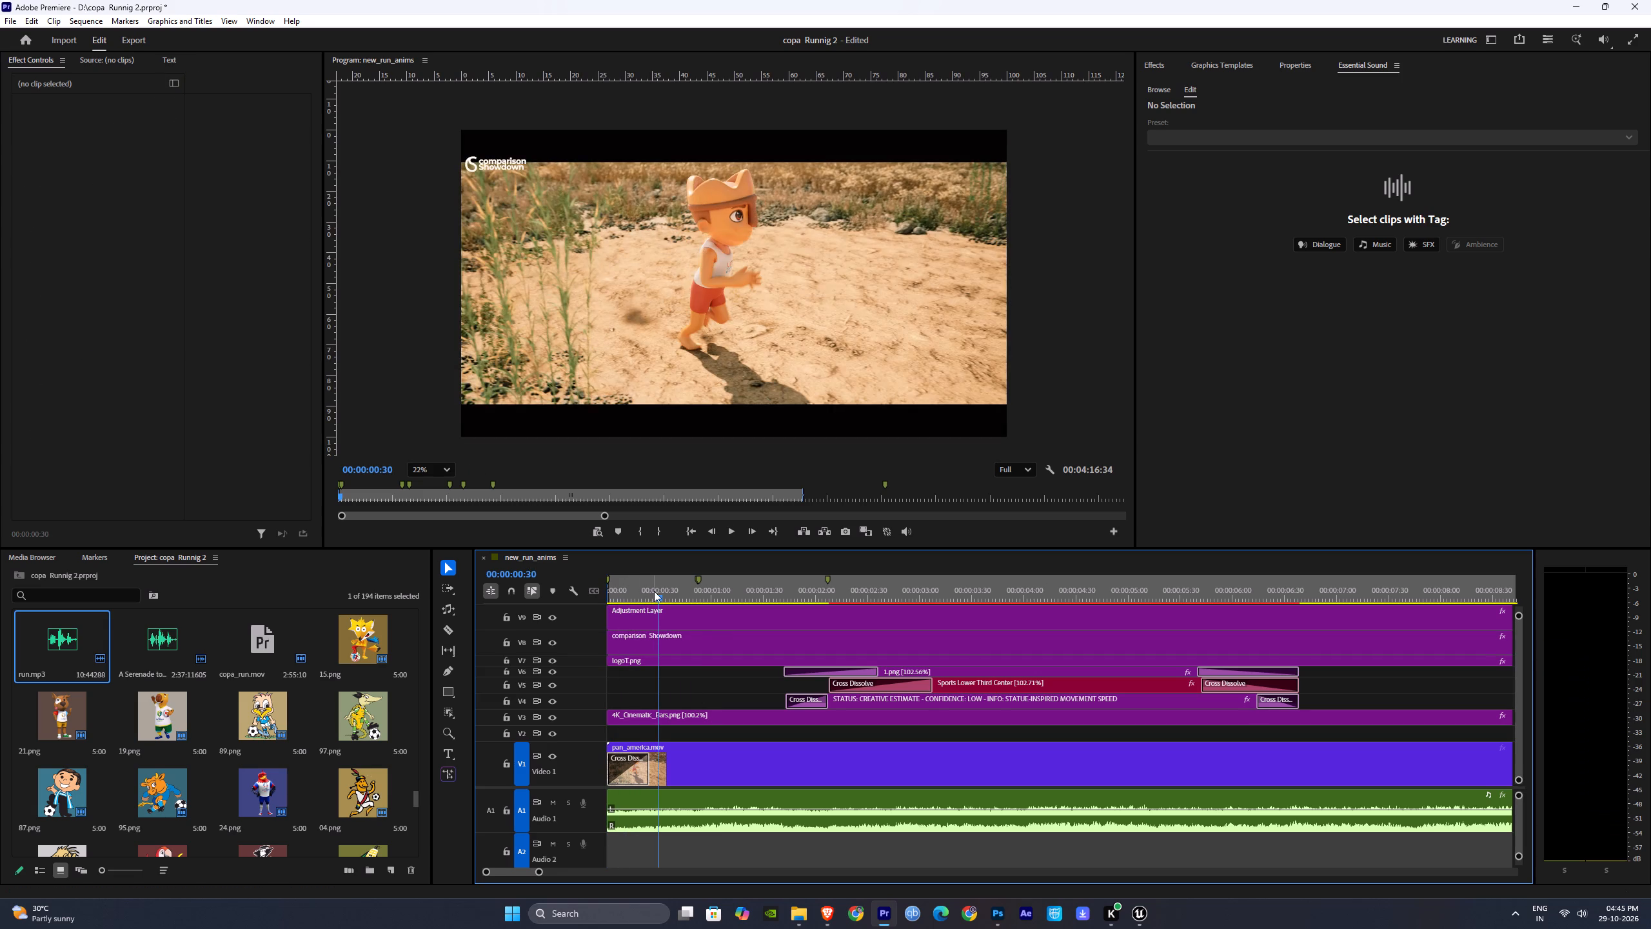
{"action": "left_click_drag", "start_coordinate": [654, 591], "coordinate": [593, 600]}
{"action": "left_click", "coordinate": [630, 763]}
{"action": "key", "text": "Delete"}
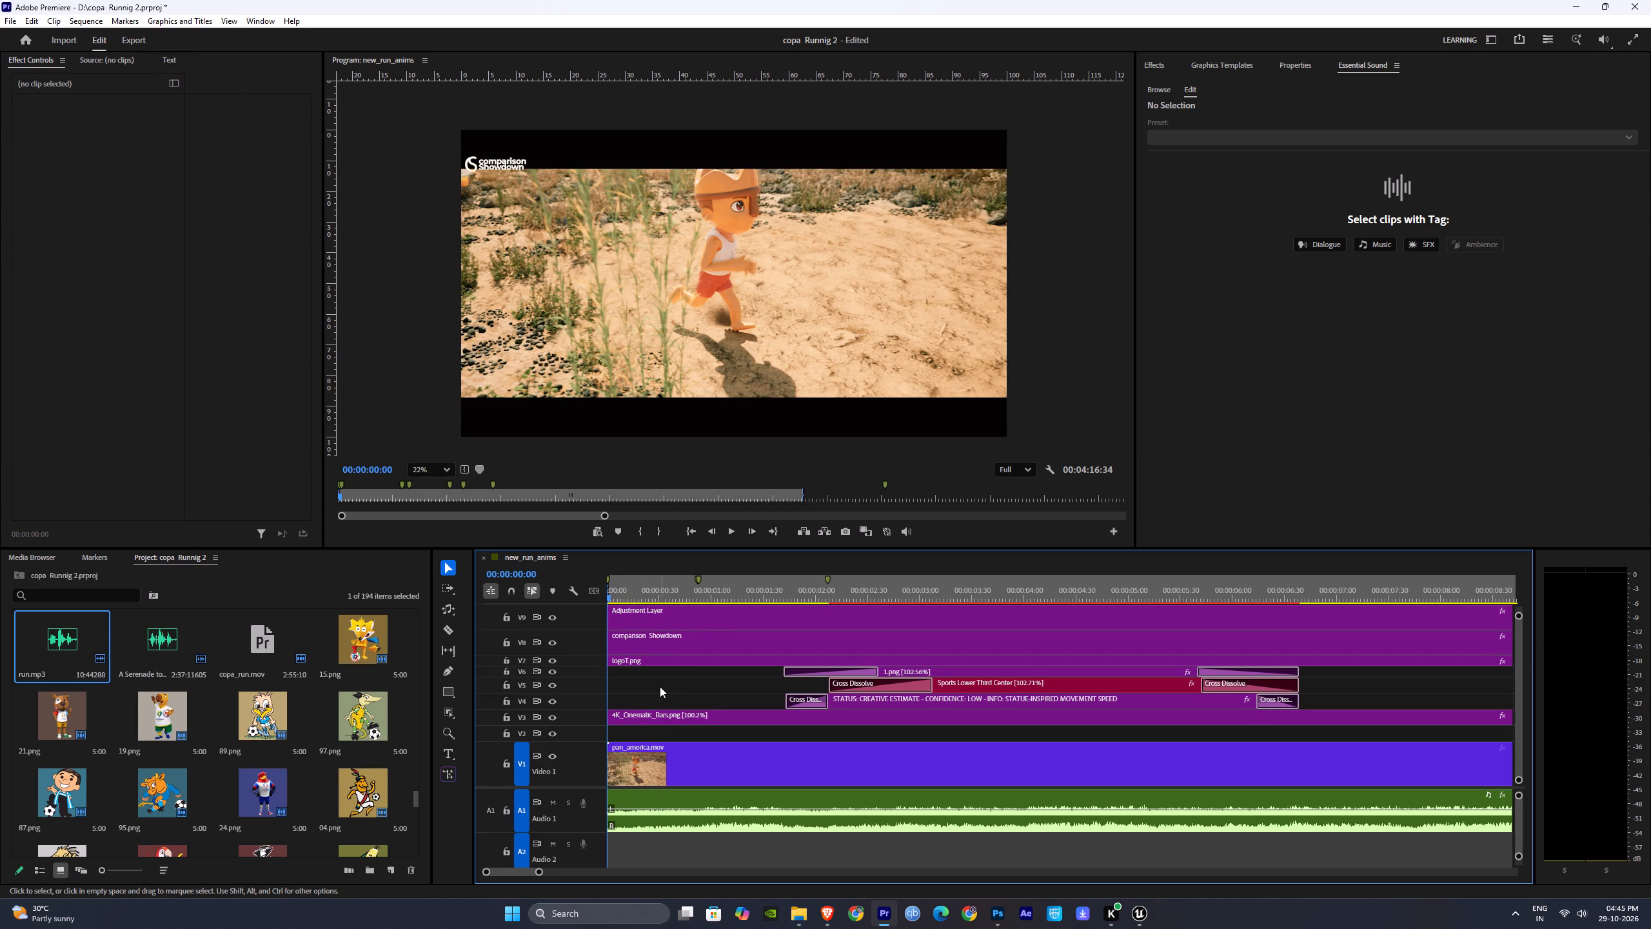
Set the cinematic bars' first Scale keyframe at 0:00 to 145, and preview the opening.
{"action": "left_click", "coordinate": [634, 714]}
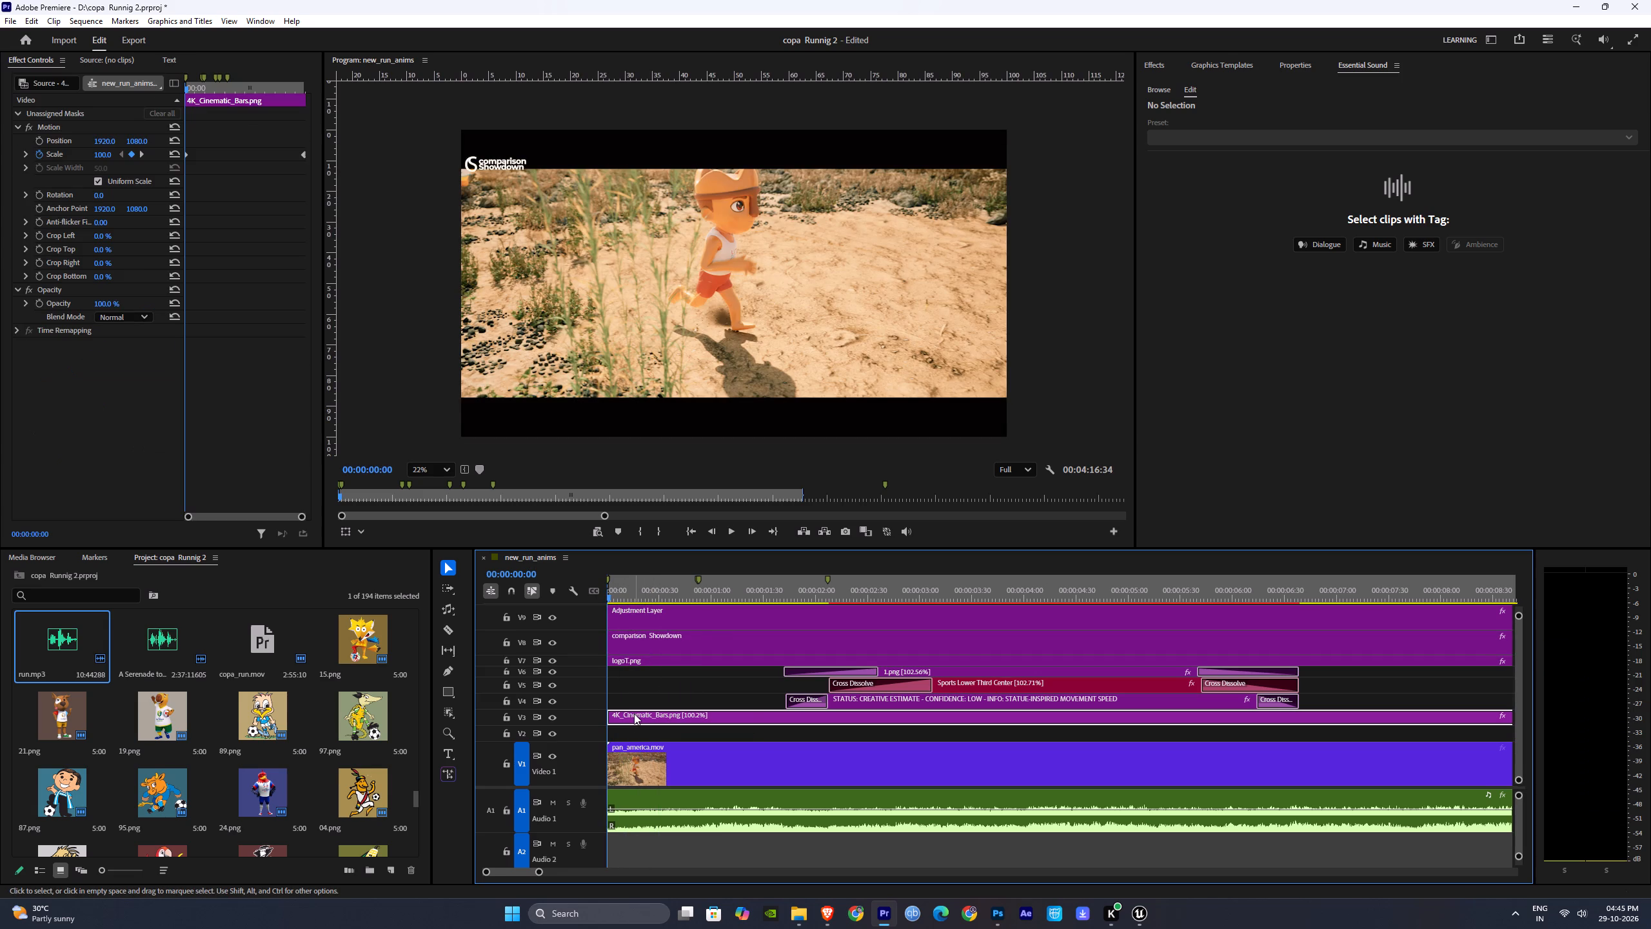
{"action": "left_click_drag", "start_coordinate": [301, 516], "coordinate": [293, 517]}
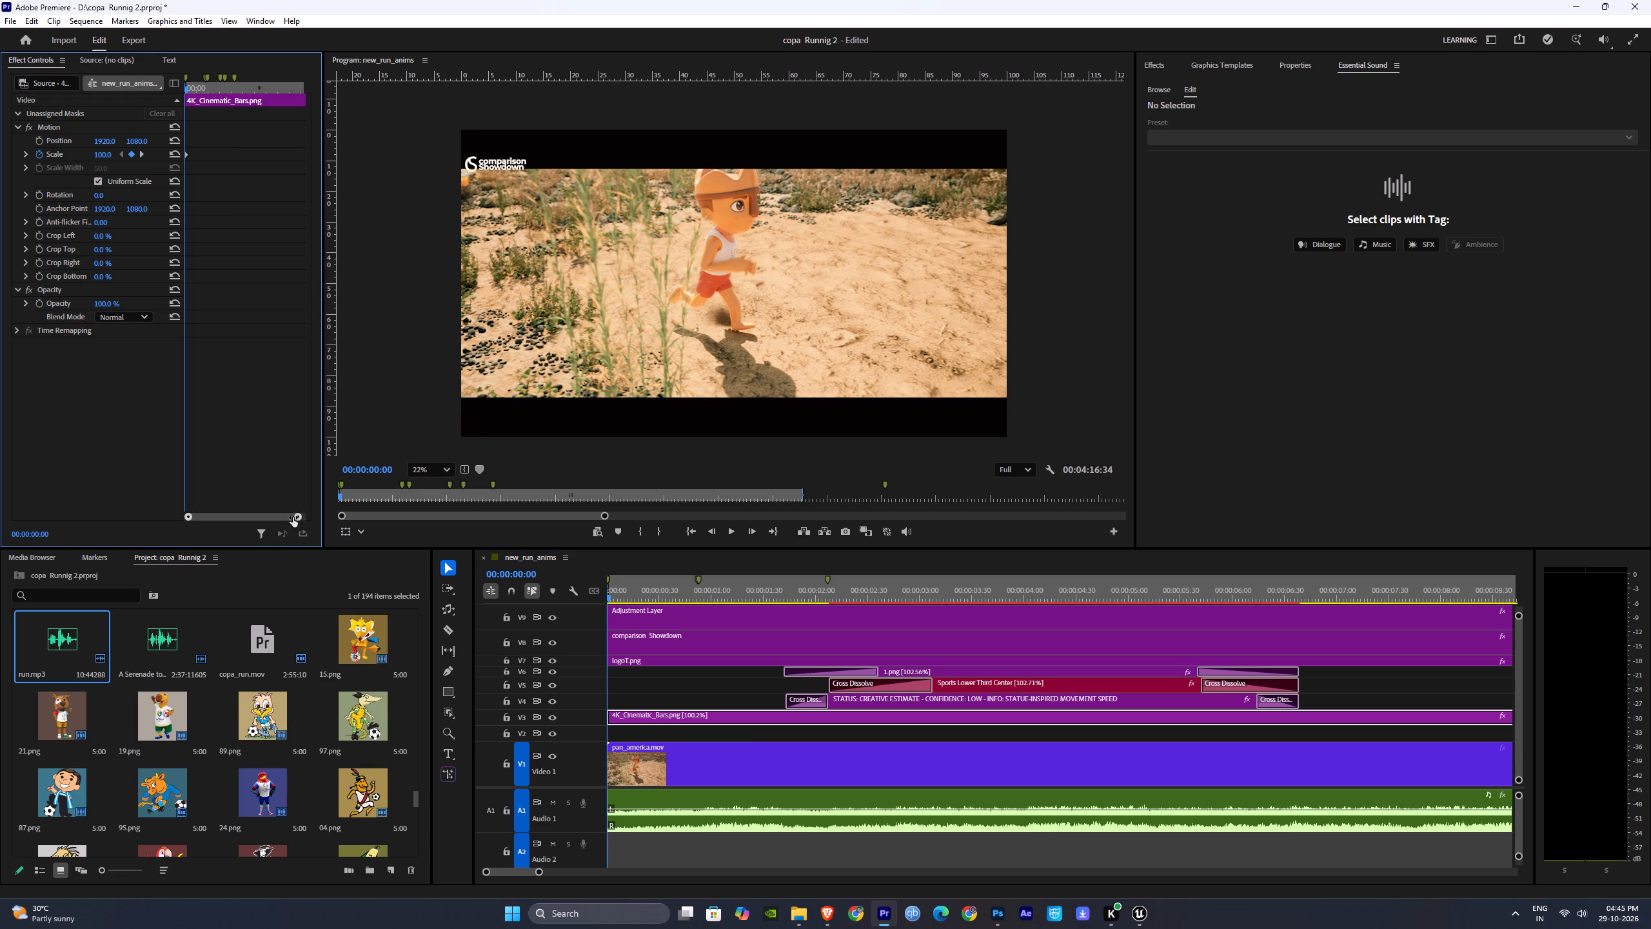
{"action": "left_click_drag", "start_coordinate": [293, 517], "coordinate": [237, 515]}
{"action": "left_click_drag", "start_coordinate": [191, 86], "coordinate": [205, 94]}
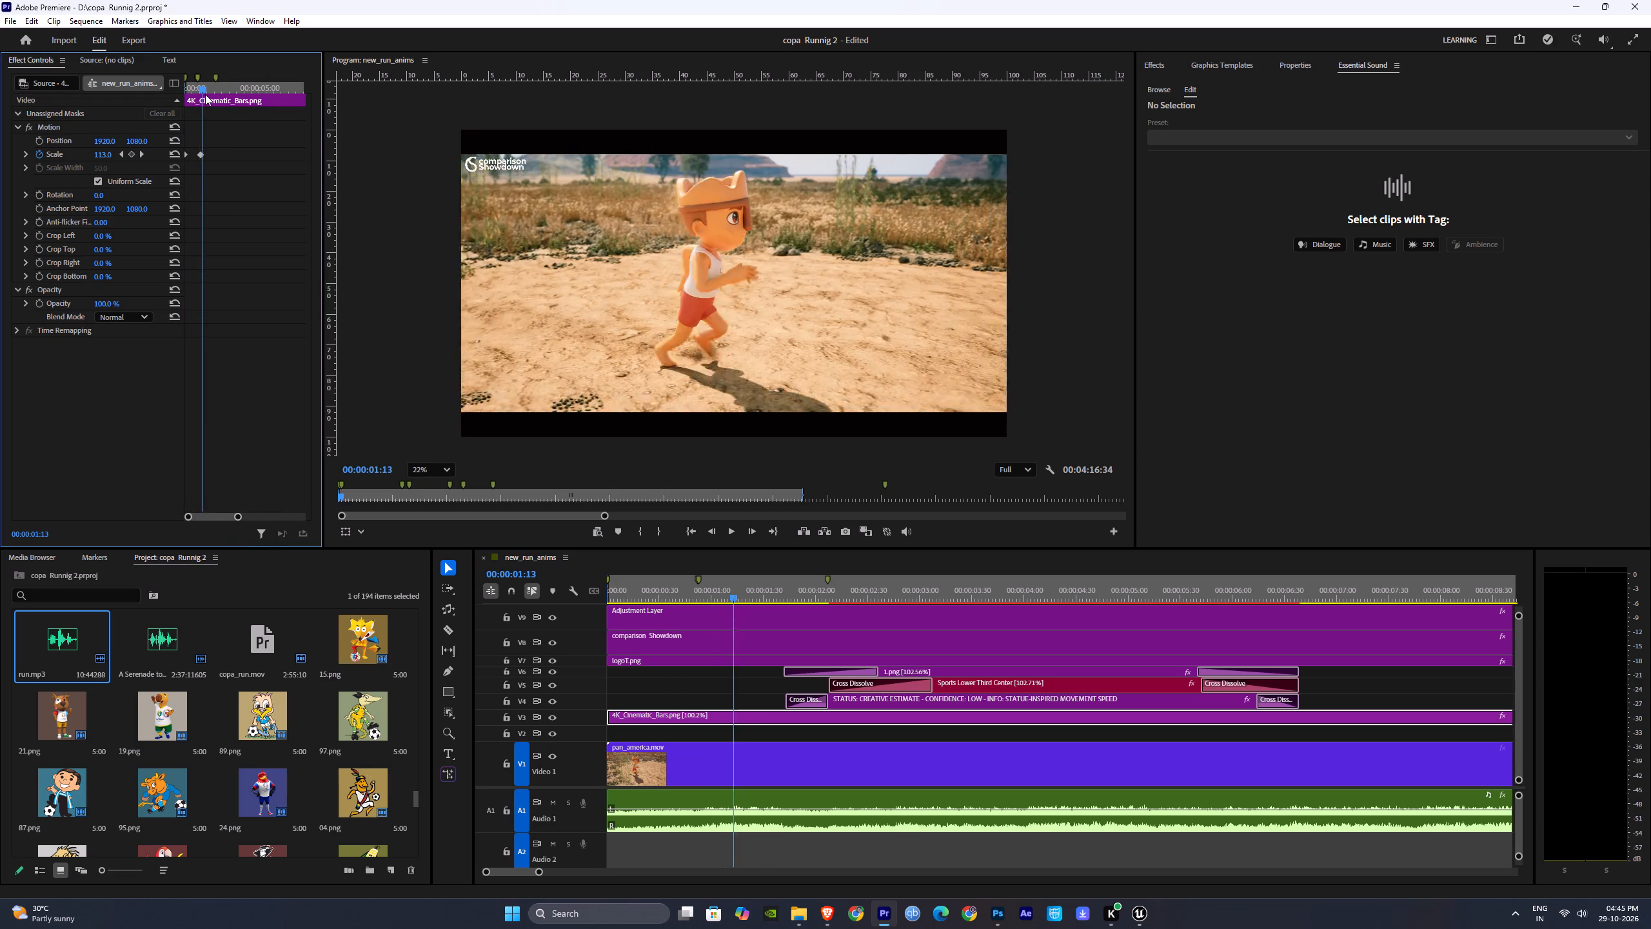
{"action": "left_click_drag", "start_coordinate": [205, 94], "coordinate": [183, 99]}
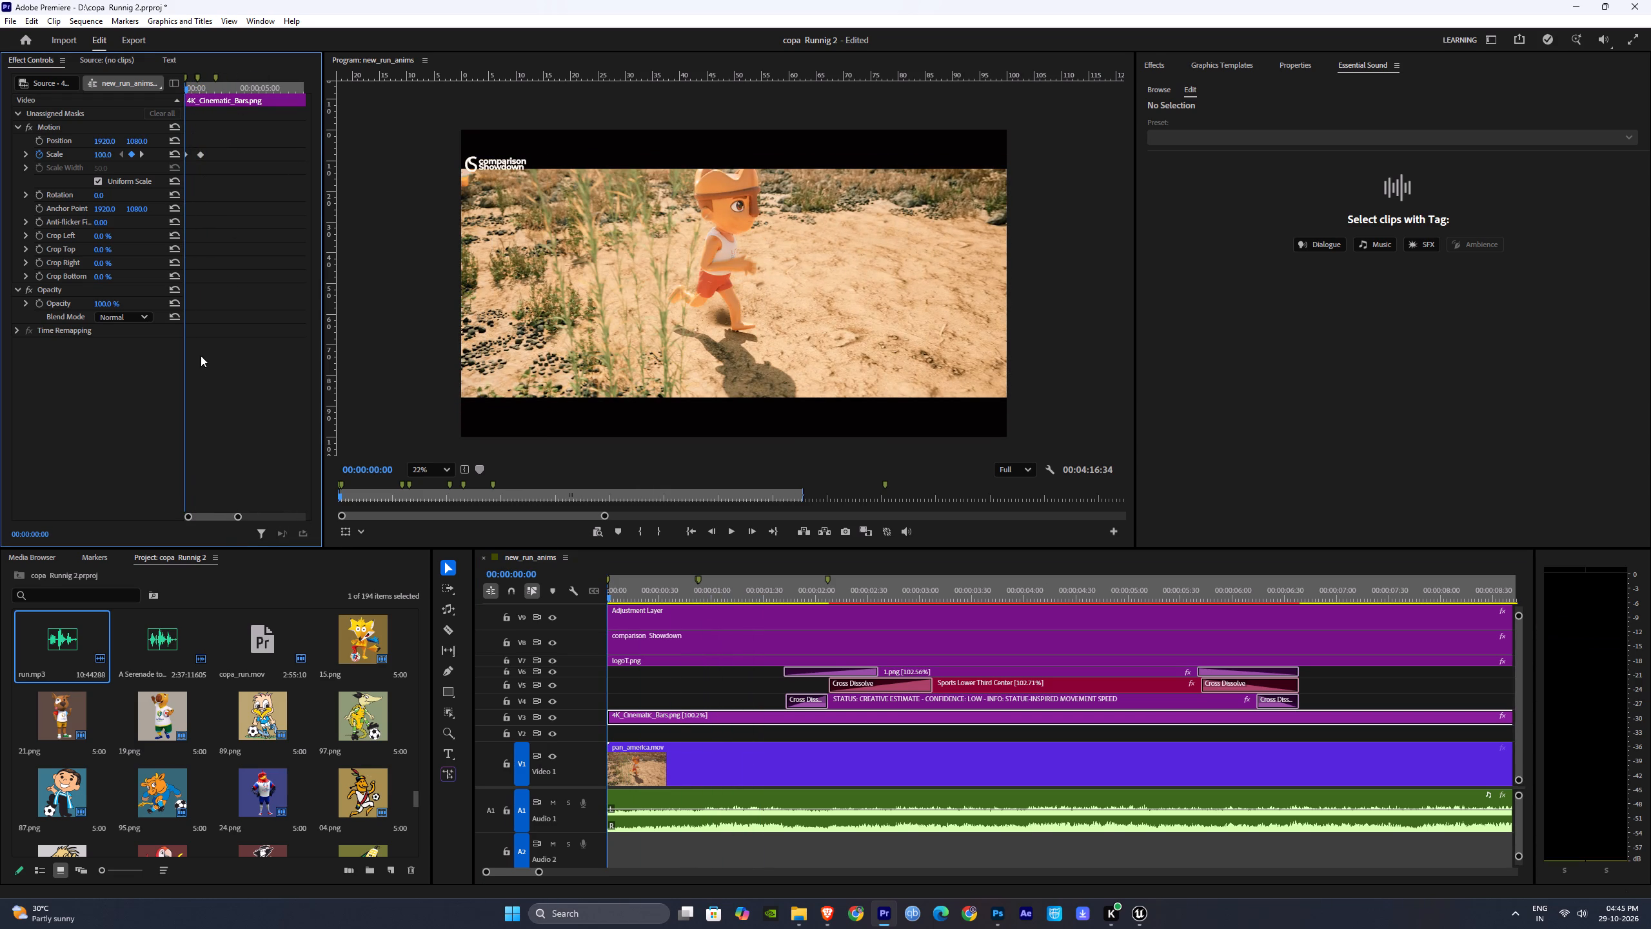
{"action": "left_click", "coordinate": [141, 157]}
{"action": "left_click", "coordinate": [123, 156]}
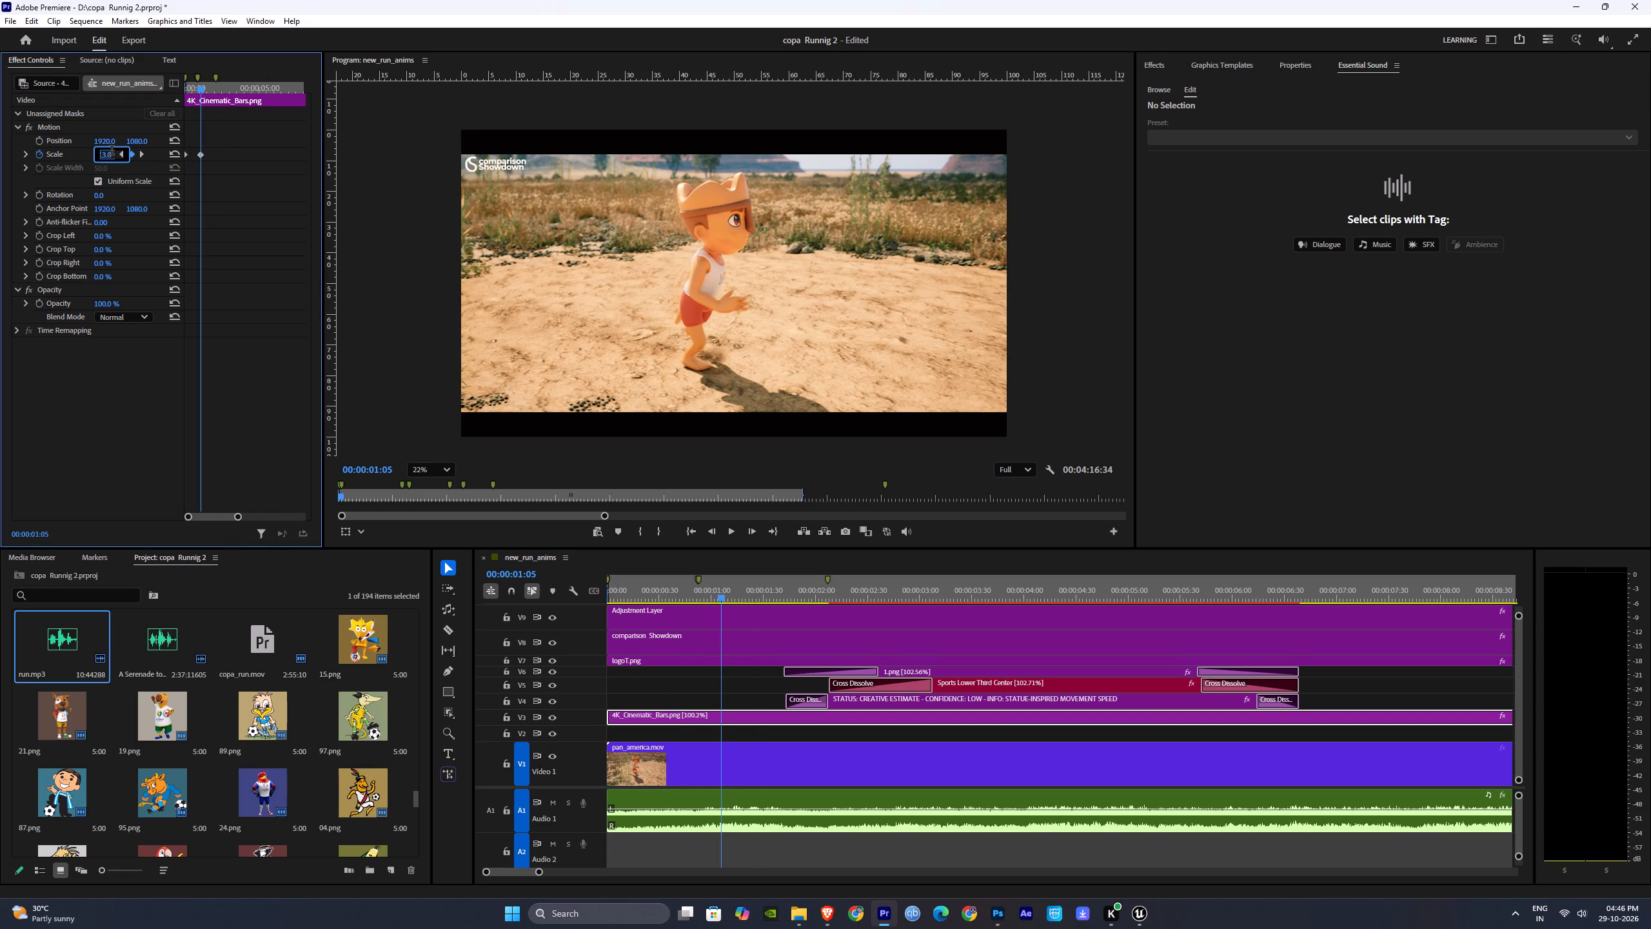
{"action": "left_click", "coordinate": [164, 363]}
{"action": "left_click_drag", "start_coordinate": [182, 167], "coordinate": [211, 192]}
{"action": "left_click", "coordinate": [135, 154]}
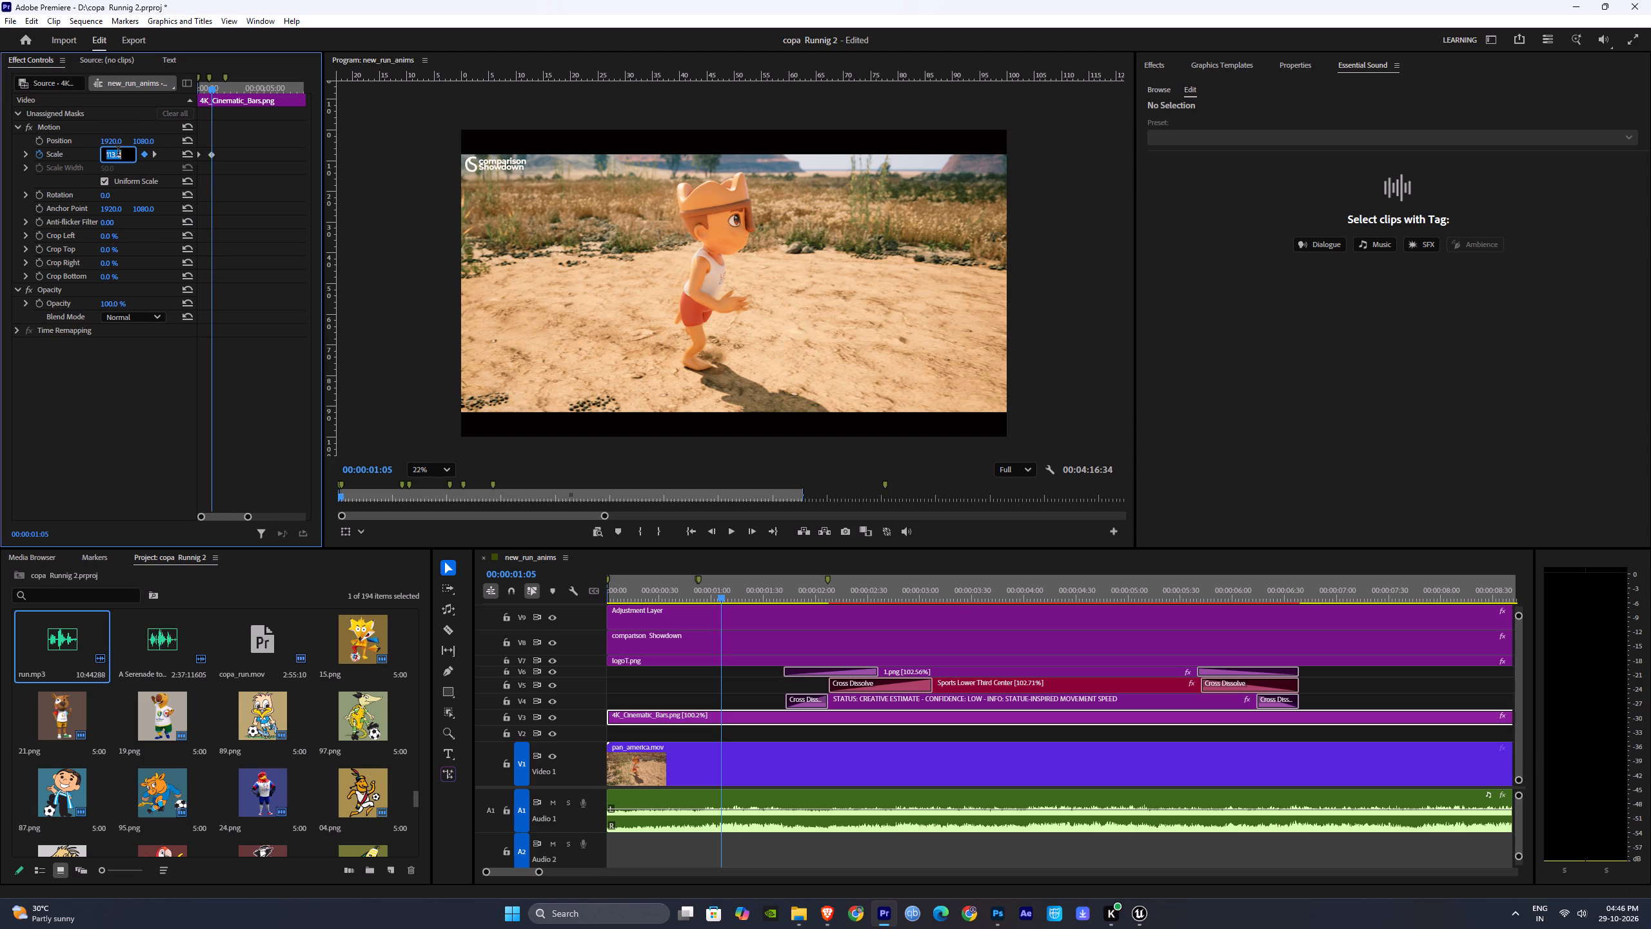
{"action": "left_click", "coordinate": [169, 421]}
{"action": "left_click_drag", "start_coordinate": [324, 135], "coordinate": [421, 180]}
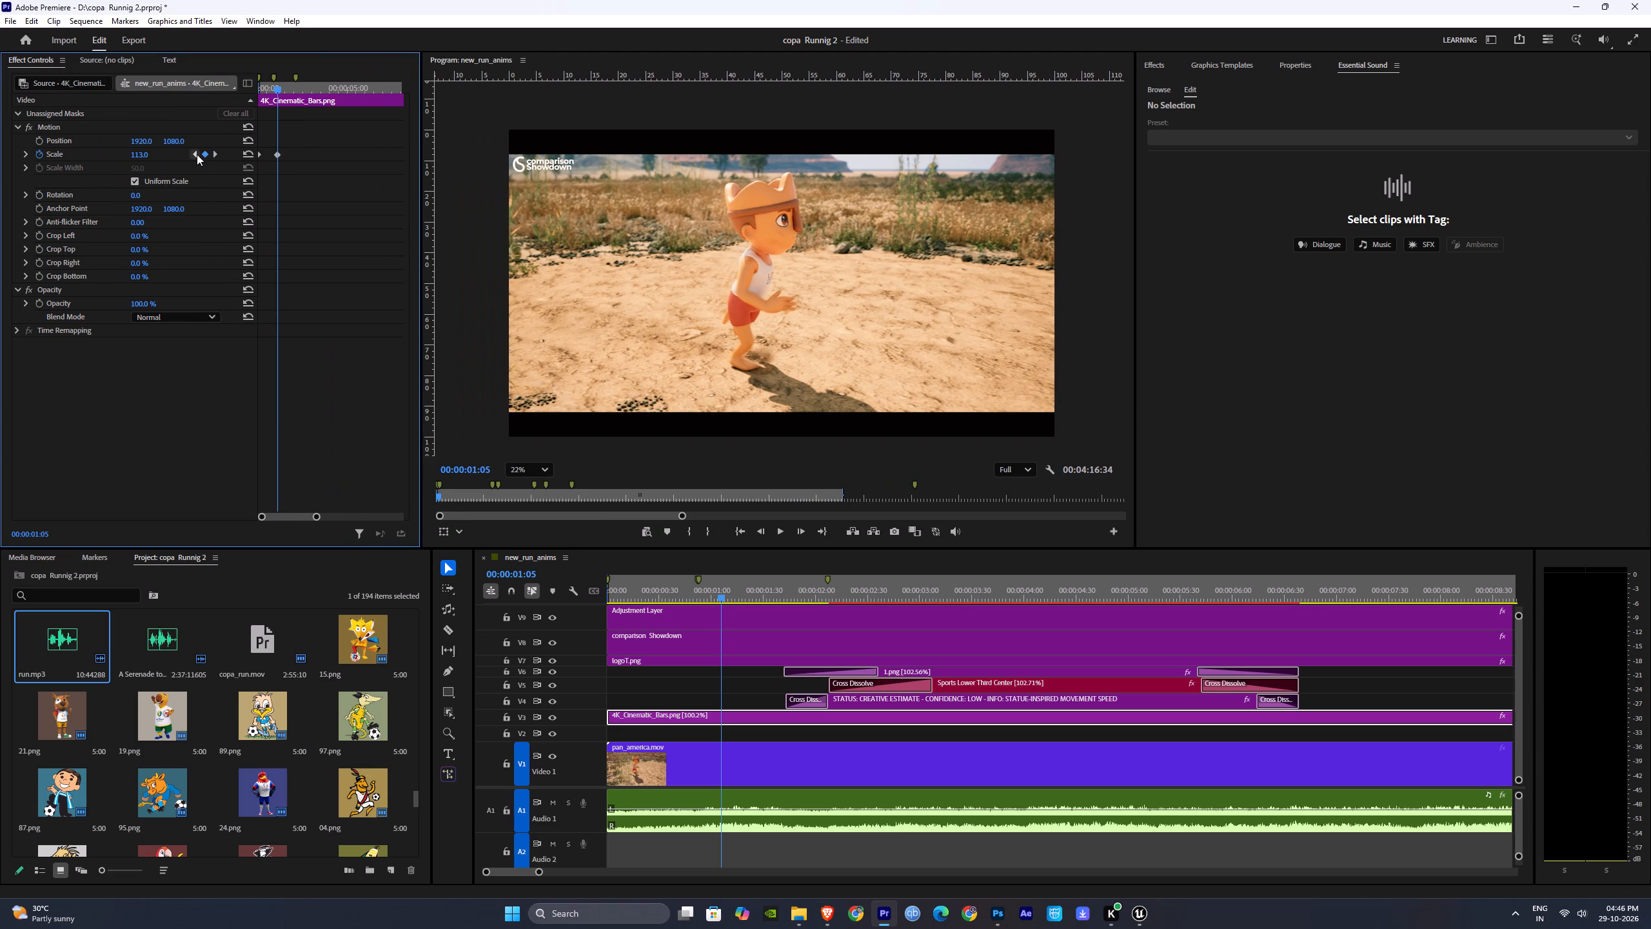
{"action": "left_click", "coordinate": [197, 154]}
{"action": "left_click_drag", "start_coordinate": [141, 157], "coordinate": [119, 156]}
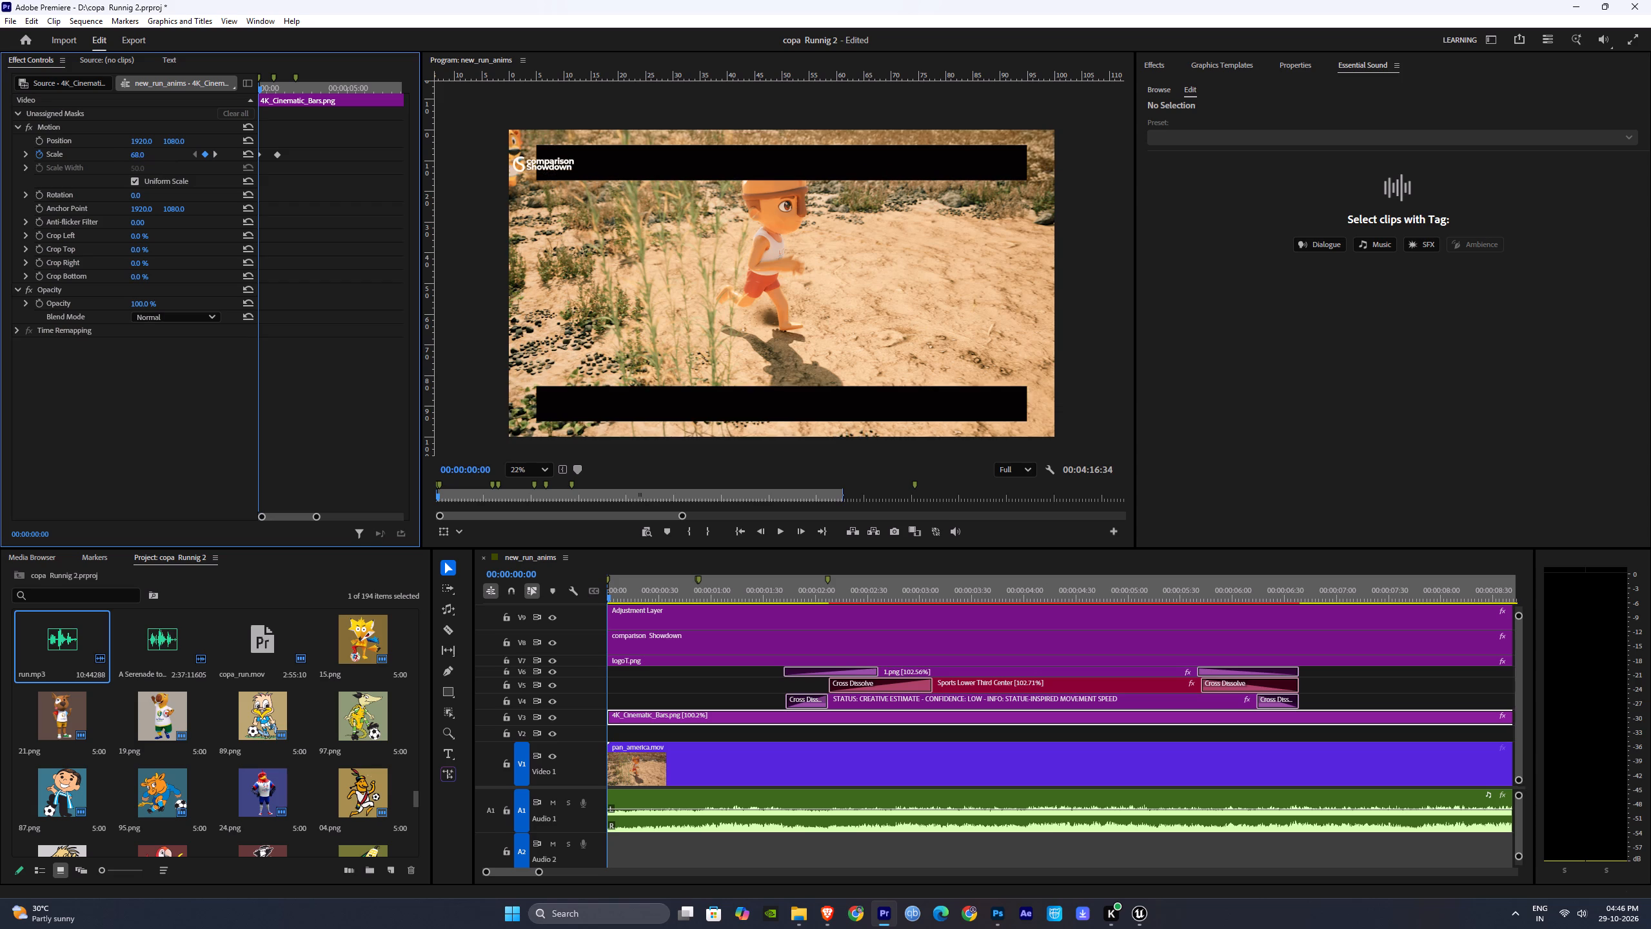
{"action": "left_click_drag", "start_coordinate": [119, 156], "coordinate": [155, 157]}
{"action": "key", "text": "ctrl+z"}
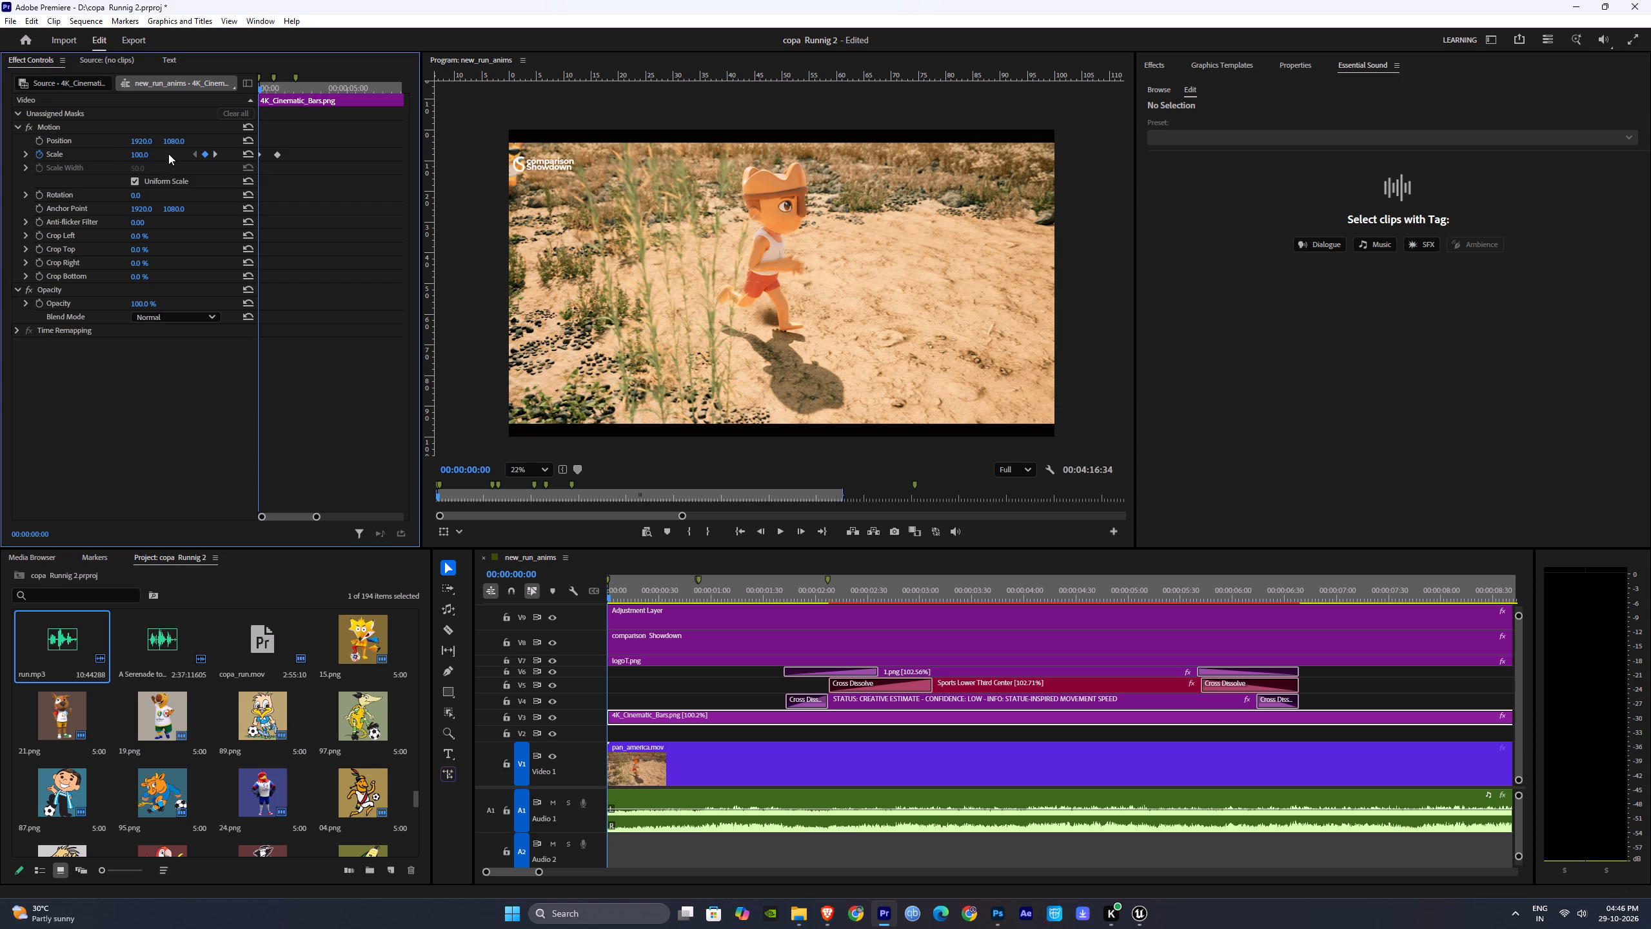
{"action": "left_click", "coordinate": [249, 153]}
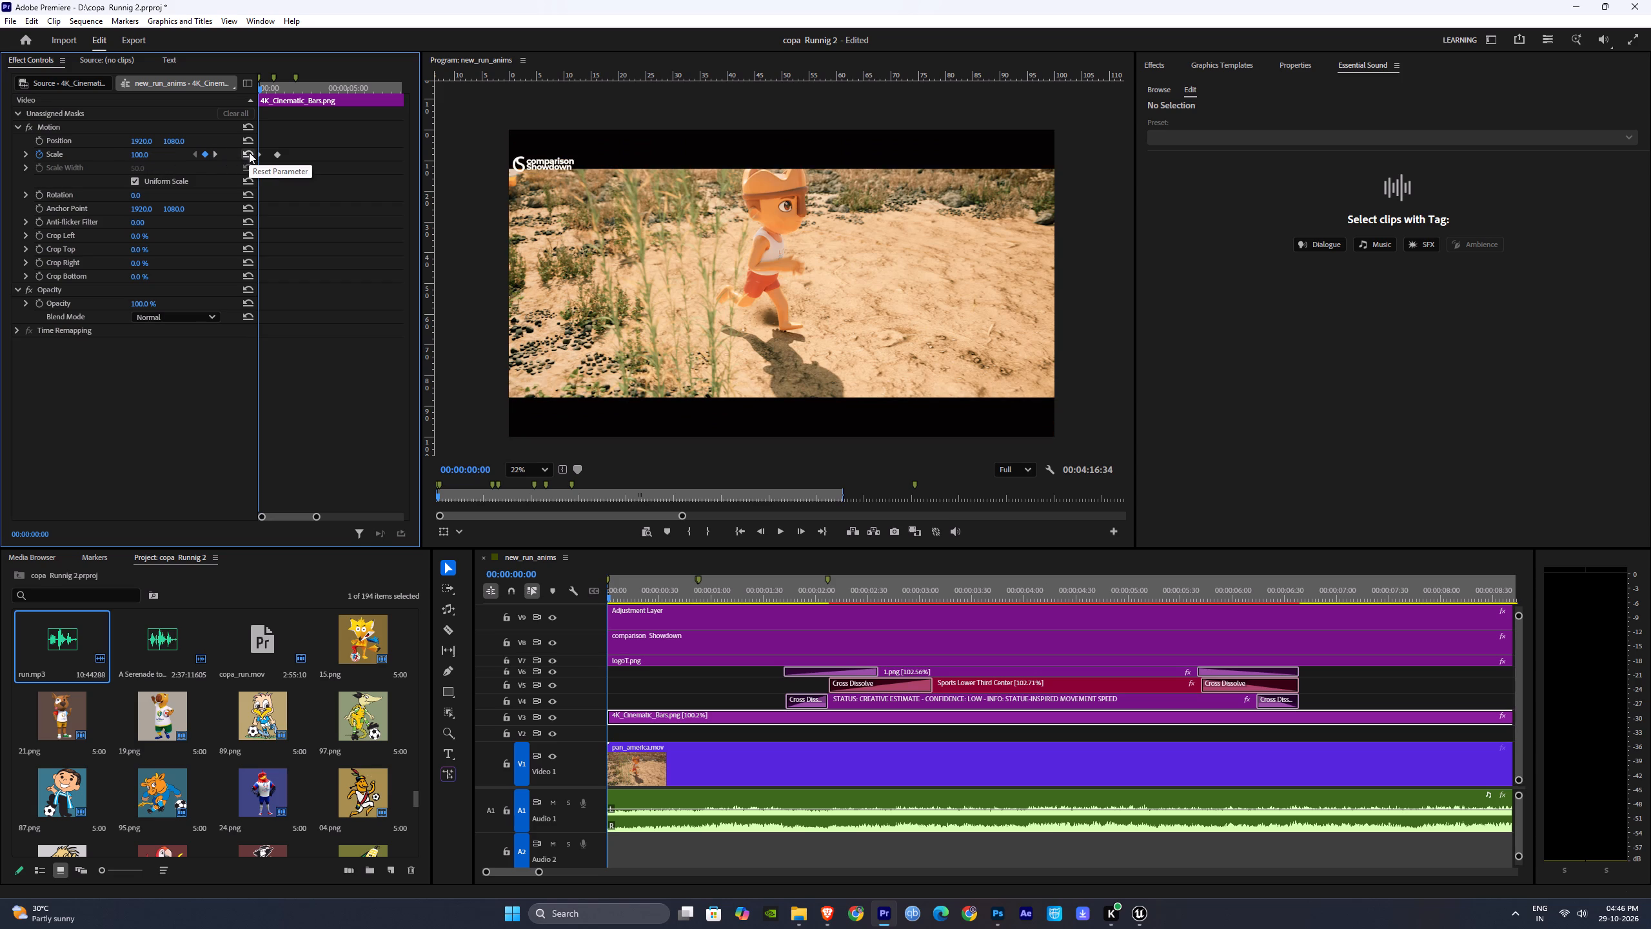
{"action": "double_click", "coordinate": [249, 152]}
{"action": "left_click_drag", "start_coordinate": [141, 156], "coordinate": [170, 154]}
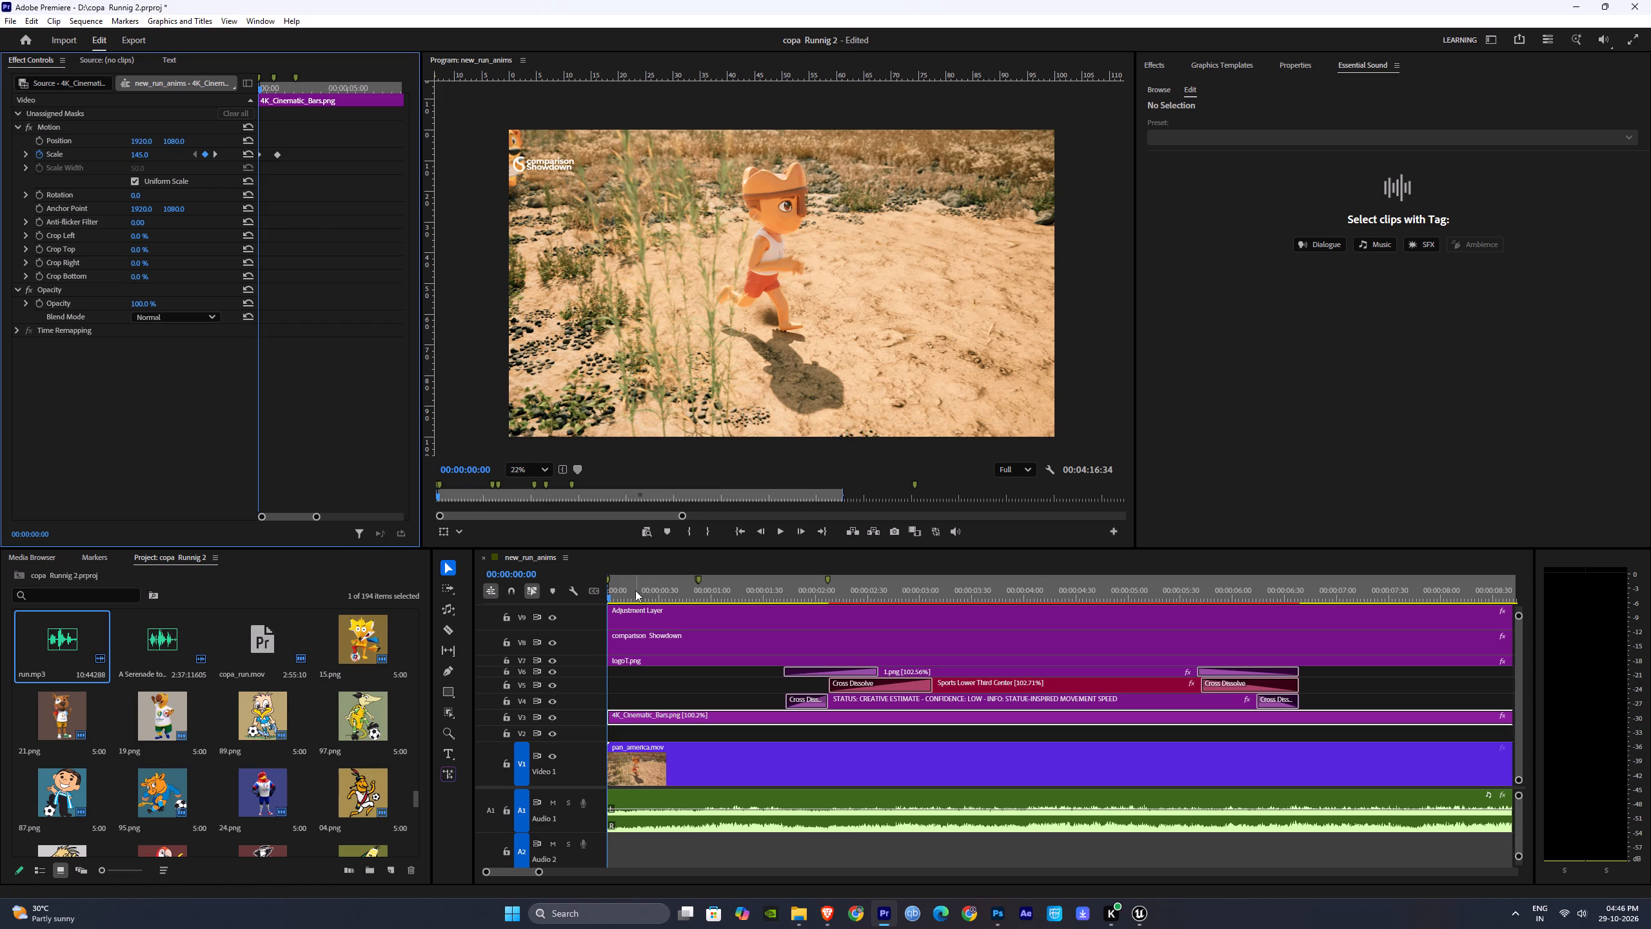
{"action": "left_click_drag", "start_coordinate": [635, 590], "coordinate": [583, 591]}
{"action": "key", "text": "space"}
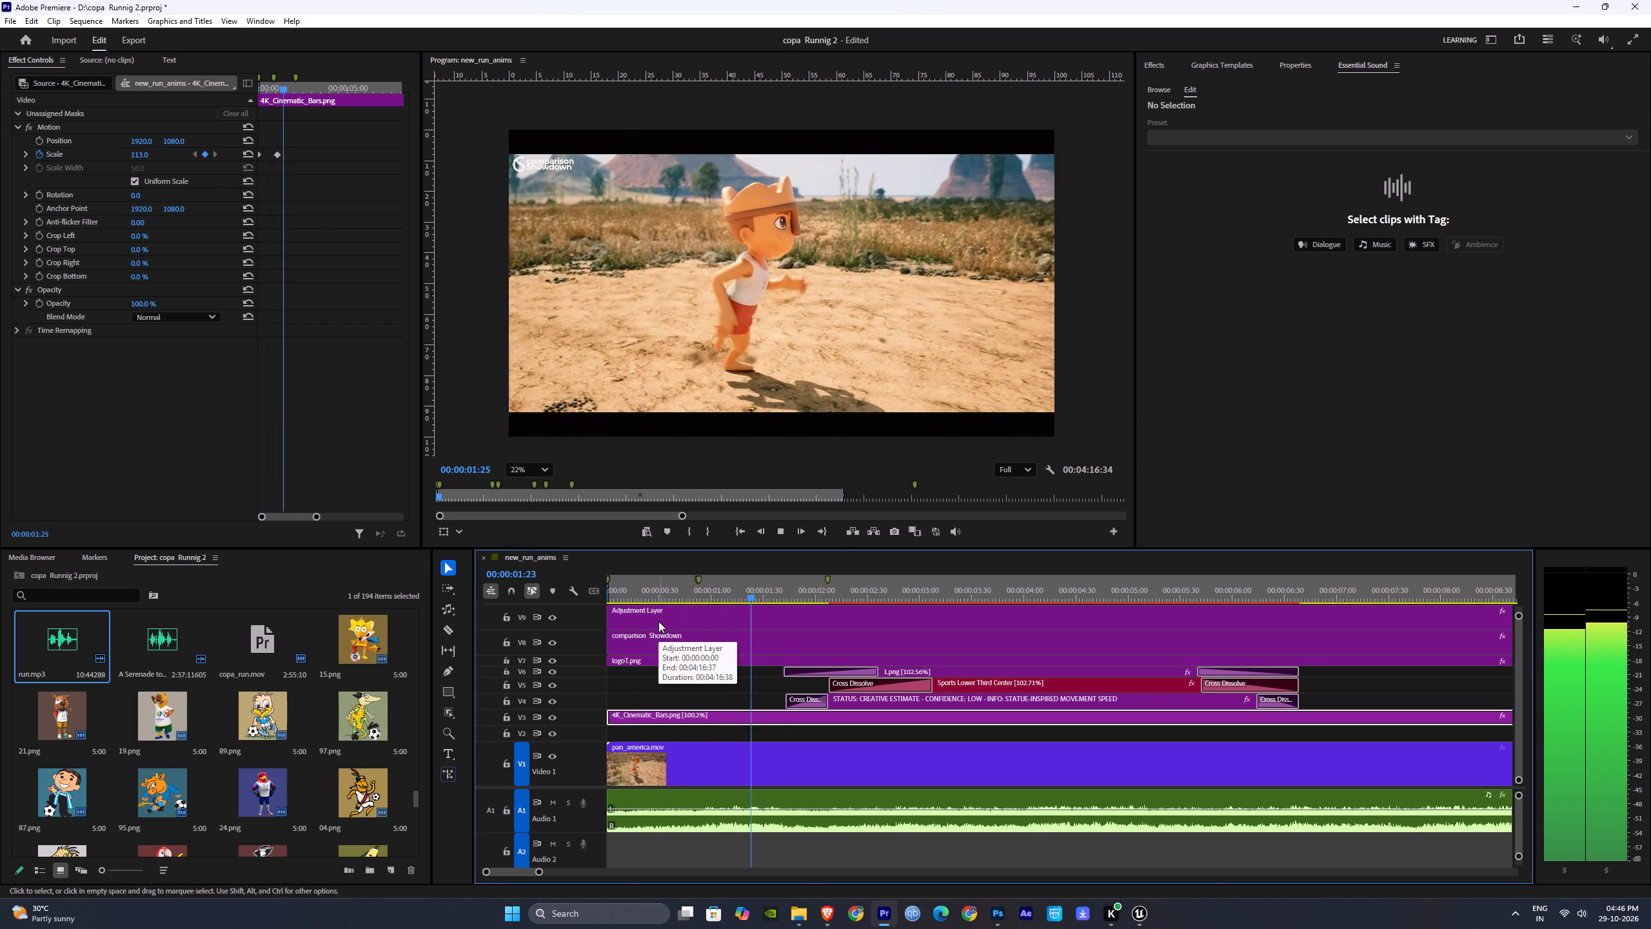
{"action": "key", "text": "space"}
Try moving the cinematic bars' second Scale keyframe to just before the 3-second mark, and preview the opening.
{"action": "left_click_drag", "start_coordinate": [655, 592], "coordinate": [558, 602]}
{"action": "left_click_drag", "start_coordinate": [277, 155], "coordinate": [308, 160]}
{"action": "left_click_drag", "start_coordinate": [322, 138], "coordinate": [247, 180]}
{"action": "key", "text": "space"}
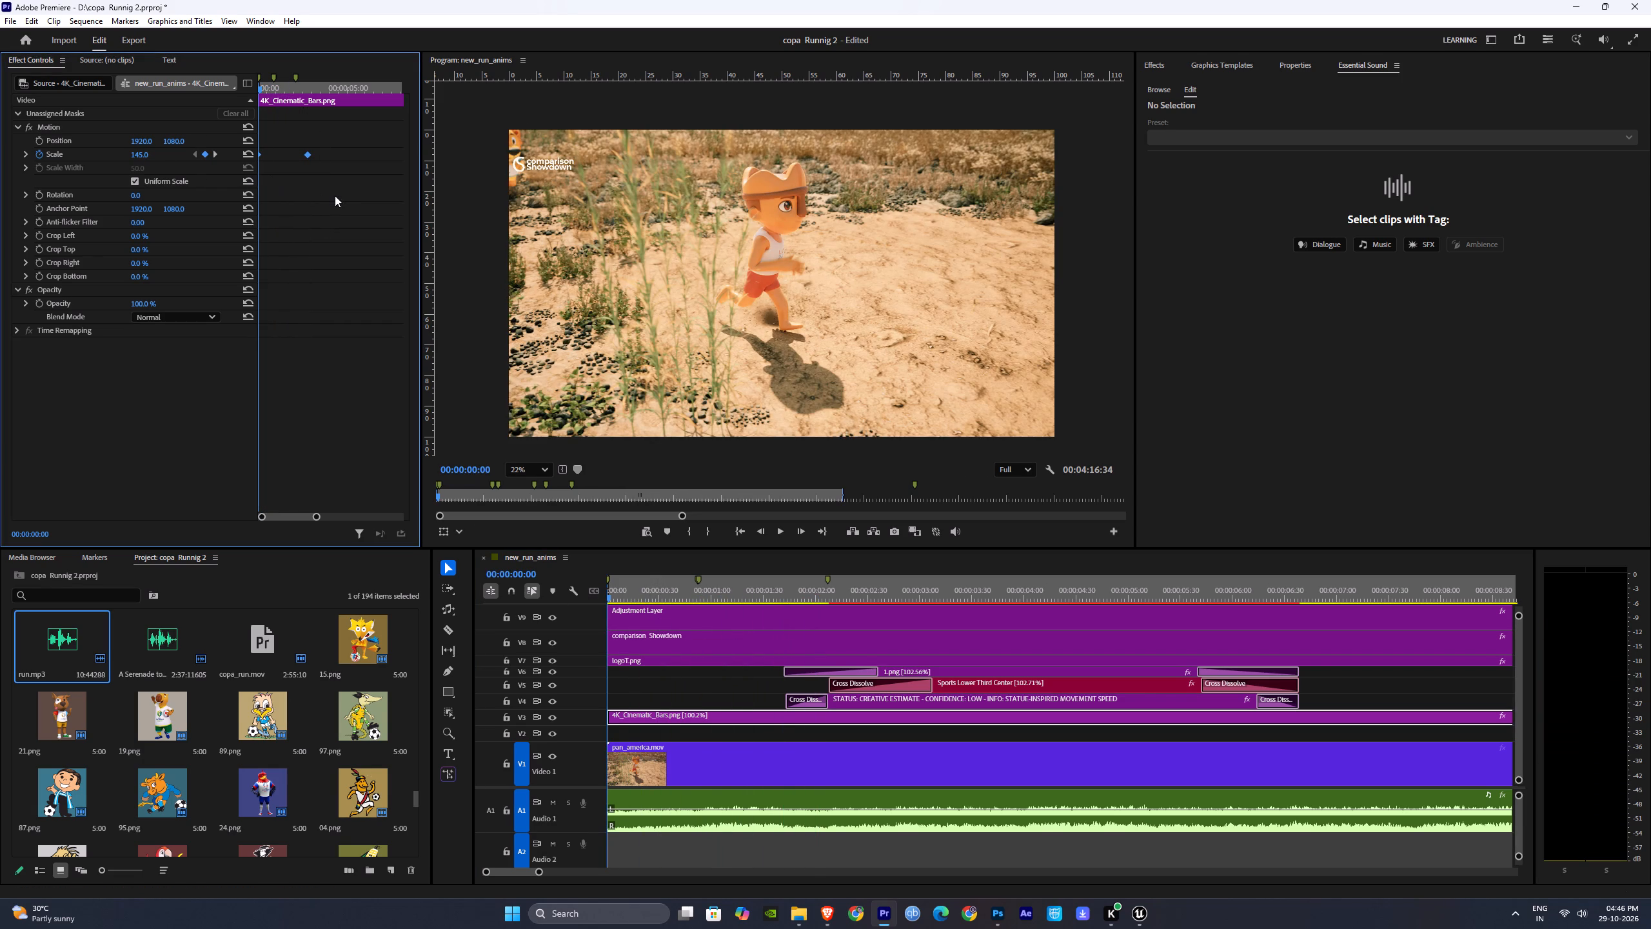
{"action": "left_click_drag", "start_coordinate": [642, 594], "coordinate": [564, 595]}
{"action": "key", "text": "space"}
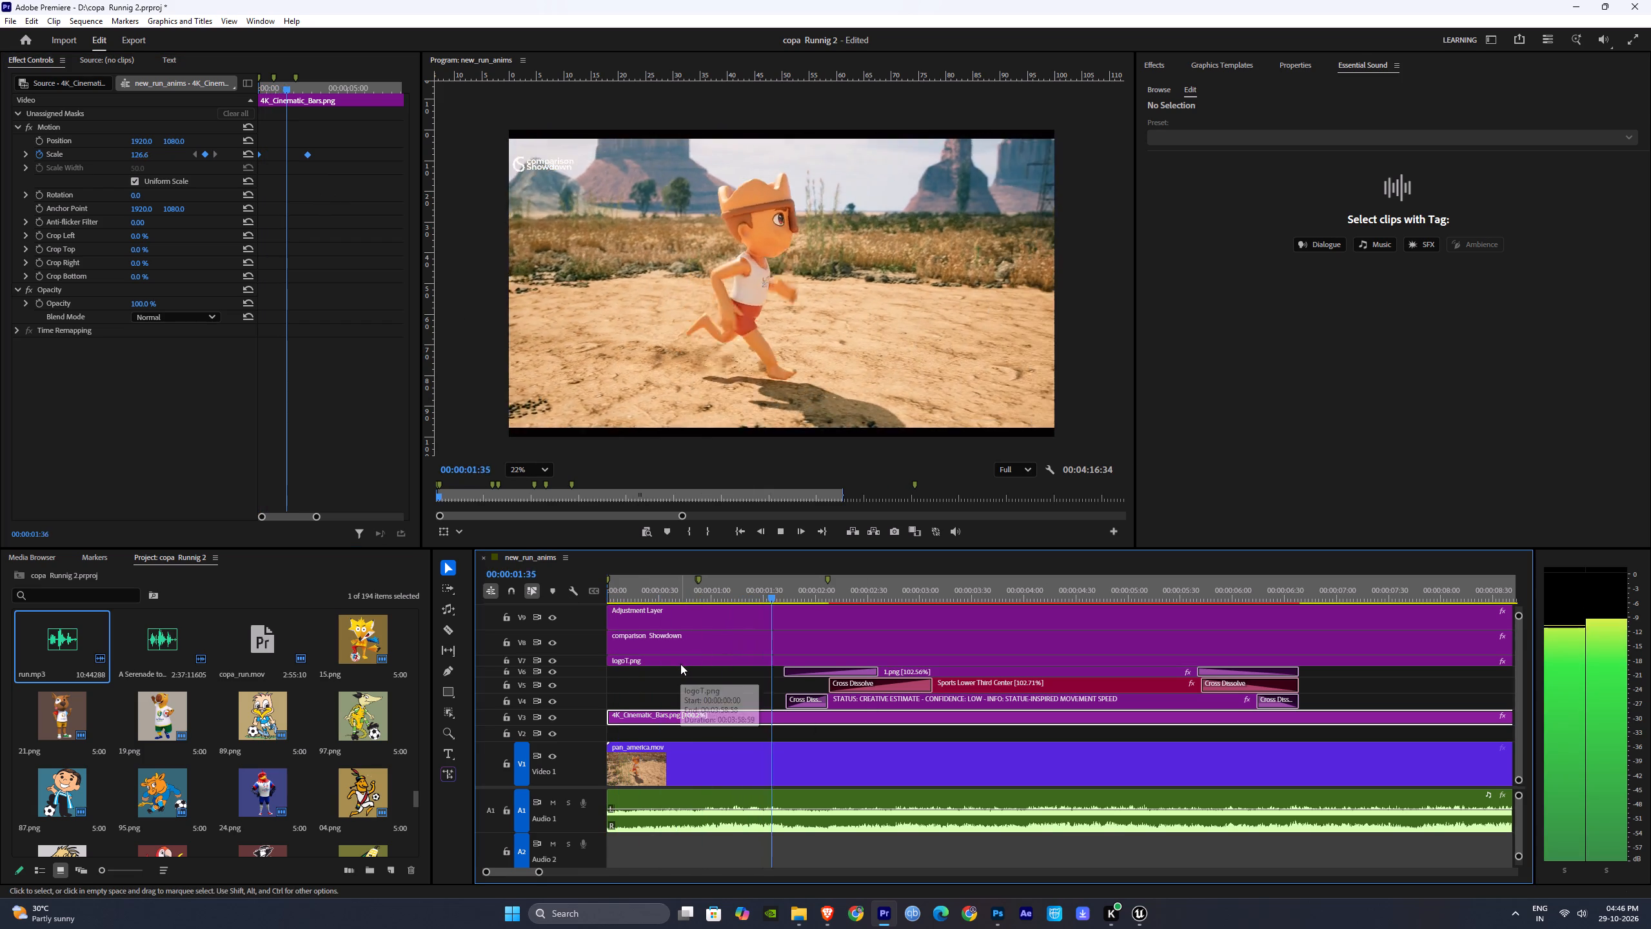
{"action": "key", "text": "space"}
Move the cinematic bars' second Scale keyframe to 1:43 (seconds:frames), where the first lower-third graphics begin.
{"action": "left_click_drag", "start_coordinate": [756, 588], "coordinate": [756, 588]}
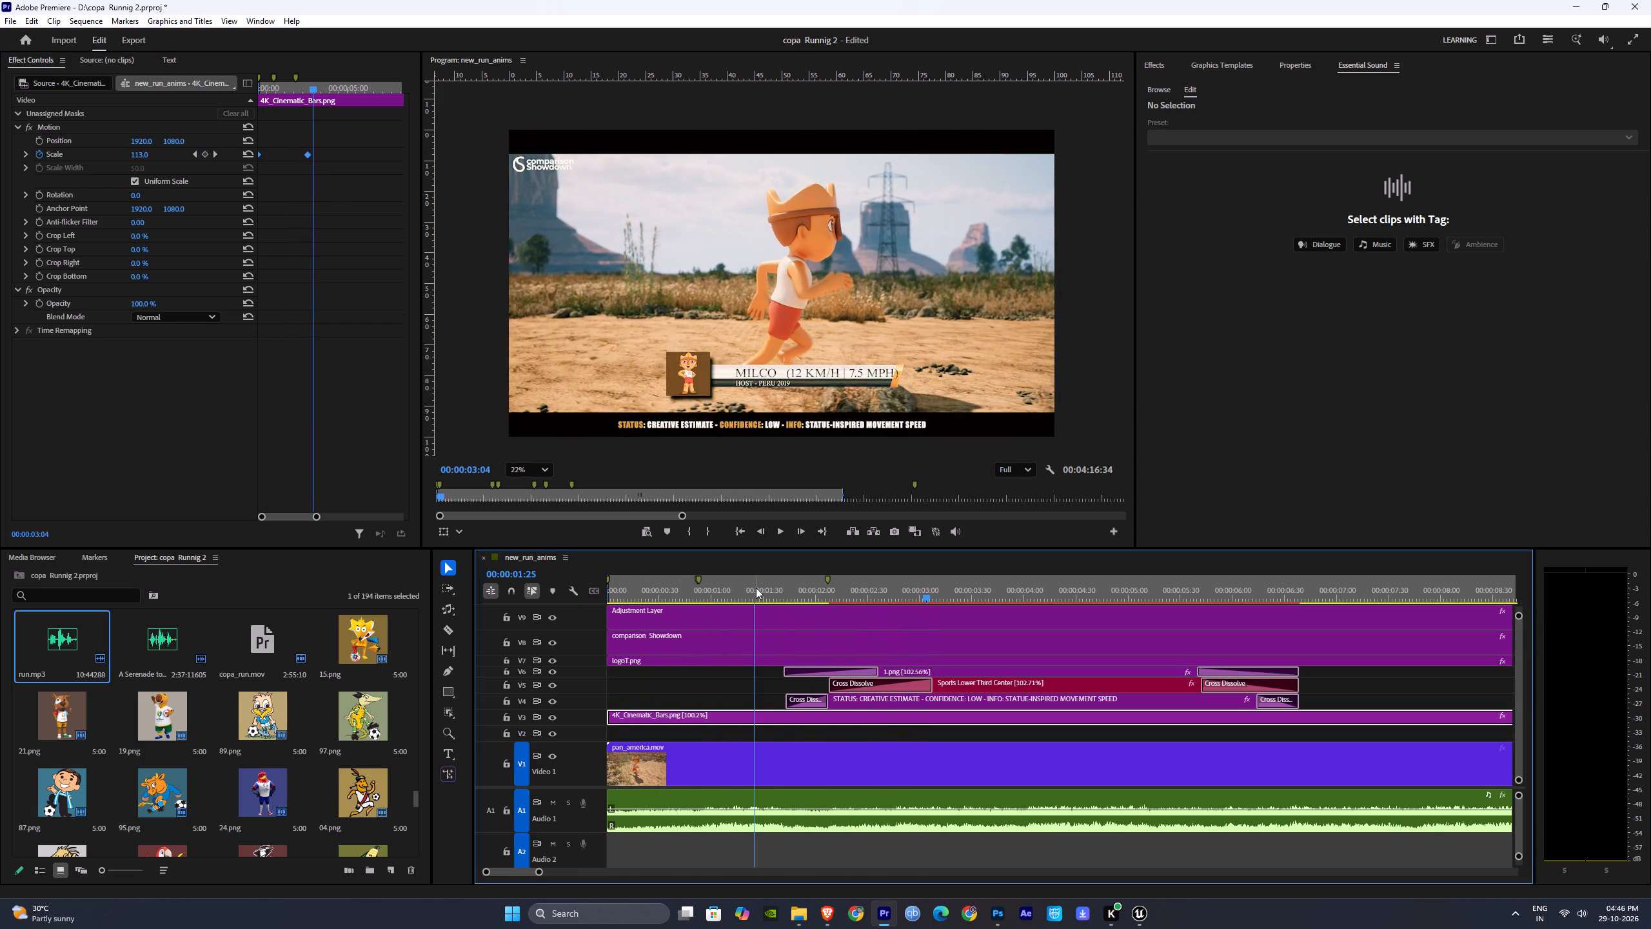
{"action": "left_click_drag", "start_coordinate": [756, 588], "coordinate": [789, 602]}
{"action": "left_click_drag", "start_coordinate": [342, 150], "coordinate": [322, 153]}
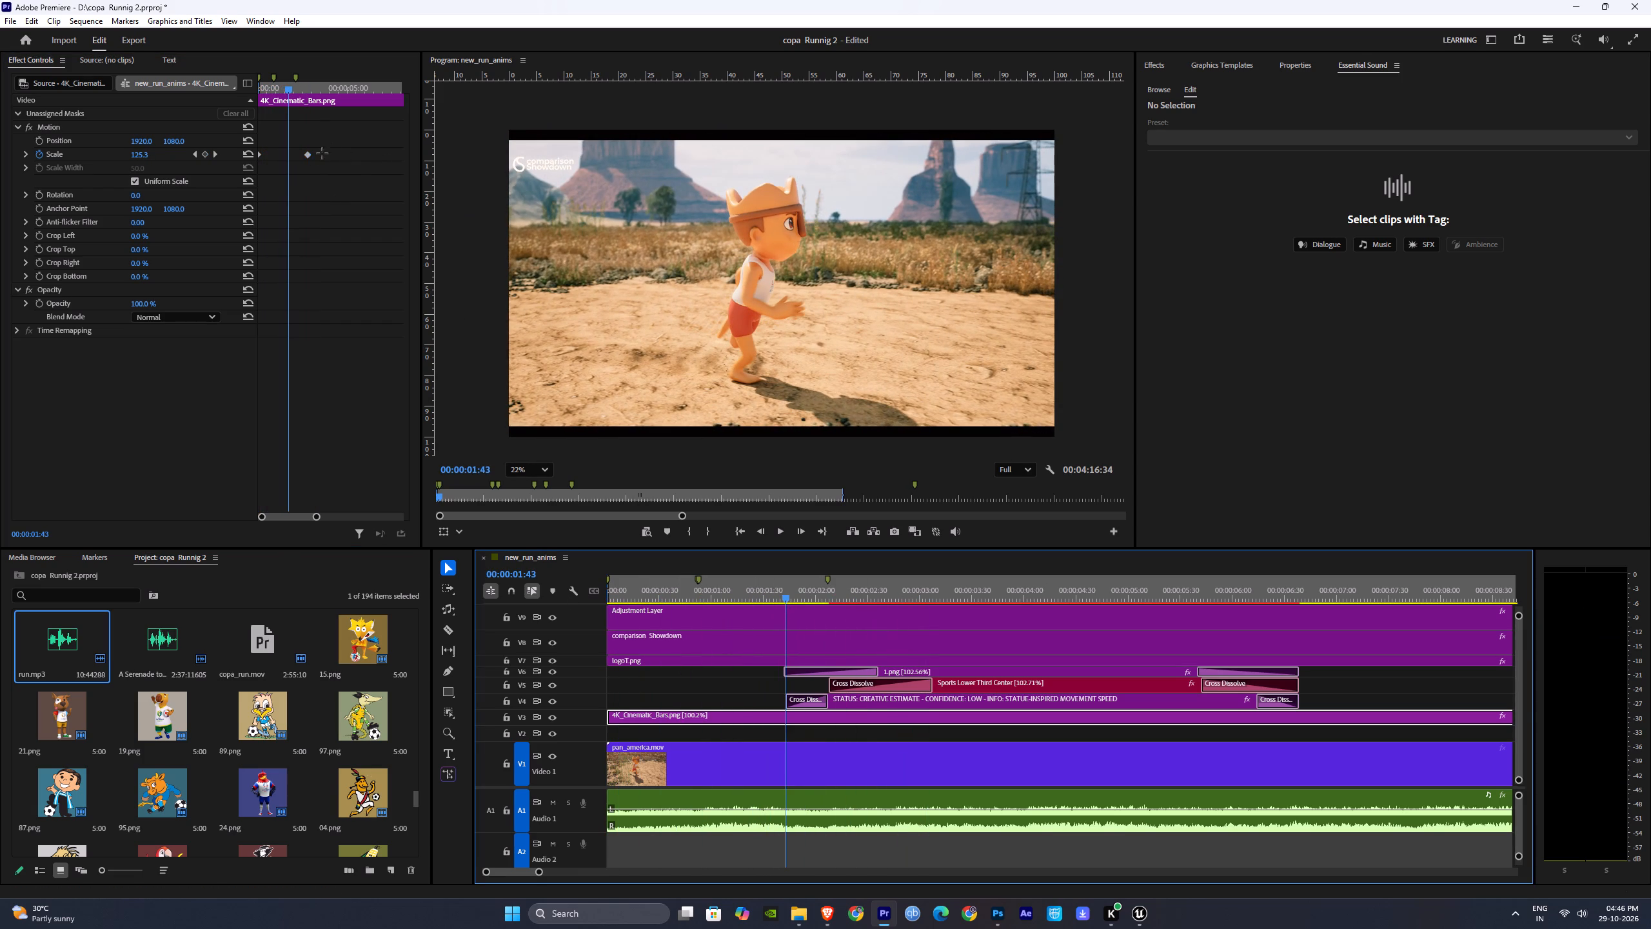
{"action": "left_click_drag", "start_coordinate": [322, 153], "coordinate": [302, 163]}
{"action": "left_click_drag", "start_coordinate": [308, 155], "coordinate": [291, 157]}
{"action": "left_click_drag", "start_coordinate": [304, 146], "coordinate": [293, 151]}
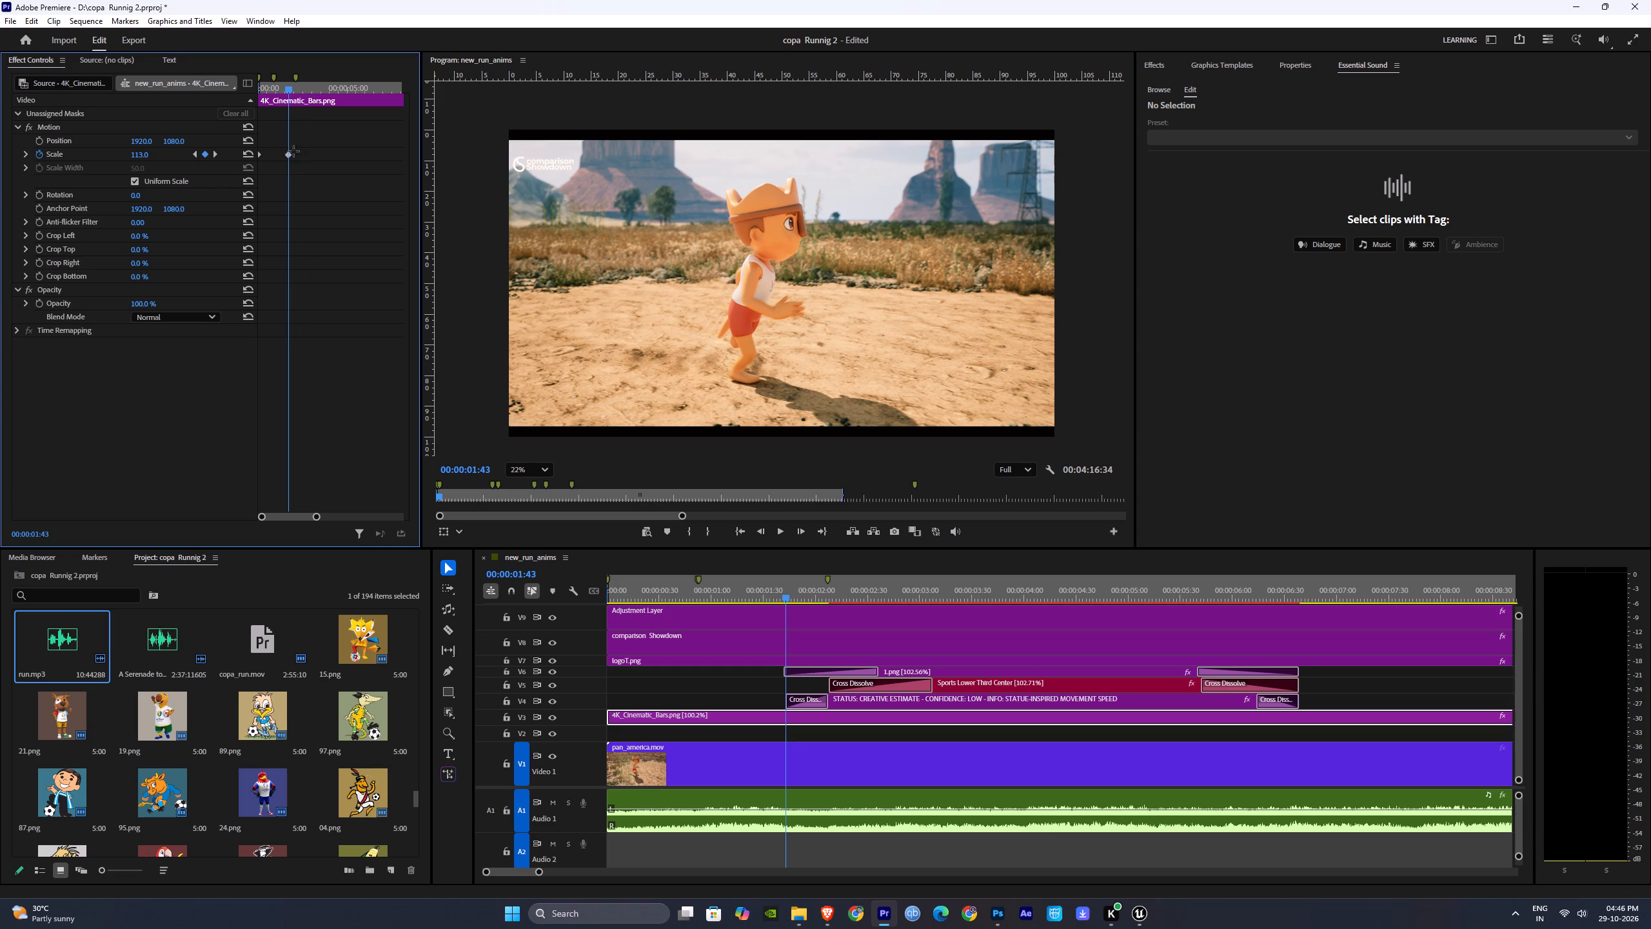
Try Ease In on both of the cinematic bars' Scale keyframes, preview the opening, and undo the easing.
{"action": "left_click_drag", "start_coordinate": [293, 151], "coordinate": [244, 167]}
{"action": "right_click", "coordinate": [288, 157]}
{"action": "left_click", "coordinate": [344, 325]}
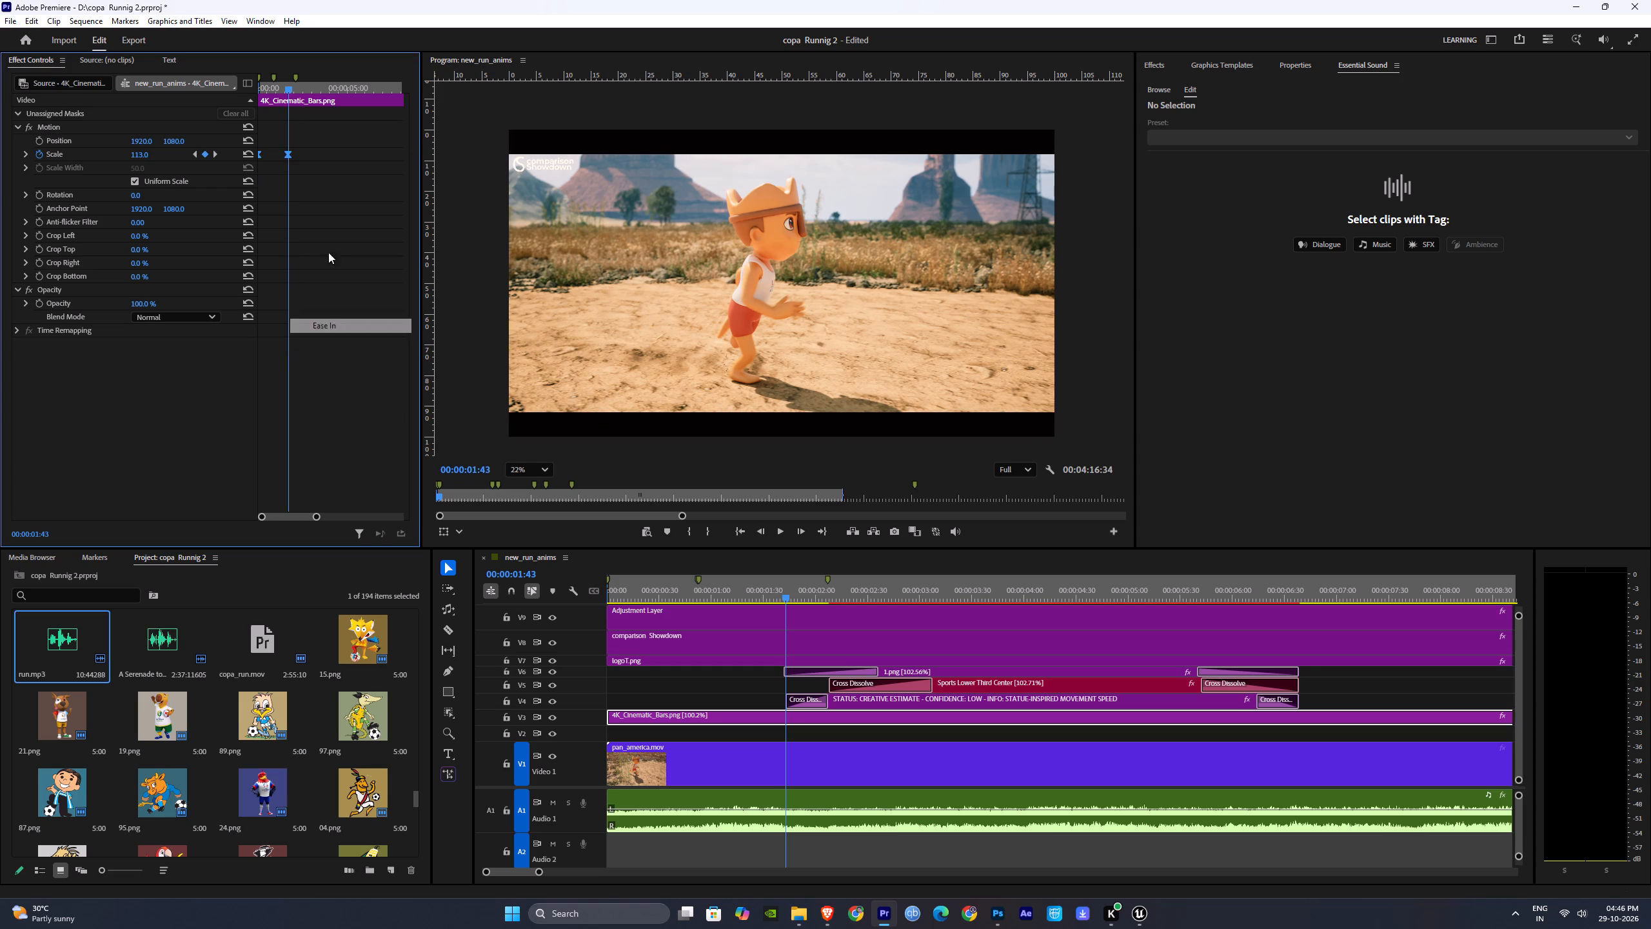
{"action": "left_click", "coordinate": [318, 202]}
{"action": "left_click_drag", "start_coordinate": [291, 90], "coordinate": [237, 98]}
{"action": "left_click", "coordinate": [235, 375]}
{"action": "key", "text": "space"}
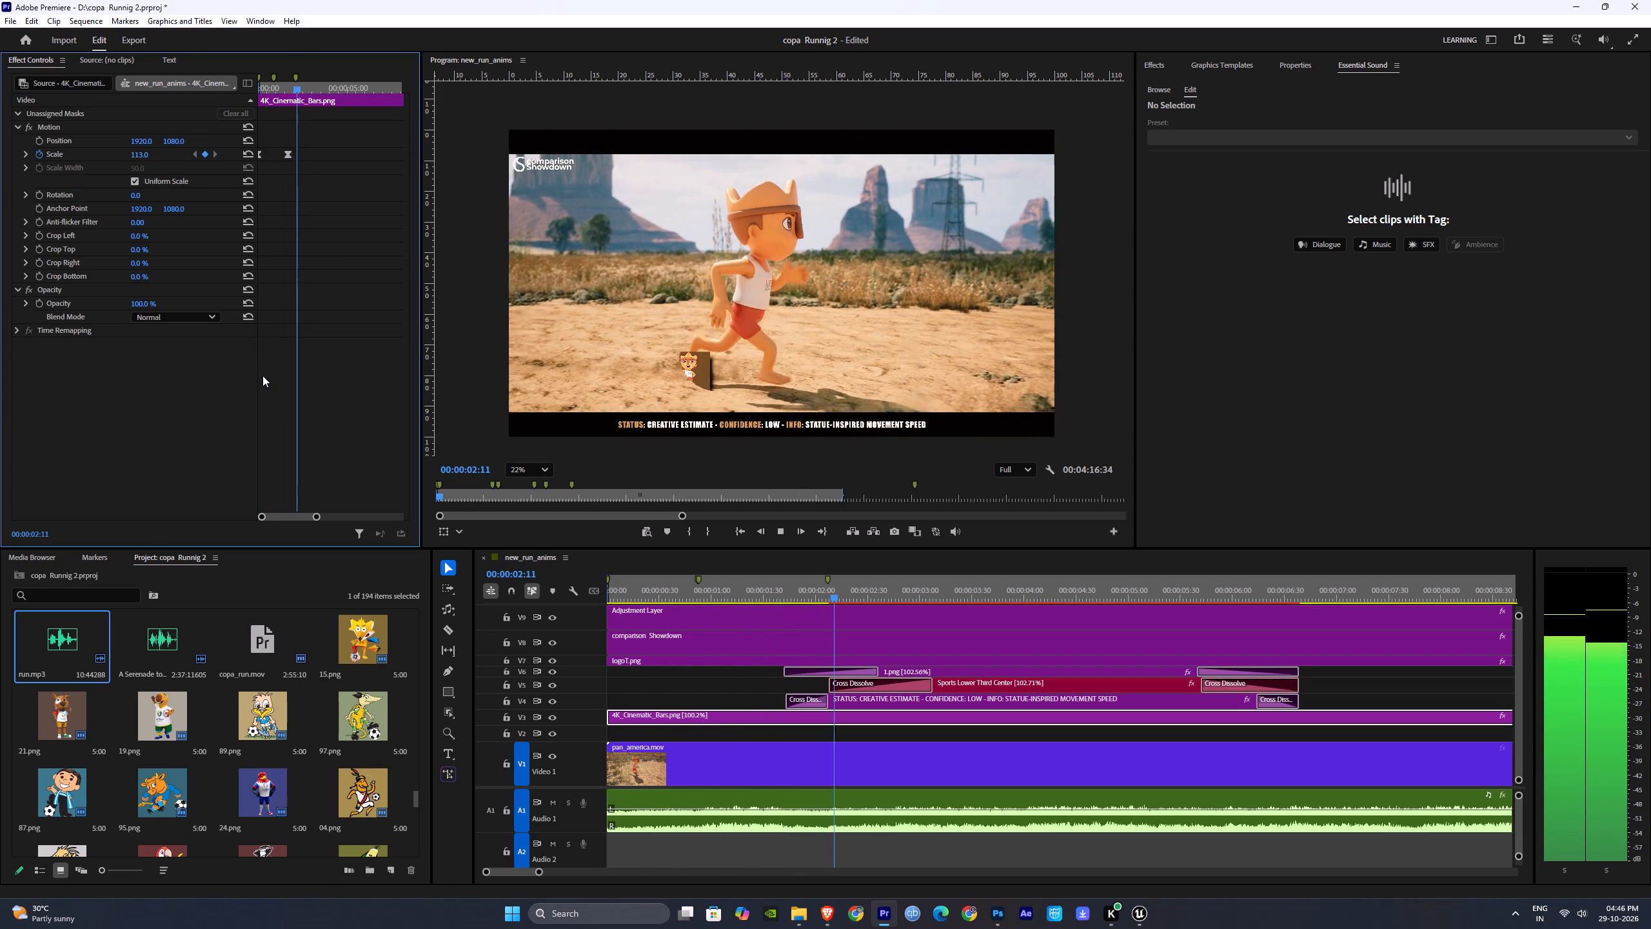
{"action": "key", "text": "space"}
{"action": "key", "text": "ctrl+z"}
Play the opening from the start to check the cinematic bars' scale animation.
{"action": "left_click_drag", "start_coordinate": [295, 97], "coordinate": [203, 117]}
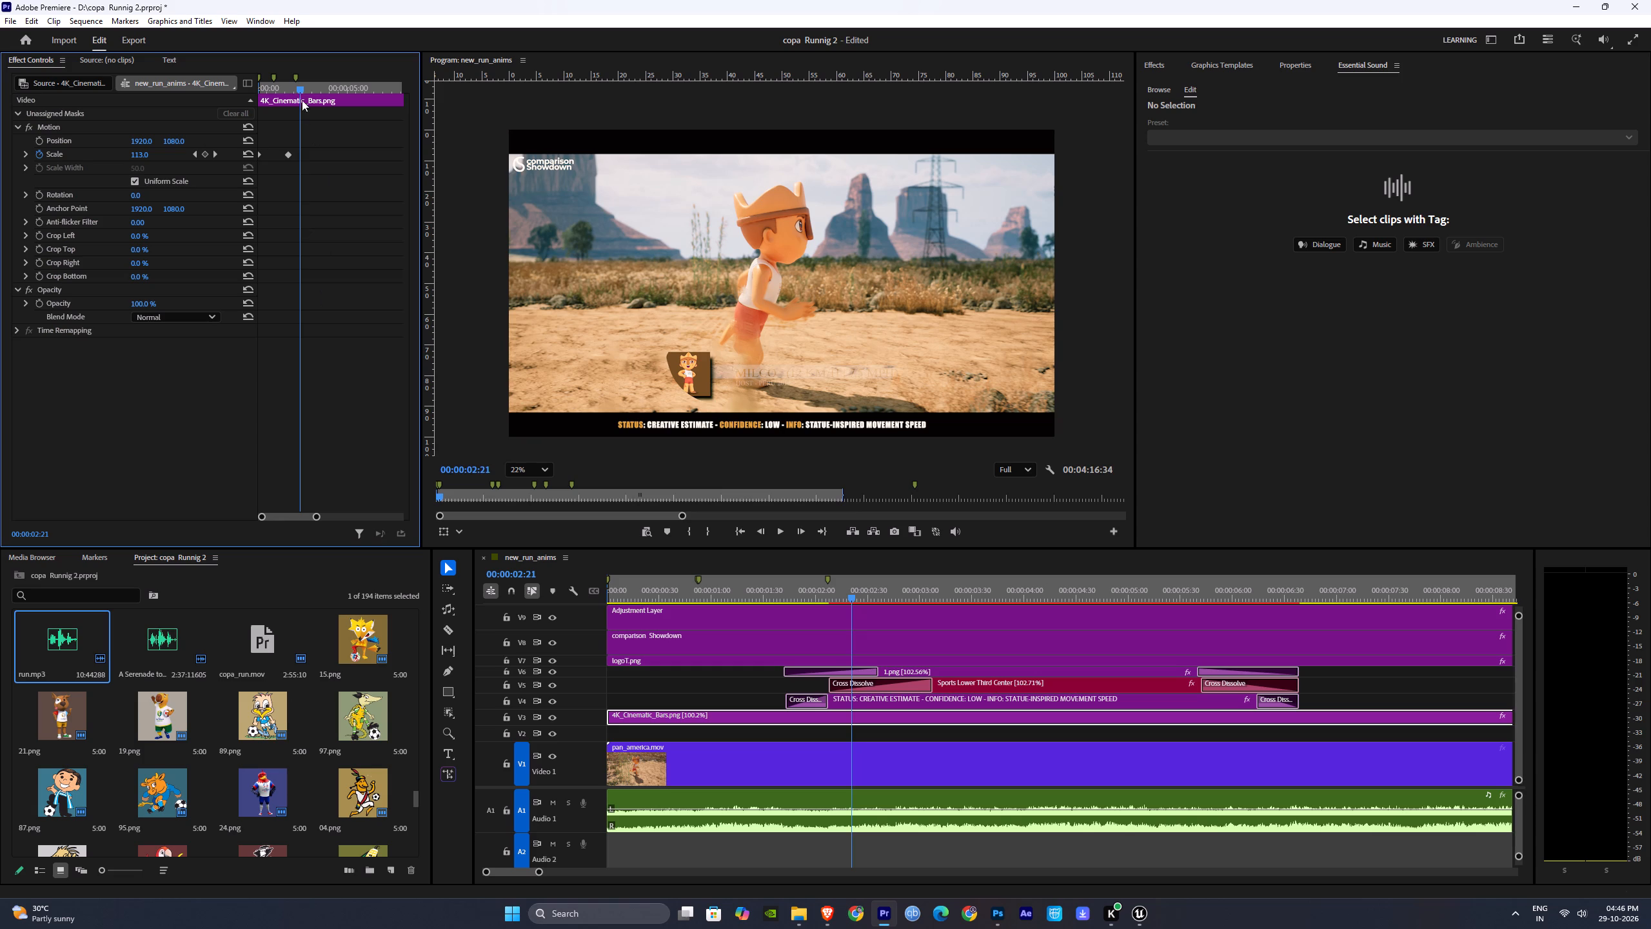
{"action": "left_click_drag", "start_coordinate": [298, 90], "coordinate": [190, 105]}
{"action": "left_click", "coordinate": [281, 375]}
{"action": "key", "text": "space"}
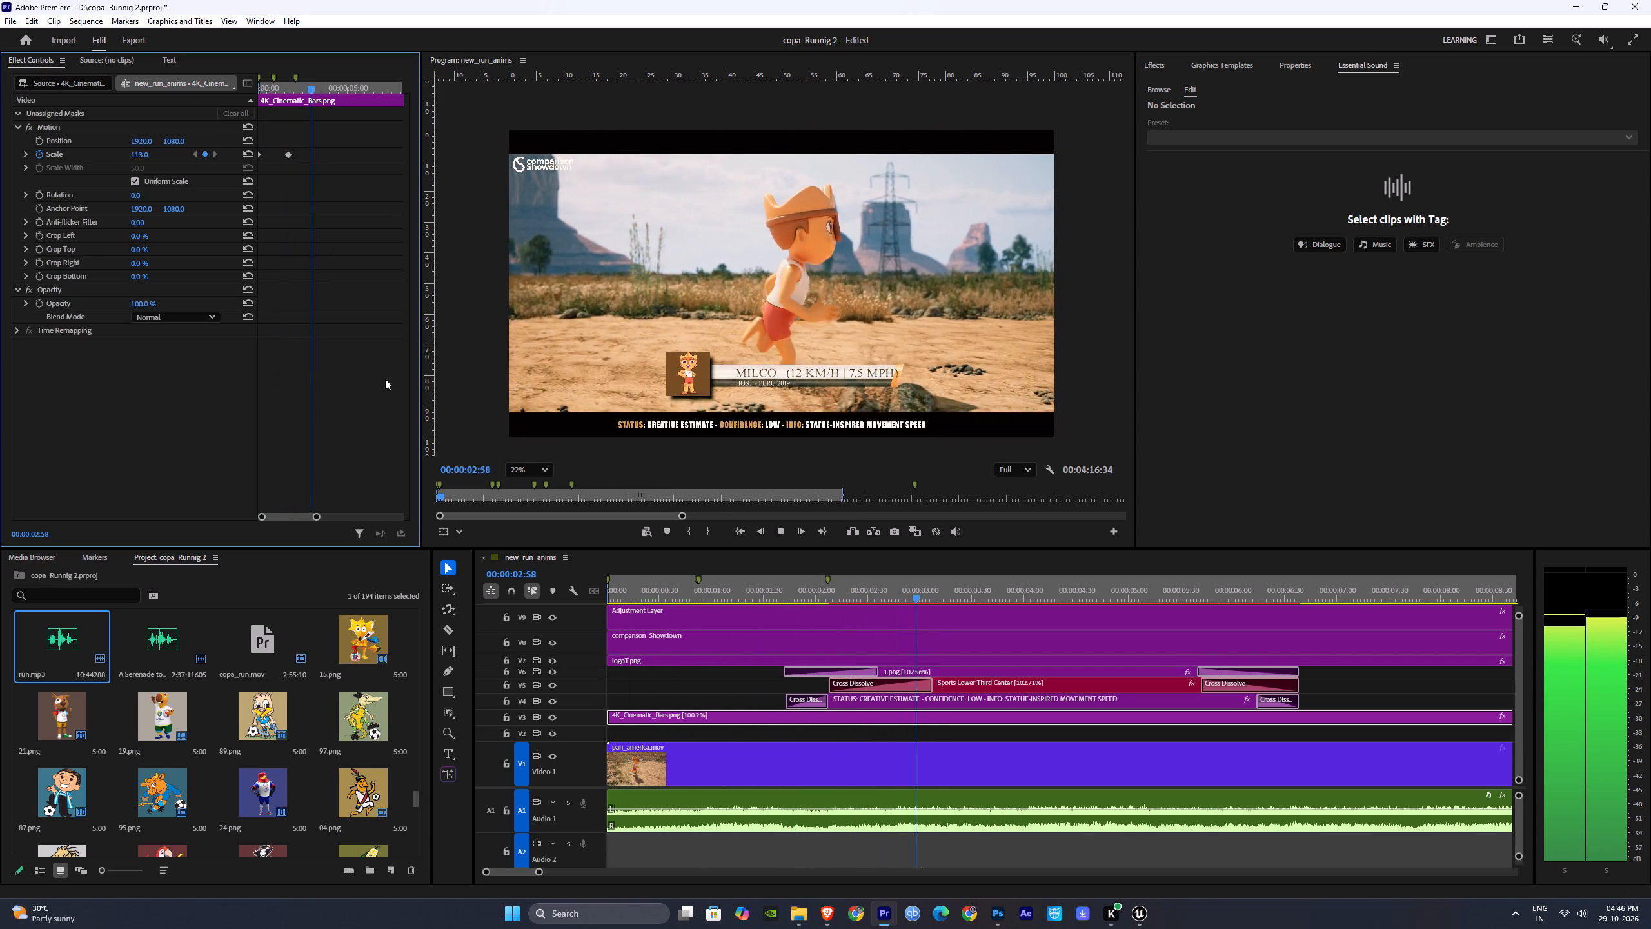
{"action": "key", "text": "space"}
Play the end section around 3:53 (minutes:seconds) in the sequence, and save the project.
{"action": "left_click_drag", "start_coordinate": [541, 873], "coordinate": [881, 837]}
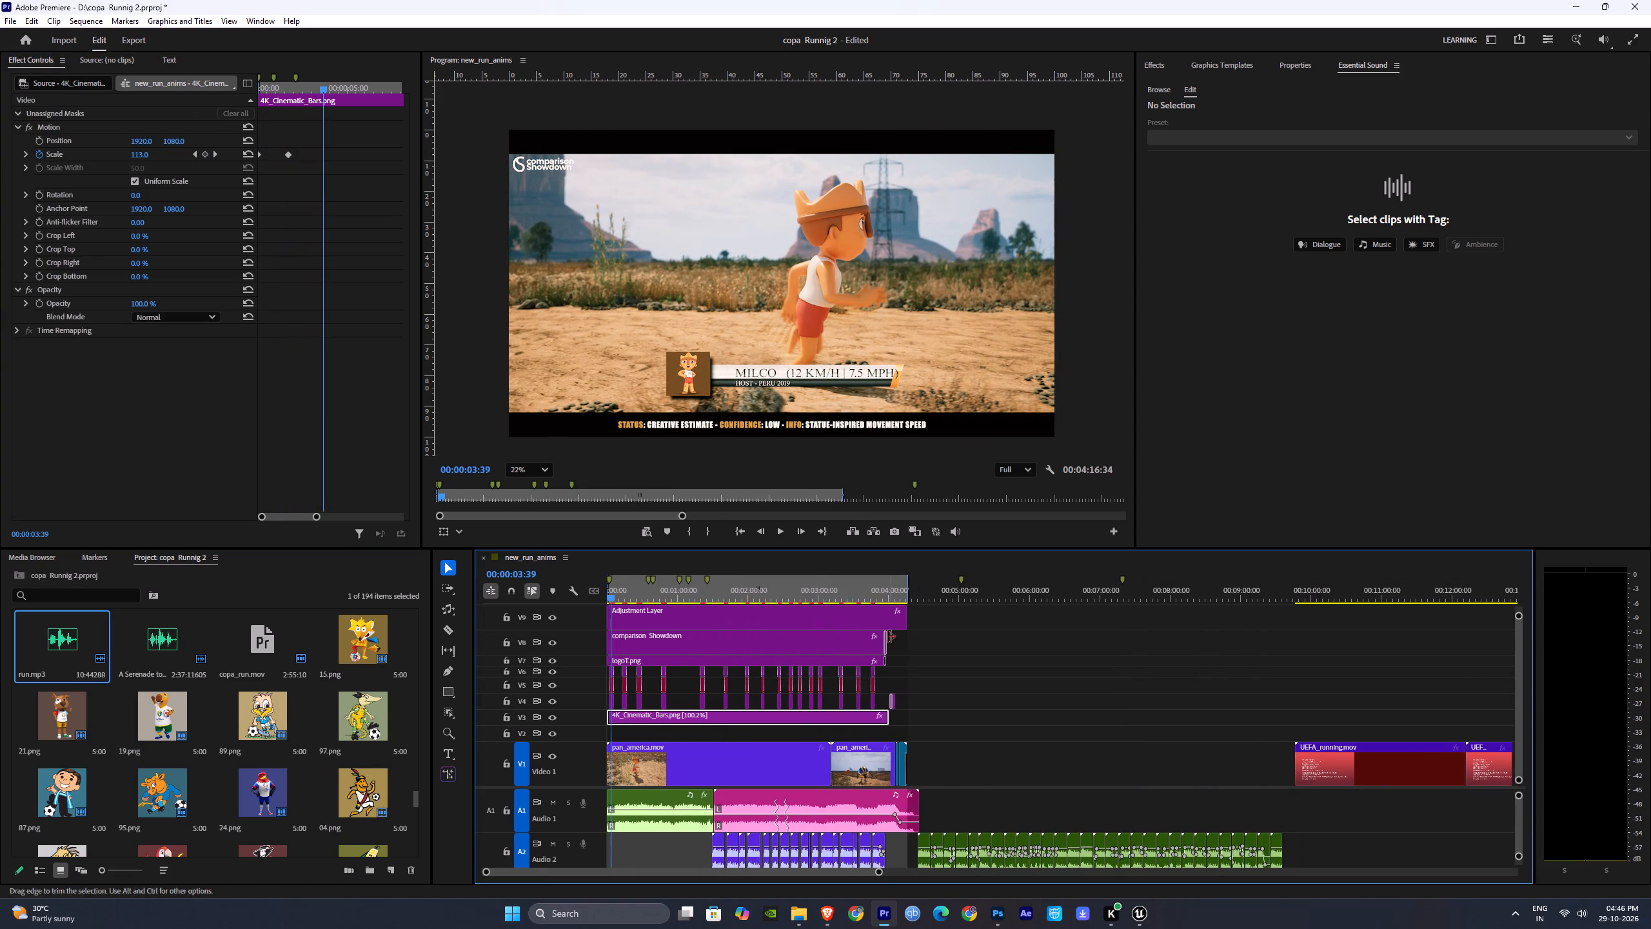
{"action": "left_click_drag", "start_coordinate": [848, 586], "coordinate": [872, 595]}
{"action": "key", "text": "space"}
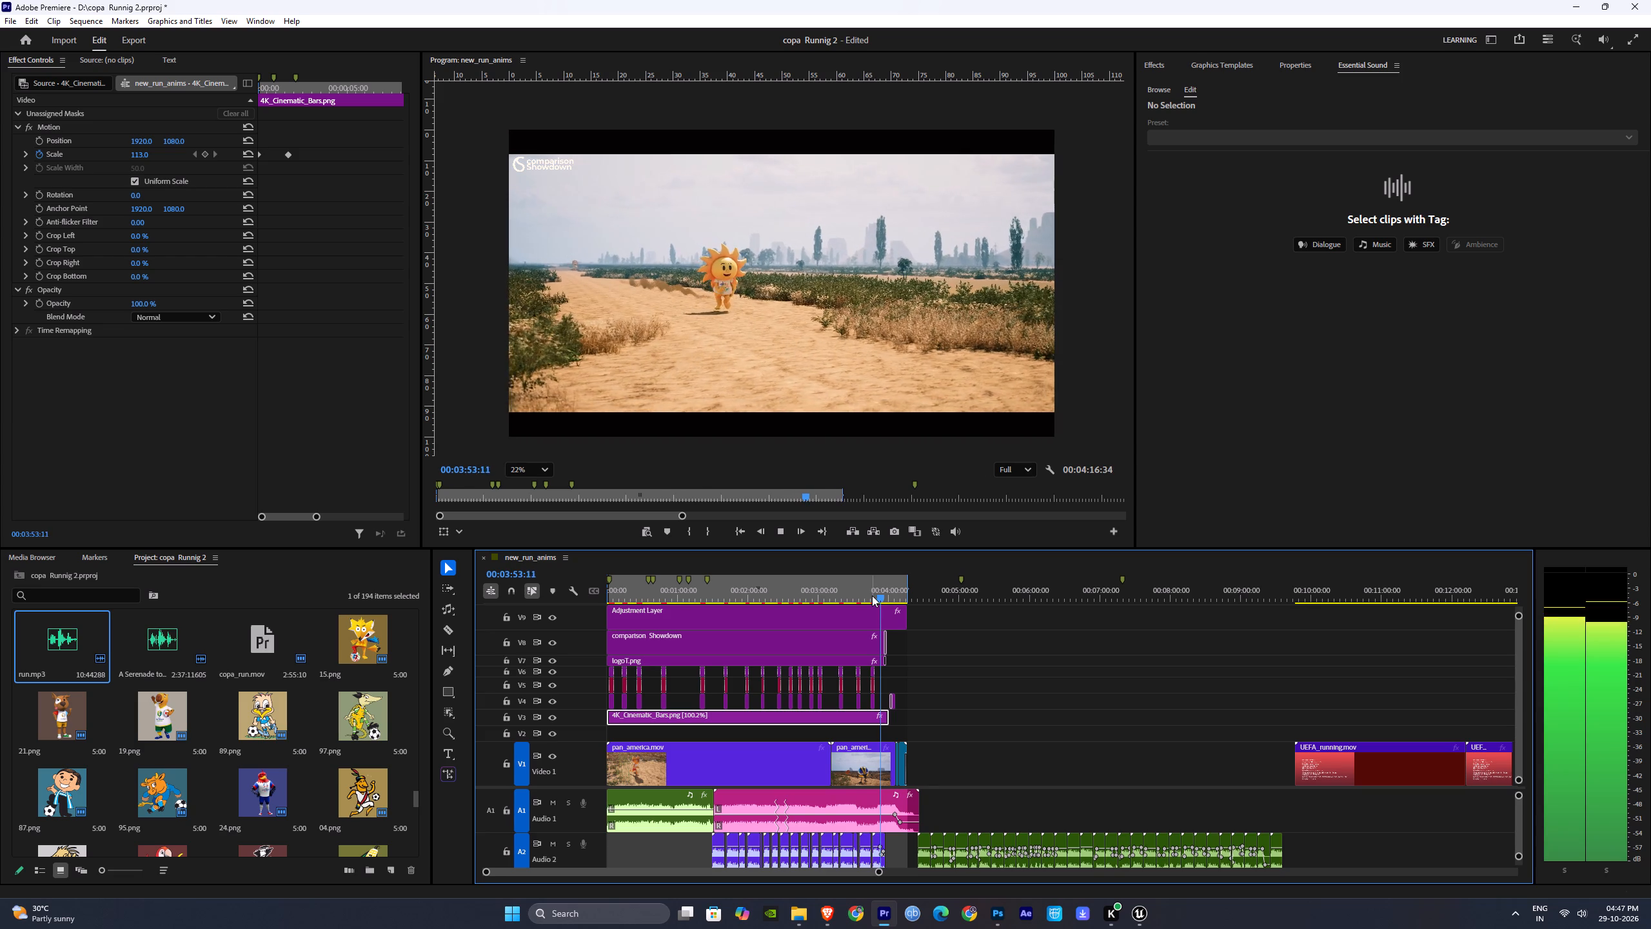
{"action": "key", "text": "space"}
{"action": "key", "text": "ctrl+s"}
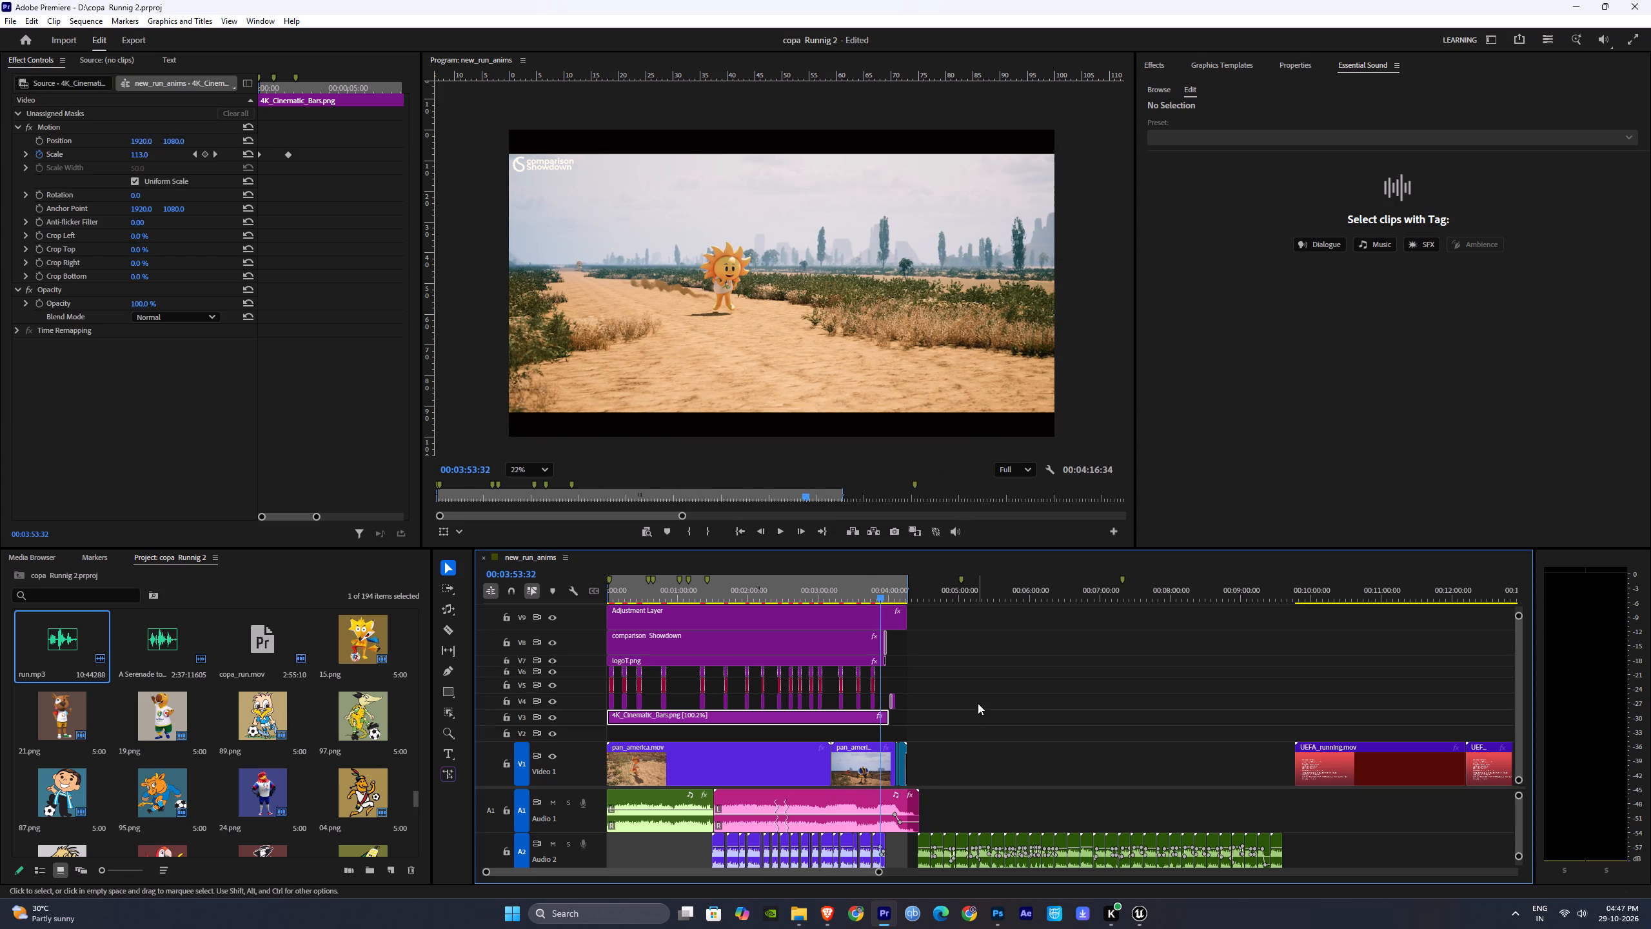
{"action": "left_click", "coordinate": [978, 703]}
{"action": "left_click", "coordinate": [994, 703]}
Switch to Unreal Editor, close the Movie Render Queue, and open the recent level Pan_American_running.
{"action": "left_click", "coordinate": [1136, 919]}
{"action": "left_click", "coordinate": [1158, 857]}
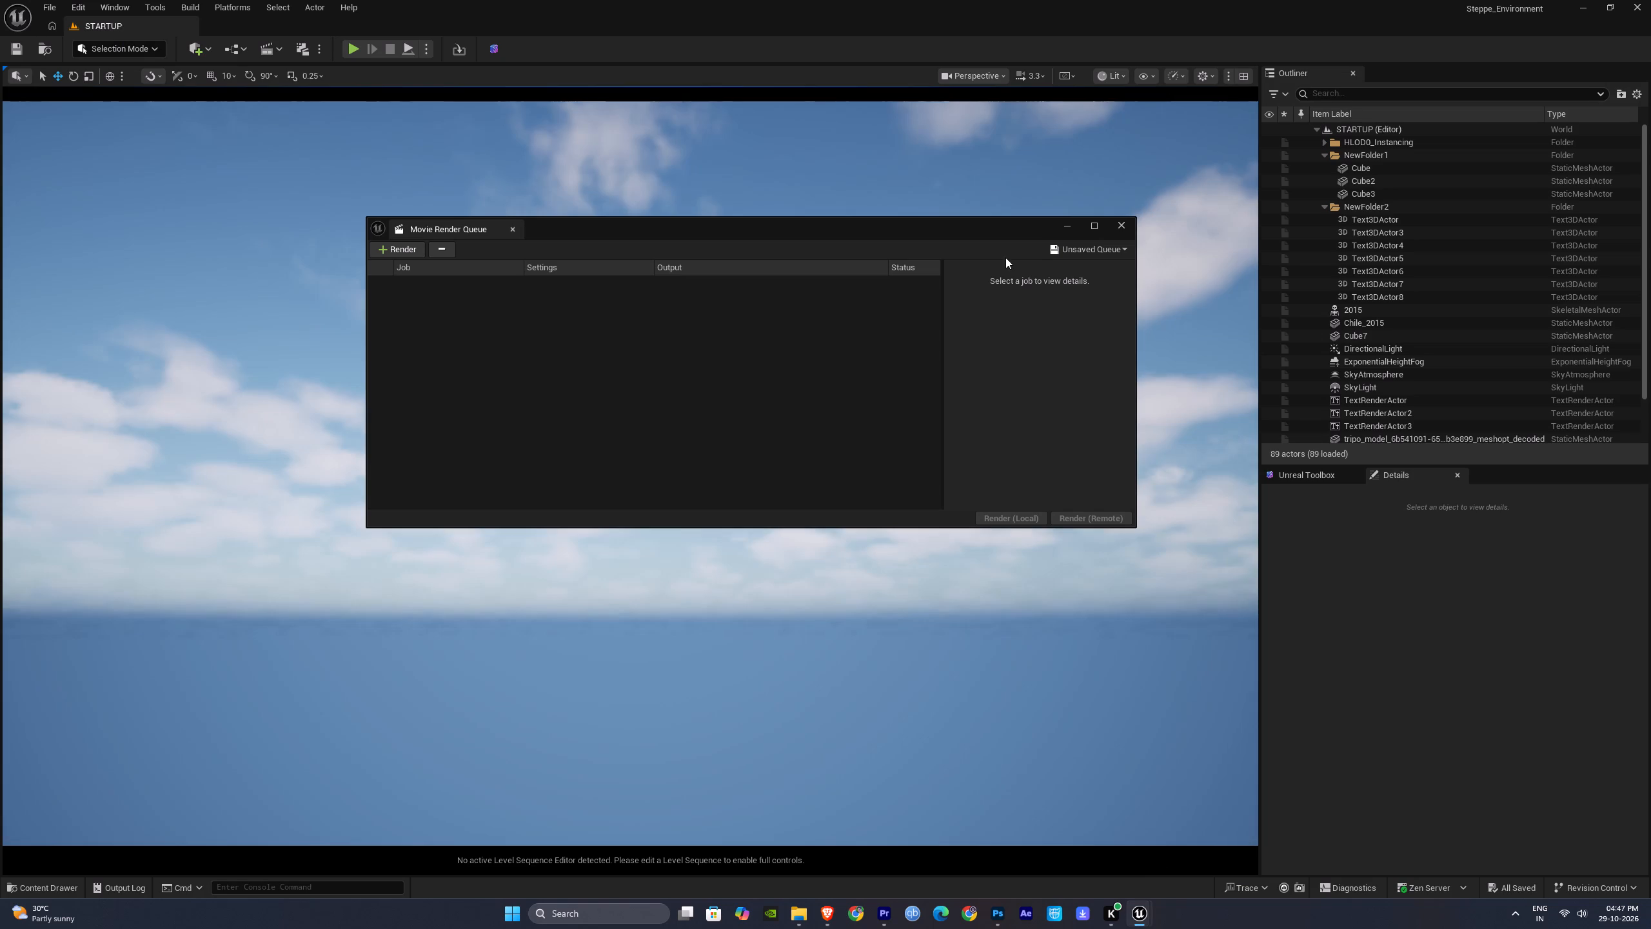
{"action": "left_click", "coordinate": [1137, 224]}
{"action": "left_click", "coordinate": [1123, 231]}
{"action": "left_click", "coordinate": [52, 5]}
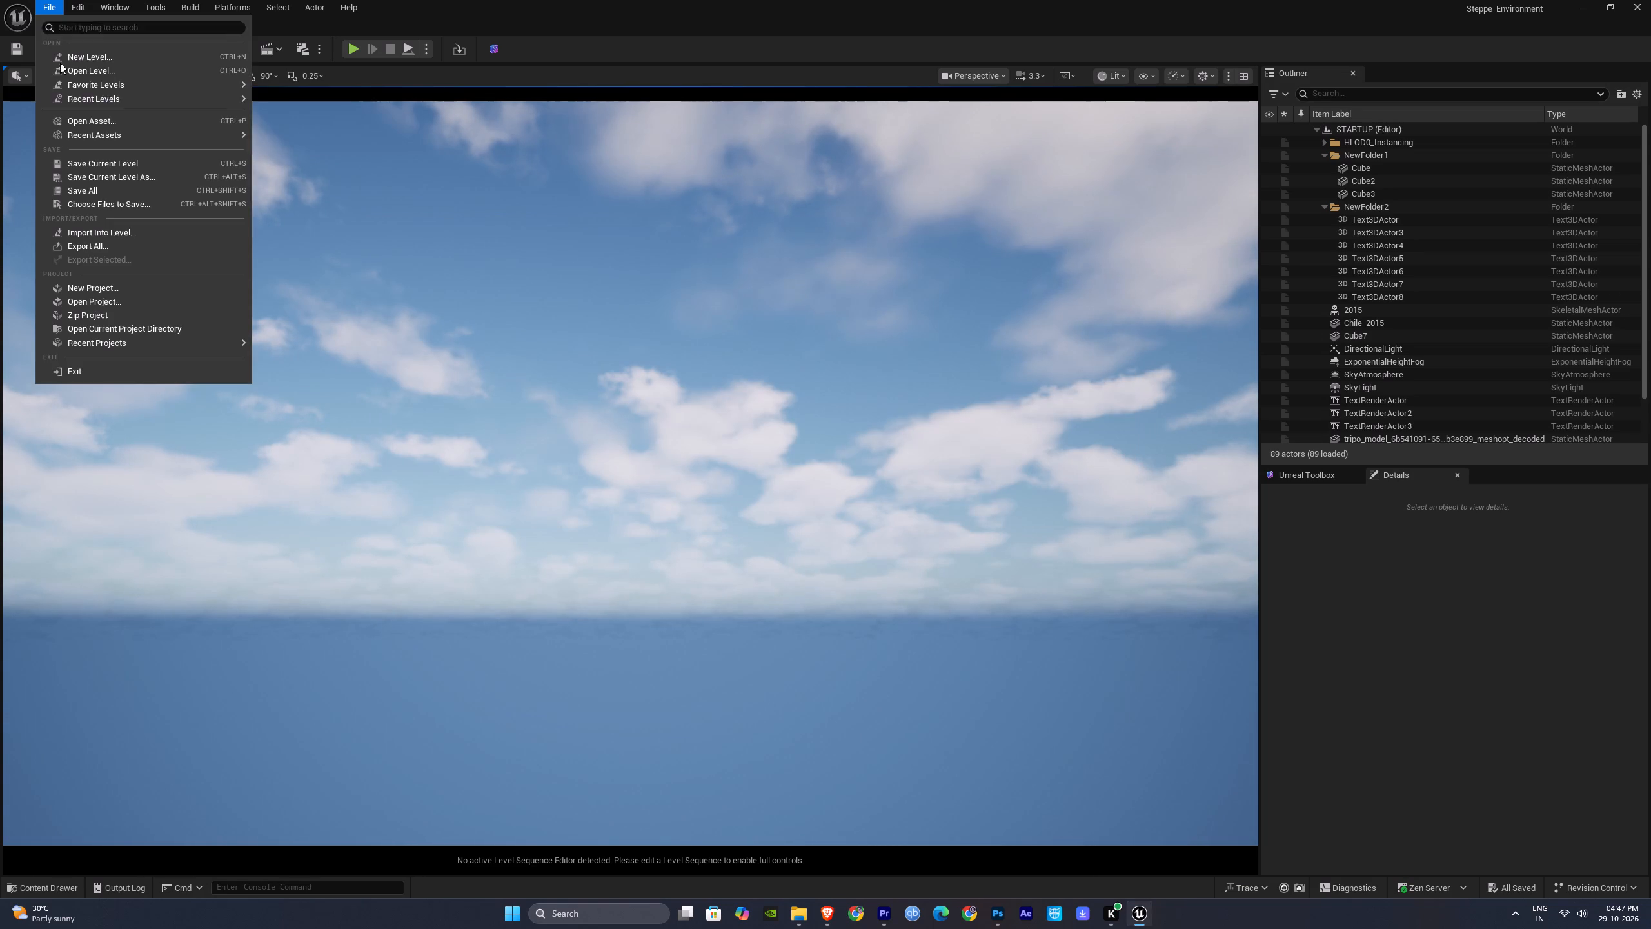
{"action": "left_click", "coordinate": [324, 115]}
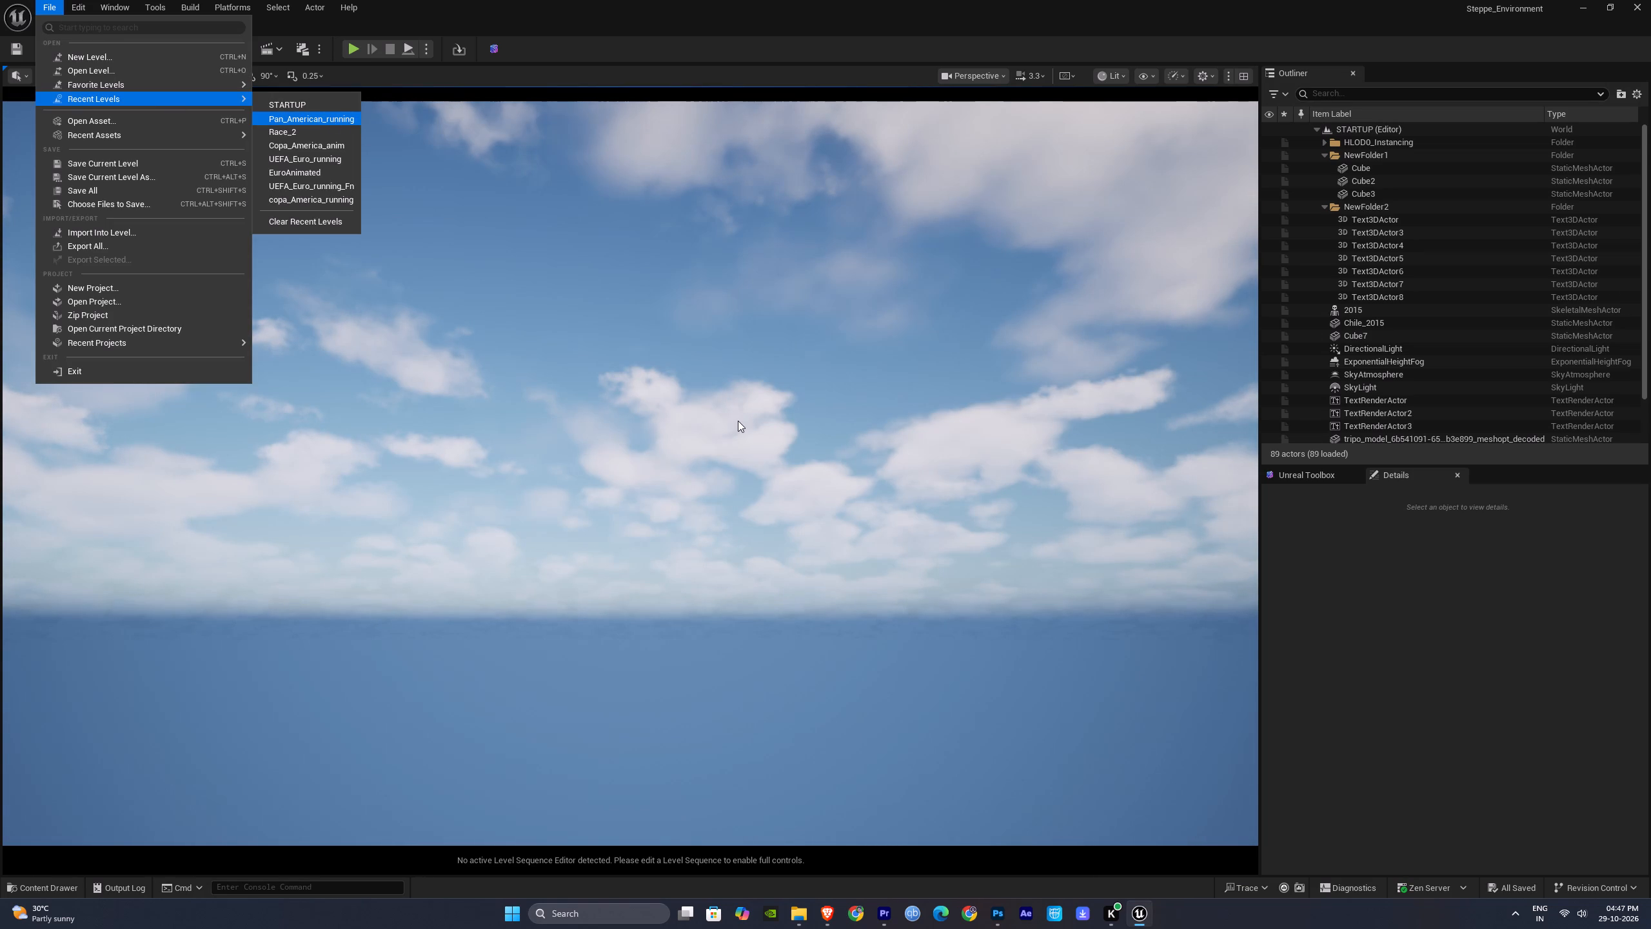
Switch to Photoshop, save the mascot passport size photos document, and close the application.
{"action": "left_click", "coordinate": [998, 919]}
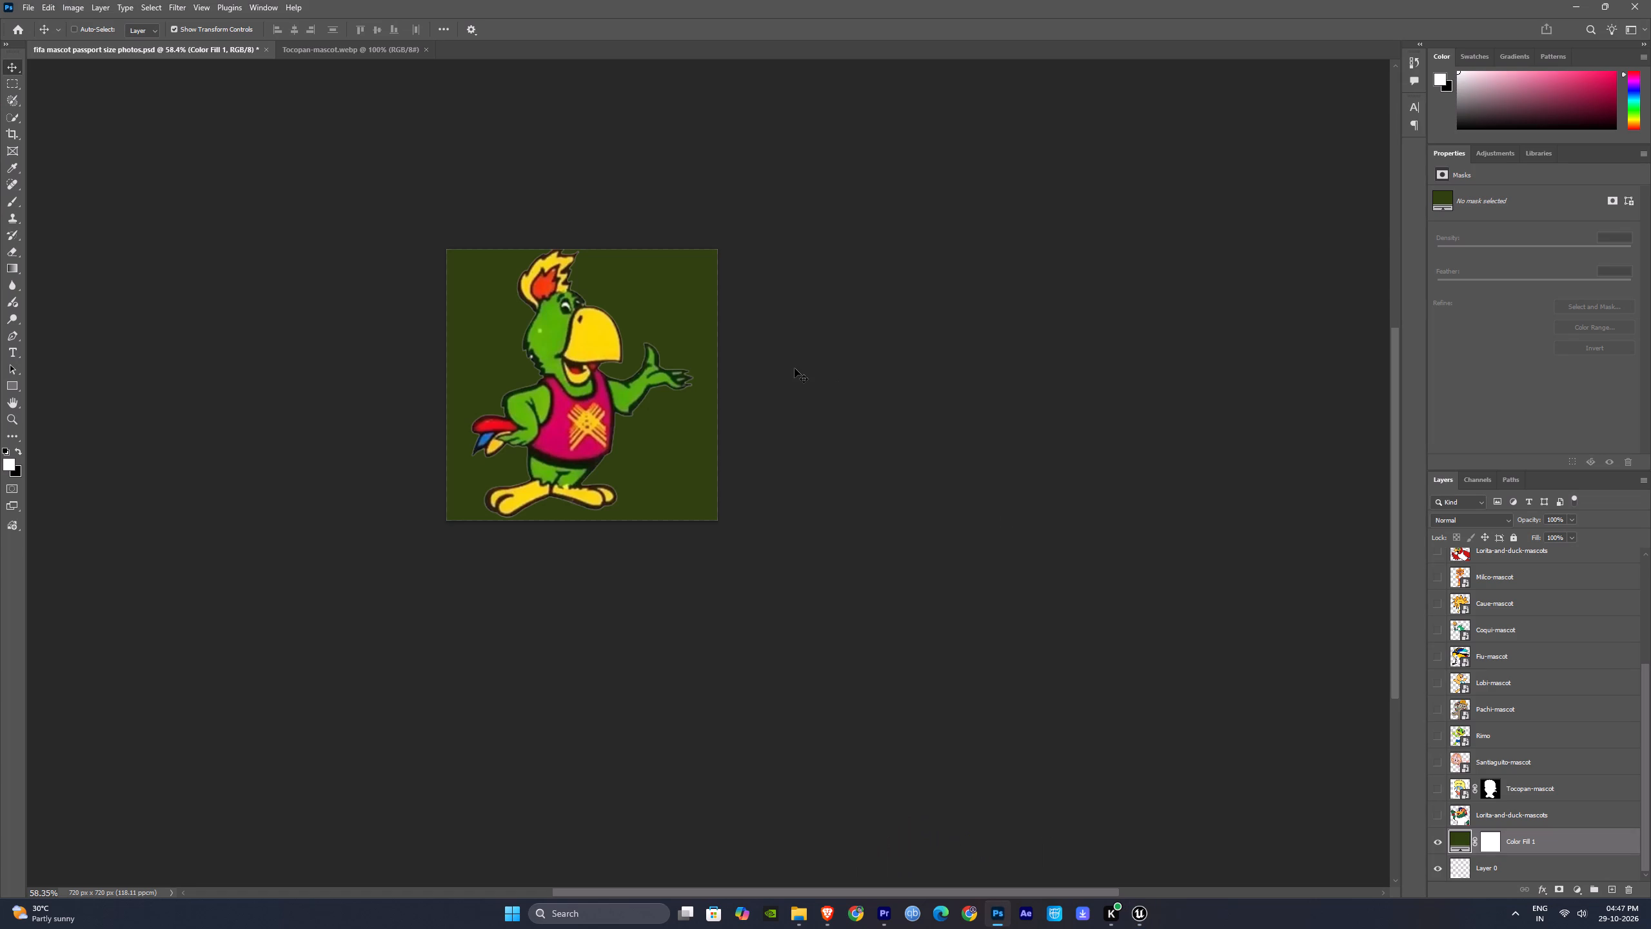
{"action": "key", "text": "ctrl+s"}
{"action": "left_click", "coordinate": [1643, 8]}
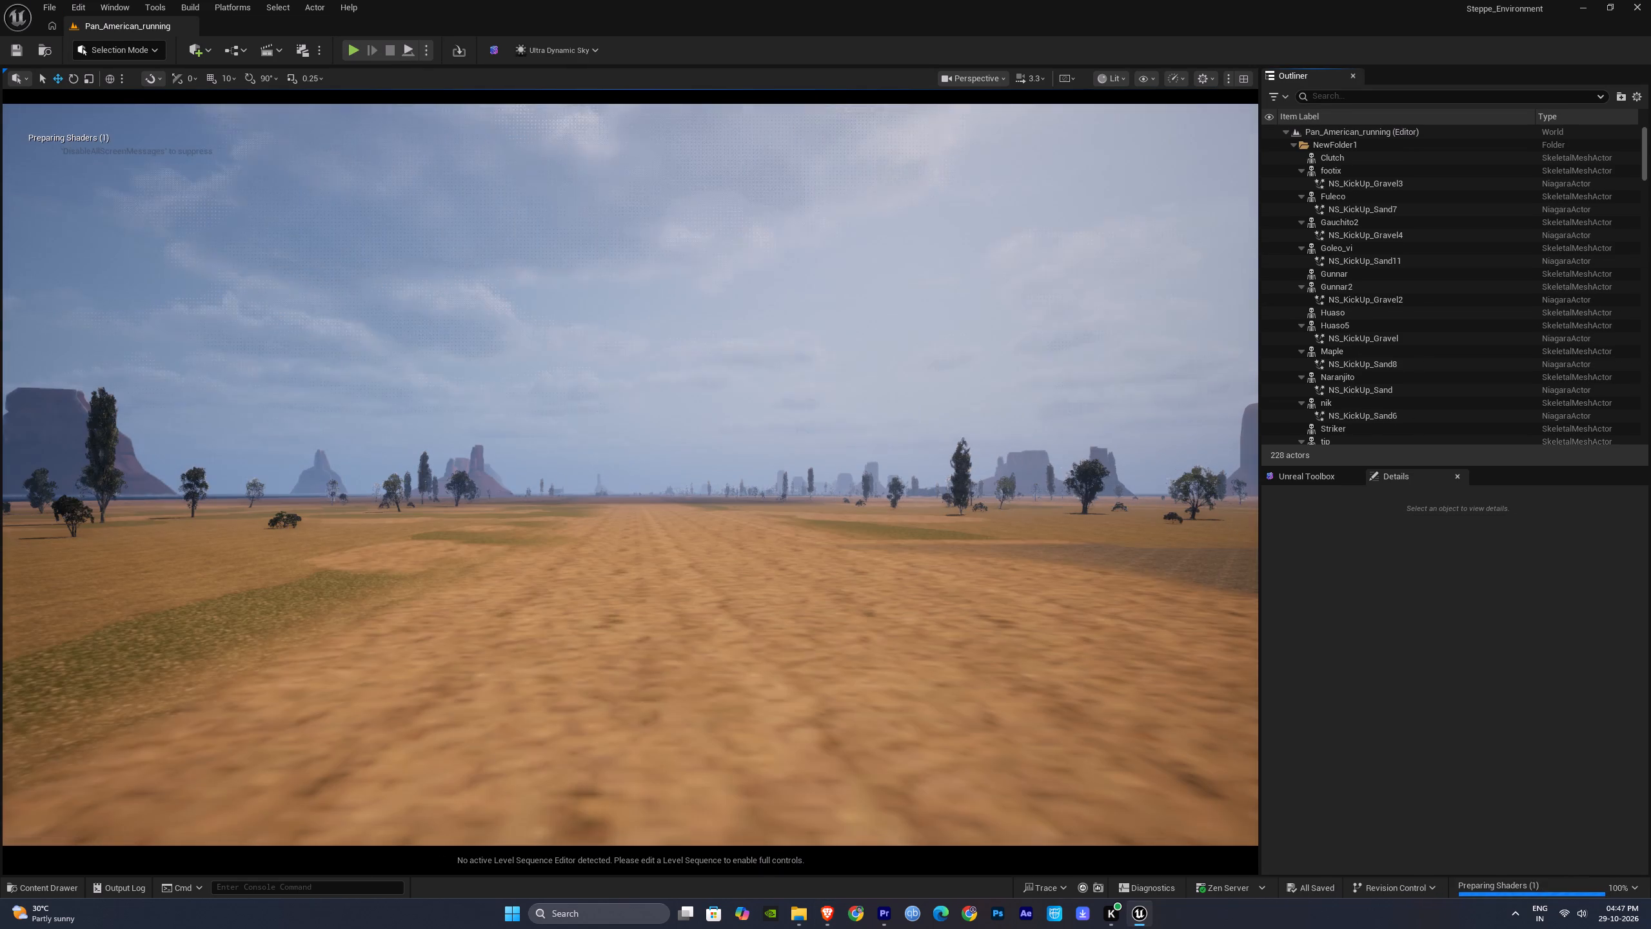
Open the pan_america level sequence of the Pan_American_running level in Unreal's Sequencer.
{"action": "left_click", "coordinate": [277, 54]}
{"action": "left_click", "coordinate": [302, 166]}
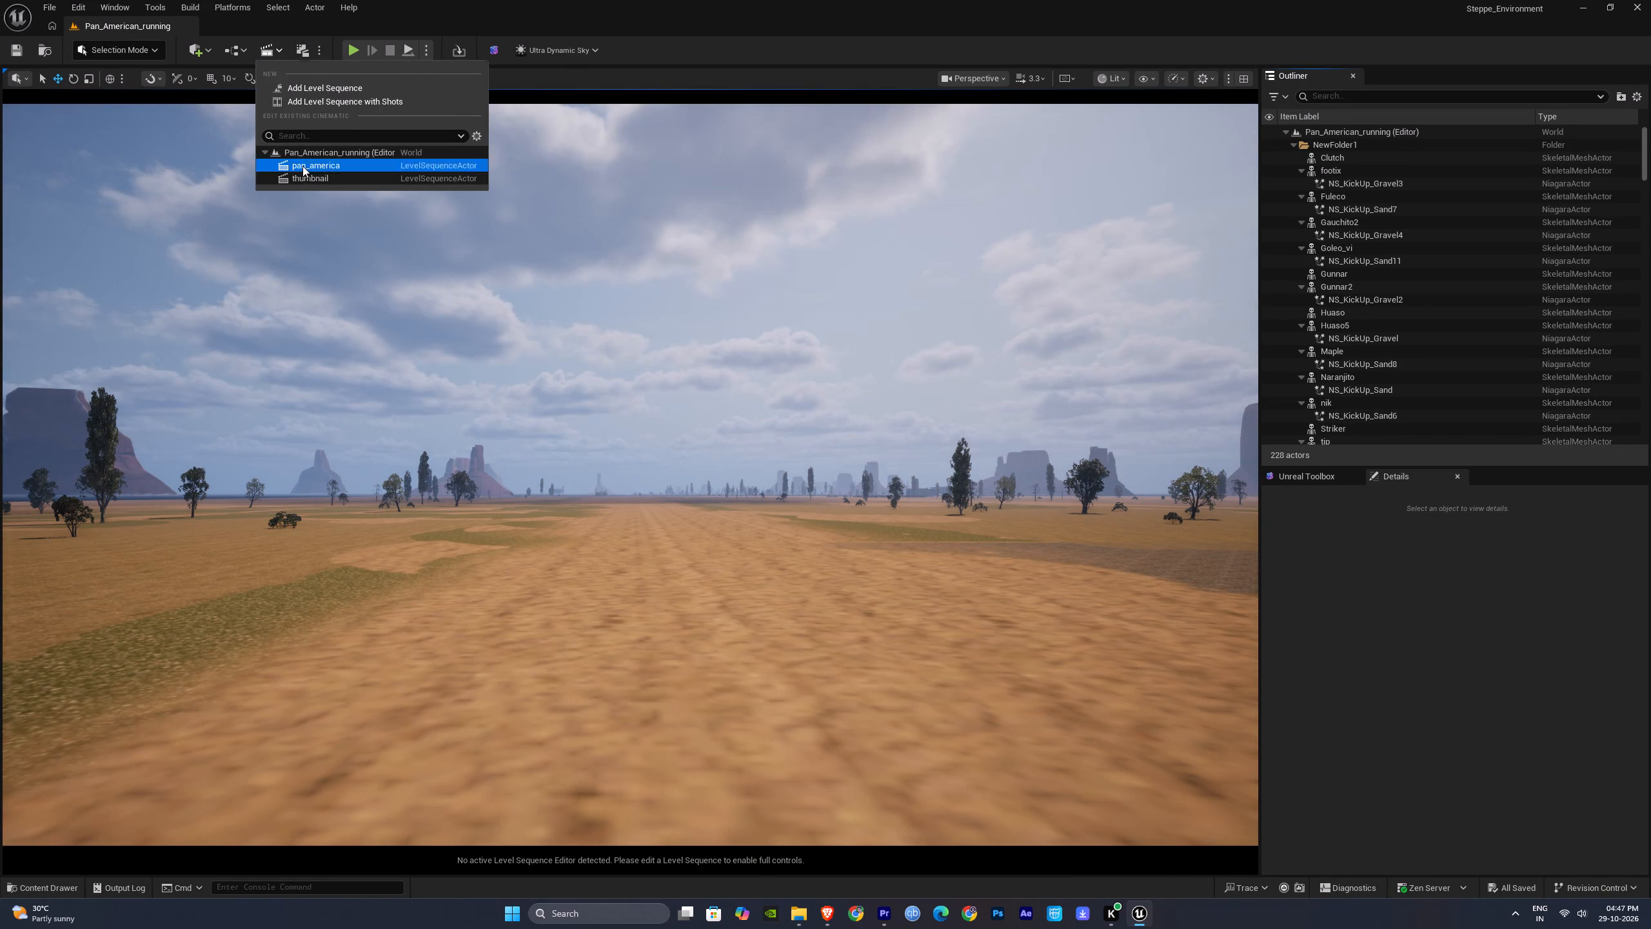
{"action": "key", "text": "shift+c"}
{"action": "scroll", "coordinate": [1053, 489], "scroll_direction": "up", "scroll_amount": 4}
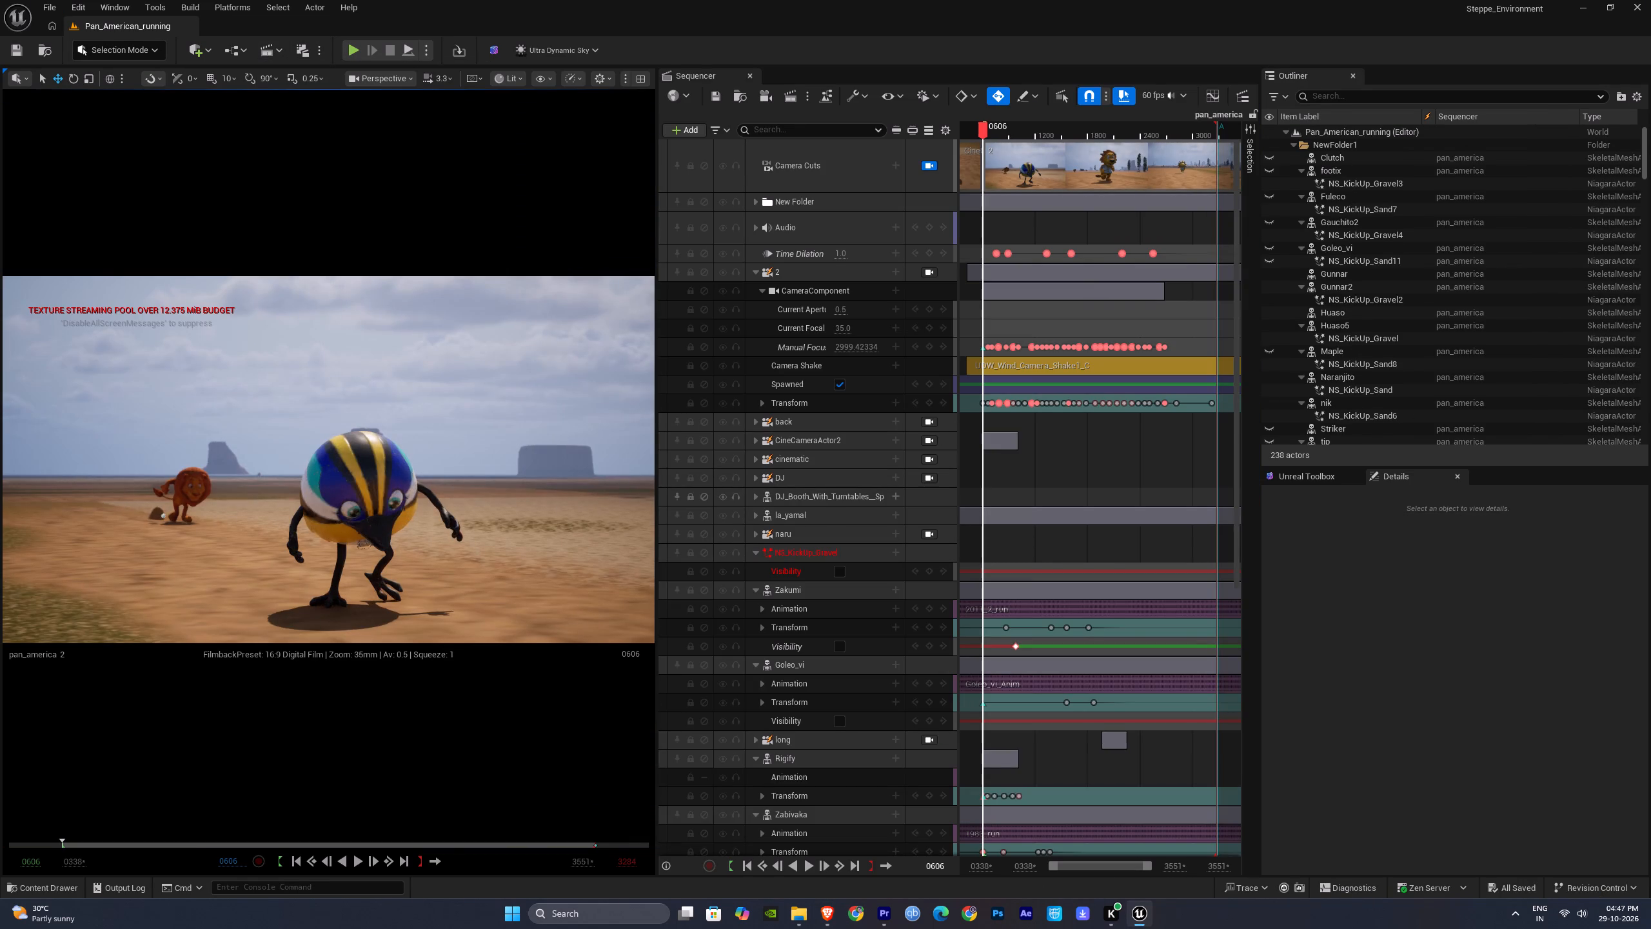
{"action": "scroll", "coordinate": [1053, 489], "scroll_direction": "up", "scroll_amount": 2}
Add a camera cut to CineCameraActor at frame 0606 of the pan_america sequence, and play the sequence.
{"action": "left_click", "coordinate": [895, 164]}
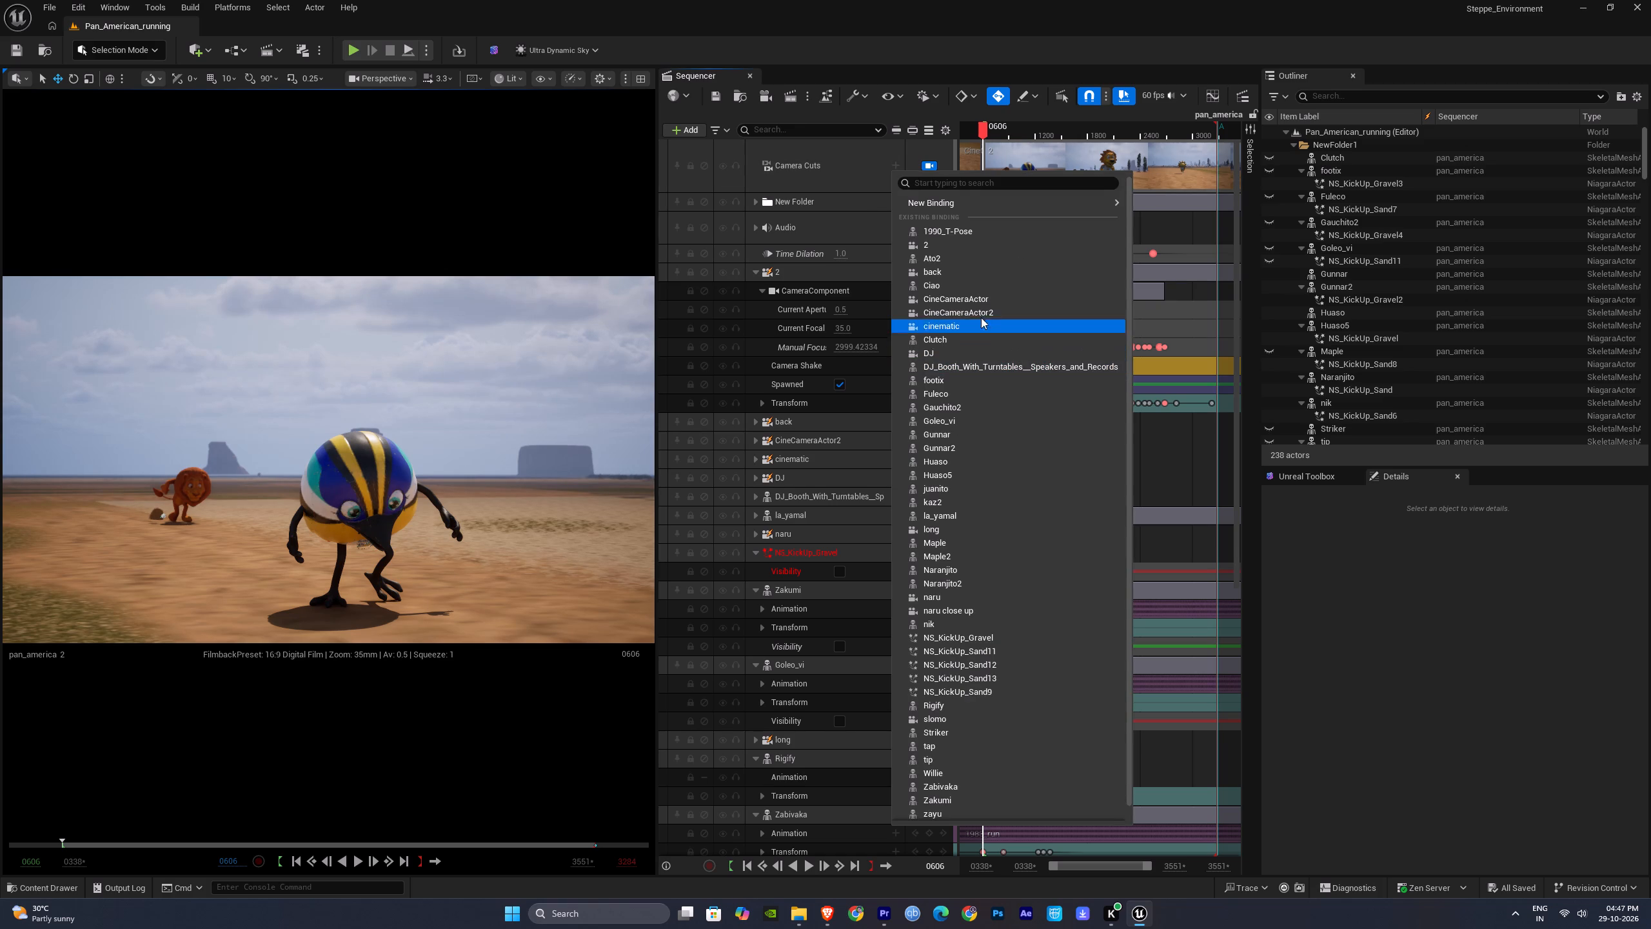
{"action": "left_click", "coordinate": [978, 303]}
{"action": "left_click", "coordinate": [1054, 523]}
{"action": "key", "text": "space"}
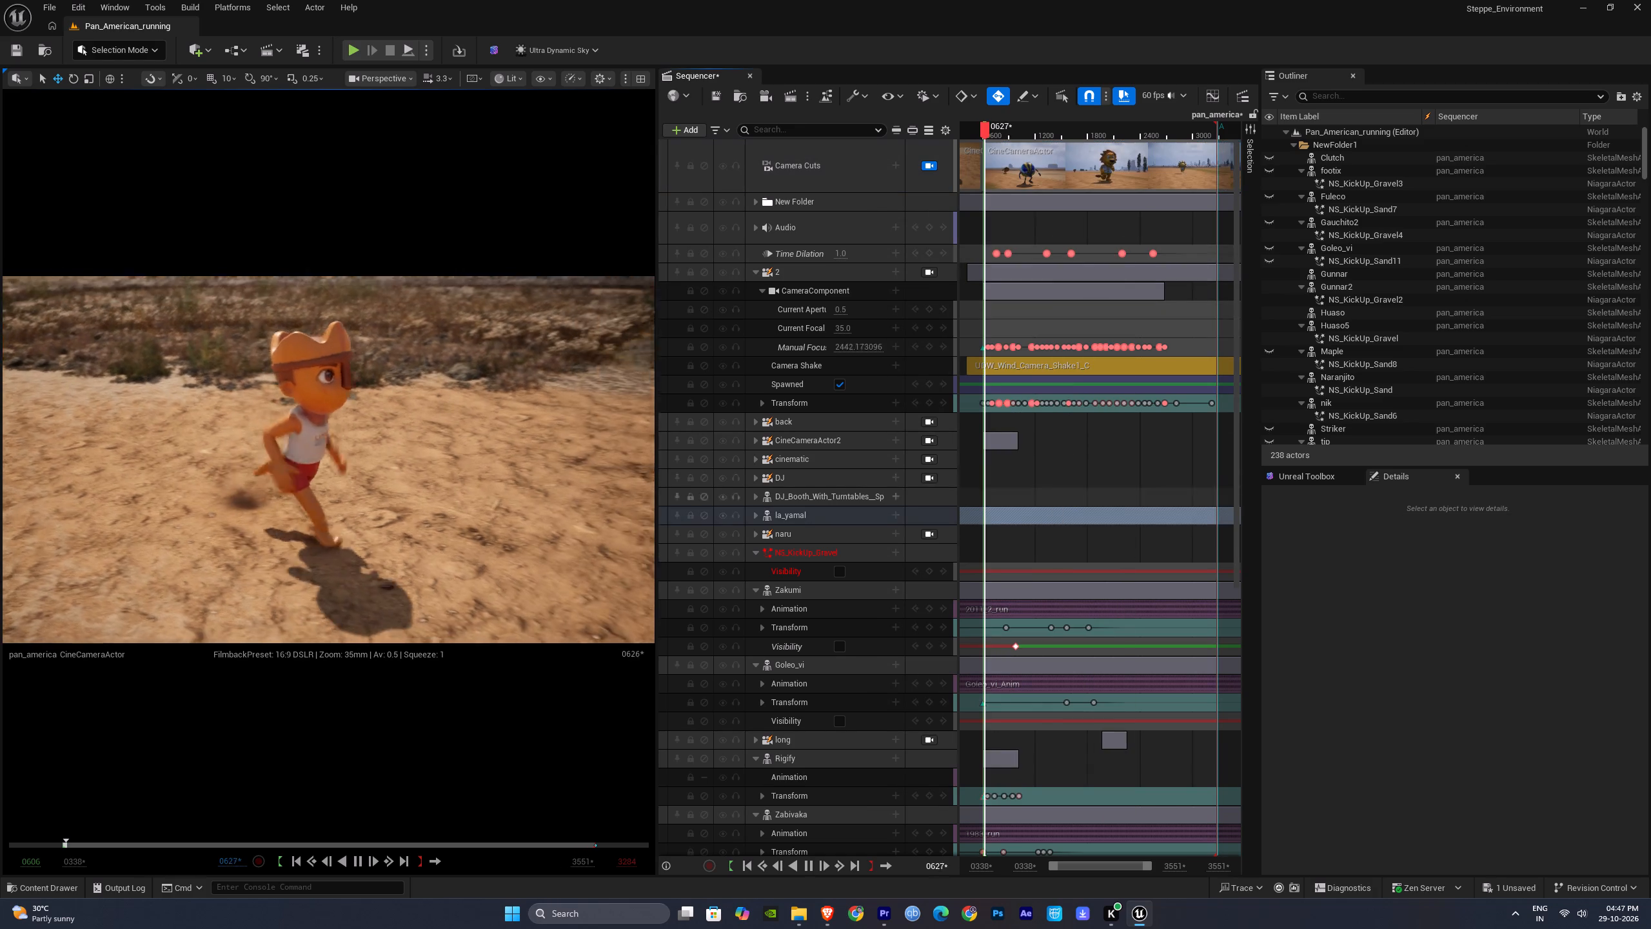
Replace the footix character's skeletal mesh asset with 1979.
{"action": "left_click_drag", "start_coordinate": [1013, 133], "coordinate": [1058, 143]}
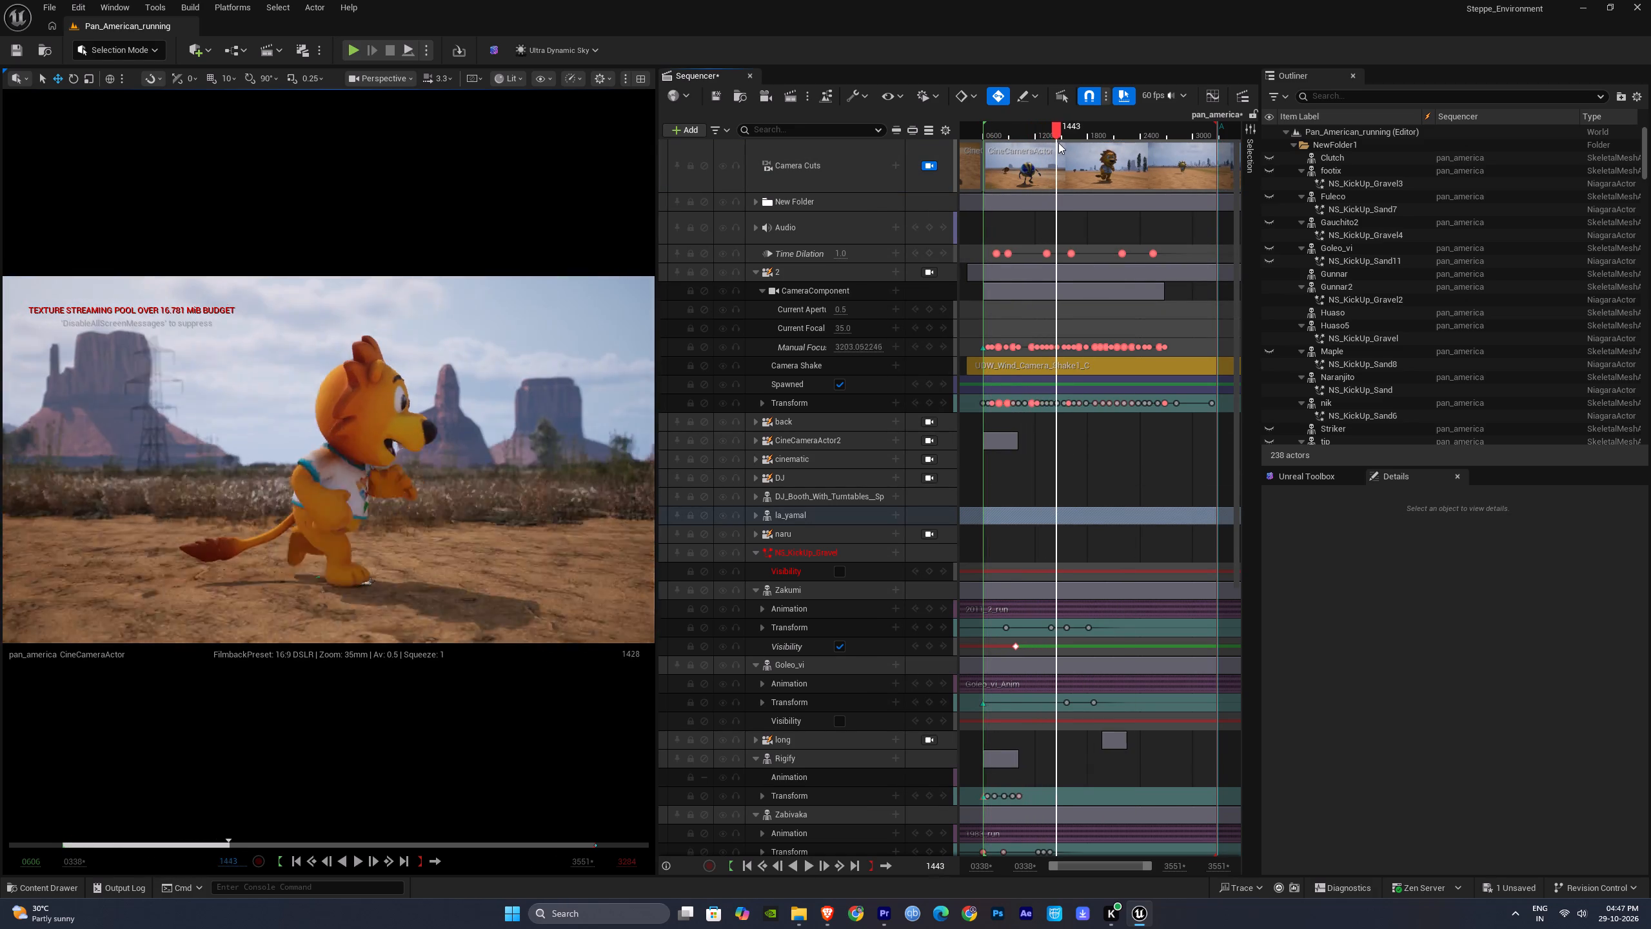
{"action": "left_click_drag", "start_coordinate": [1058, 143], "coordinate": [1109, 152]}
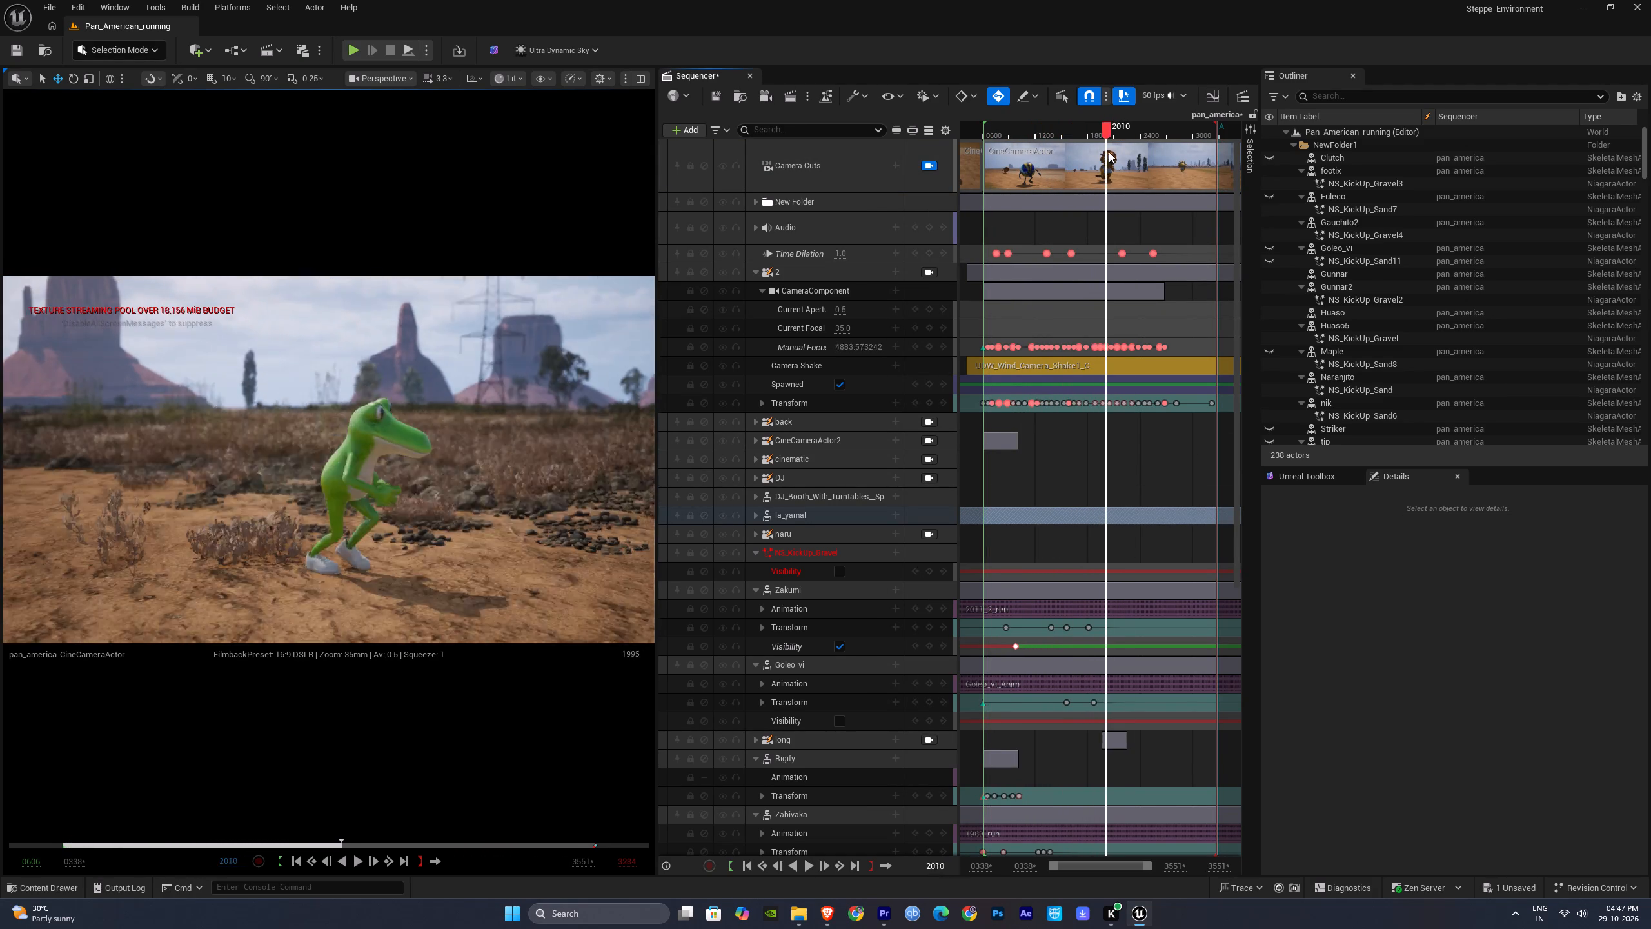
{"action": "left_click_drag", "start_coordinate": [1109, 152], "coordinate": [1132, 153]}
{"action": "left_click", "coordinate": [365, 423]}
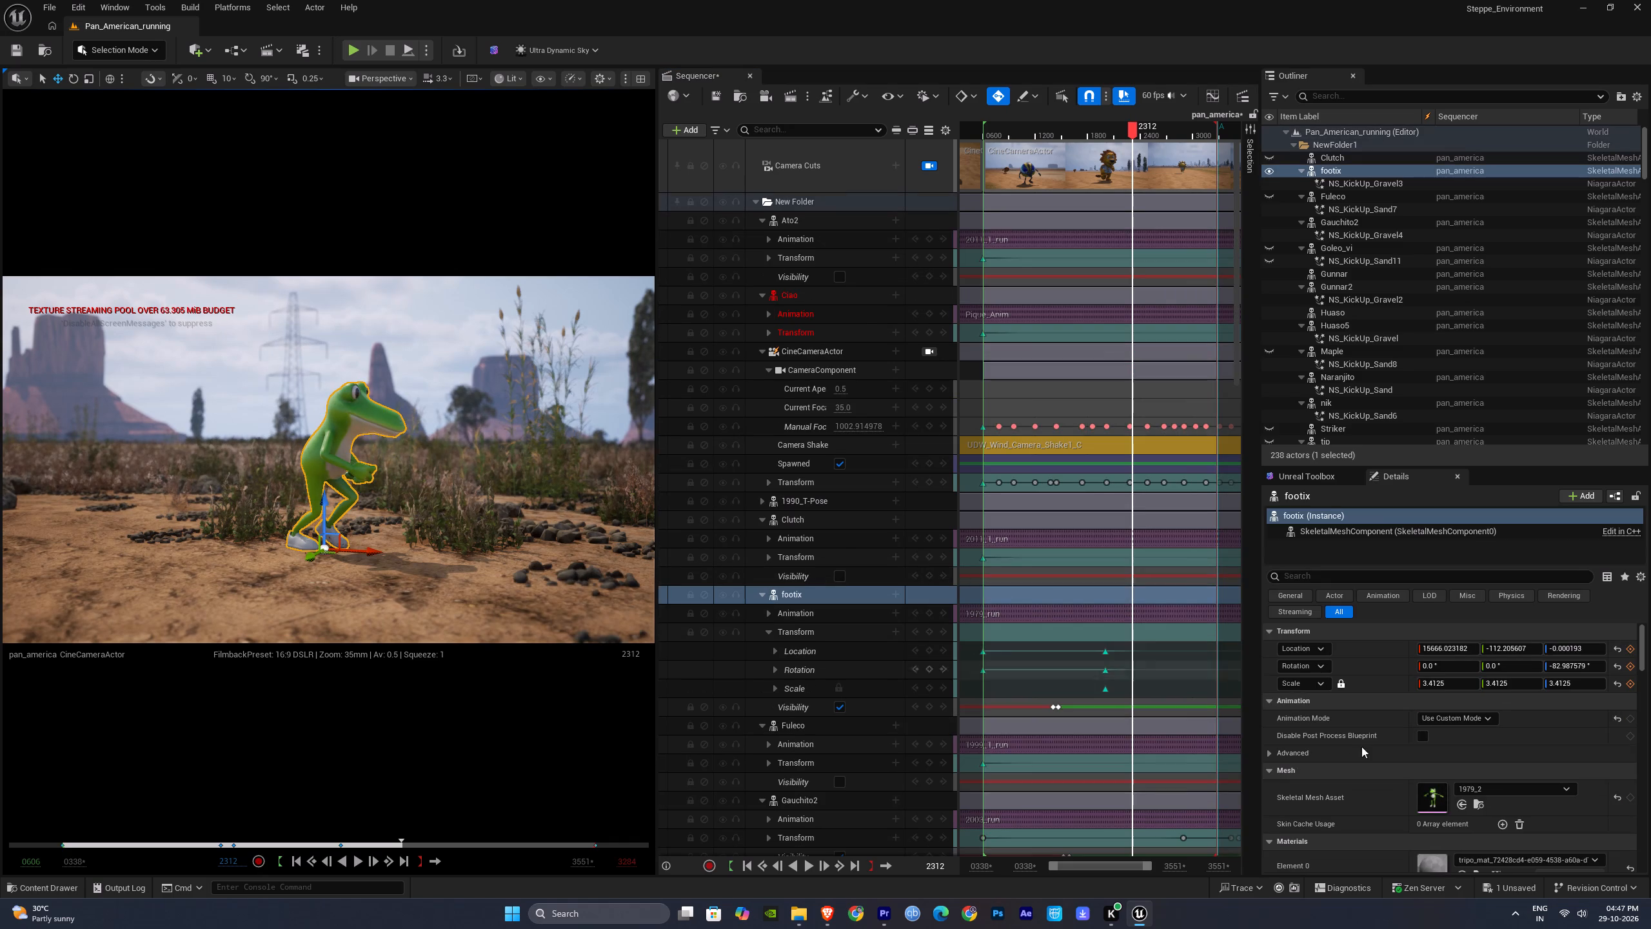
{"action": "left_click", "coordinate": [1481, 804]}
{"action": "left_click_drag", "start_coordinate": [318, 565], "coordinate": [1590, 635]}
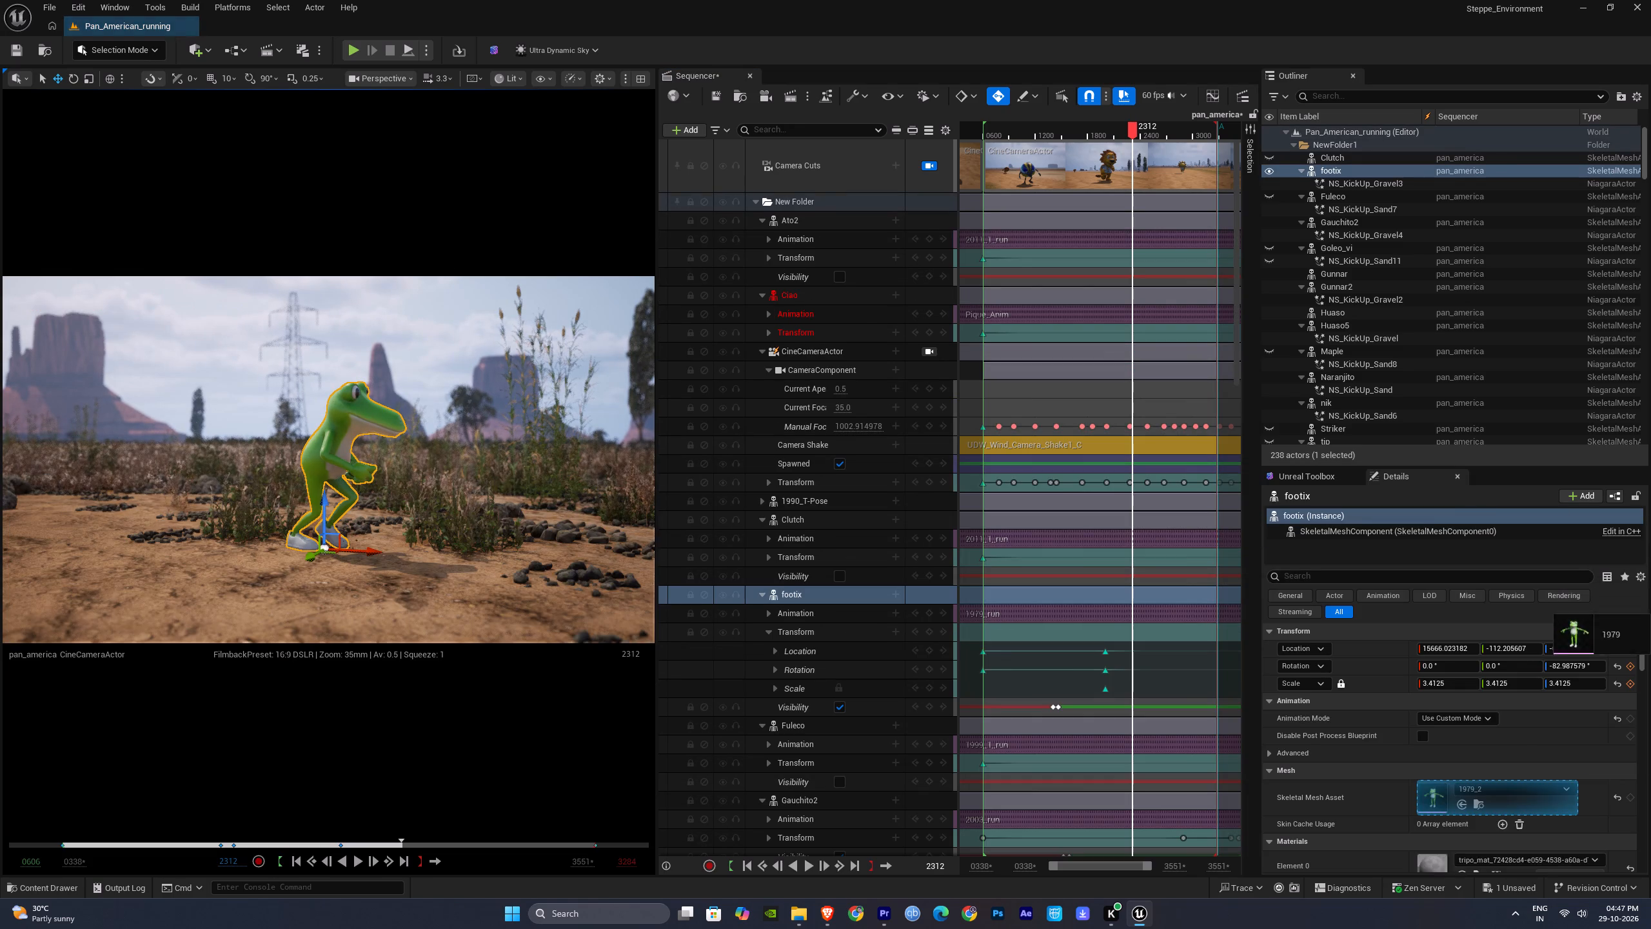
{"action": "left_click_drag", "start_coordinate": [1590, 635], "coordinate": [1442, 799]}
{"action": "left_click", "coordinate": [1176, 690]}
{"action": "key", "text": "space"}
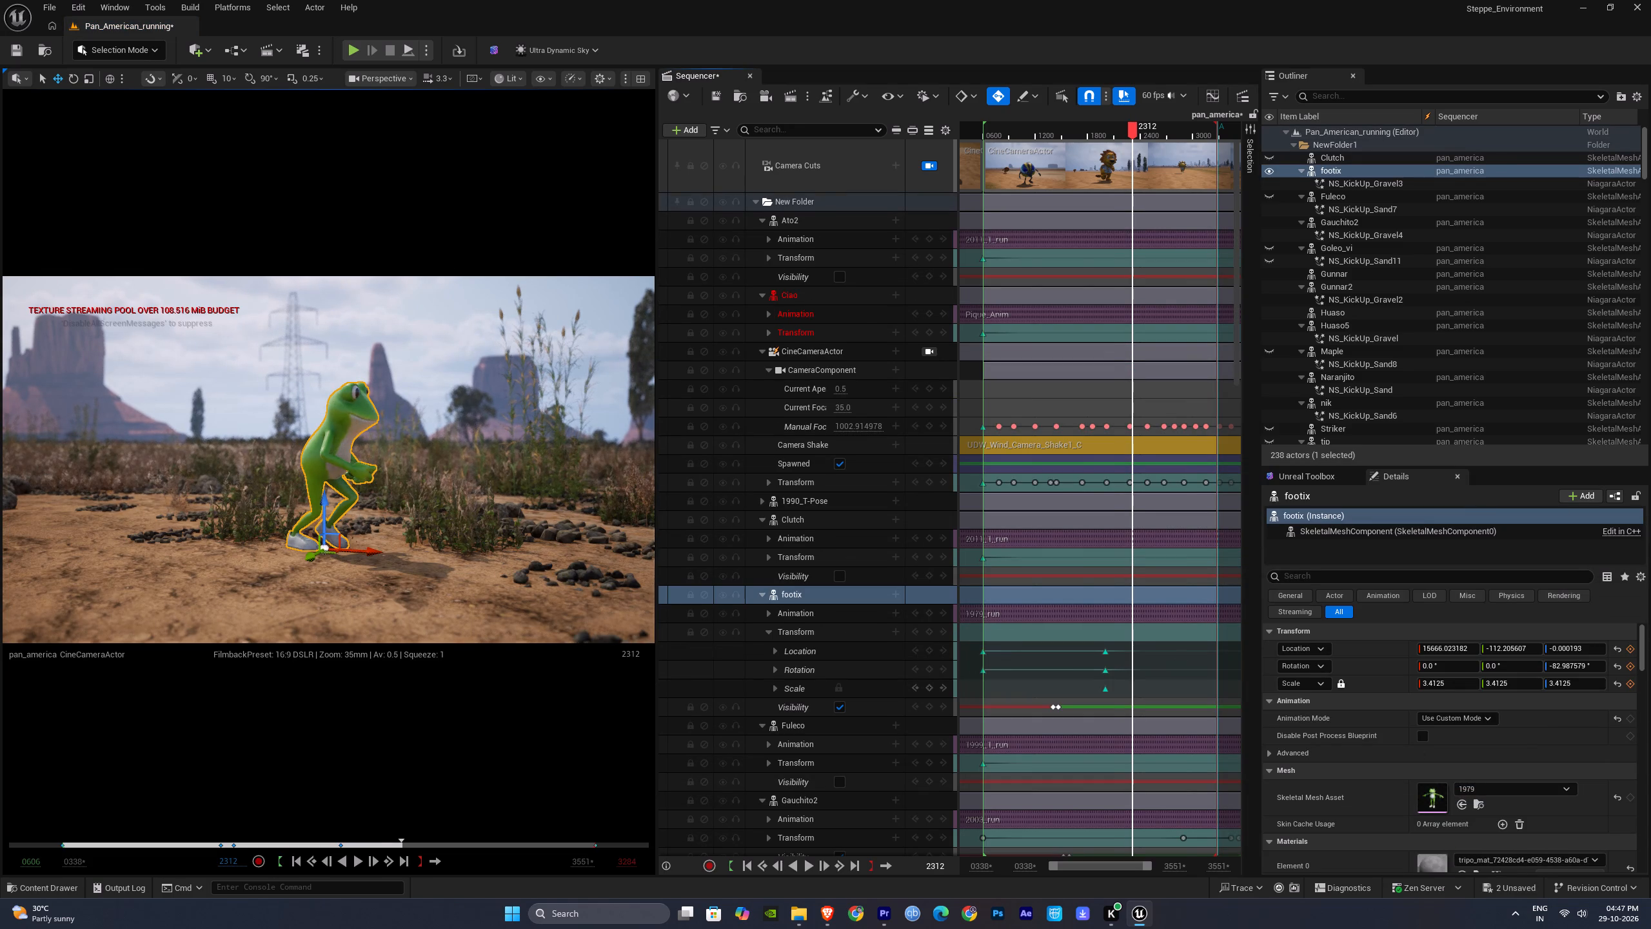
Check footix's run up to frame 3123 and save the pan_america sequence.
{"action": "right_click_drag", "start_coordinate": [1172, 690], "coordinate": [1102, 690]}
{"action": "left_click_drag", "start_coordinate": [1073, 124], "coordinate": [1091, 132]}
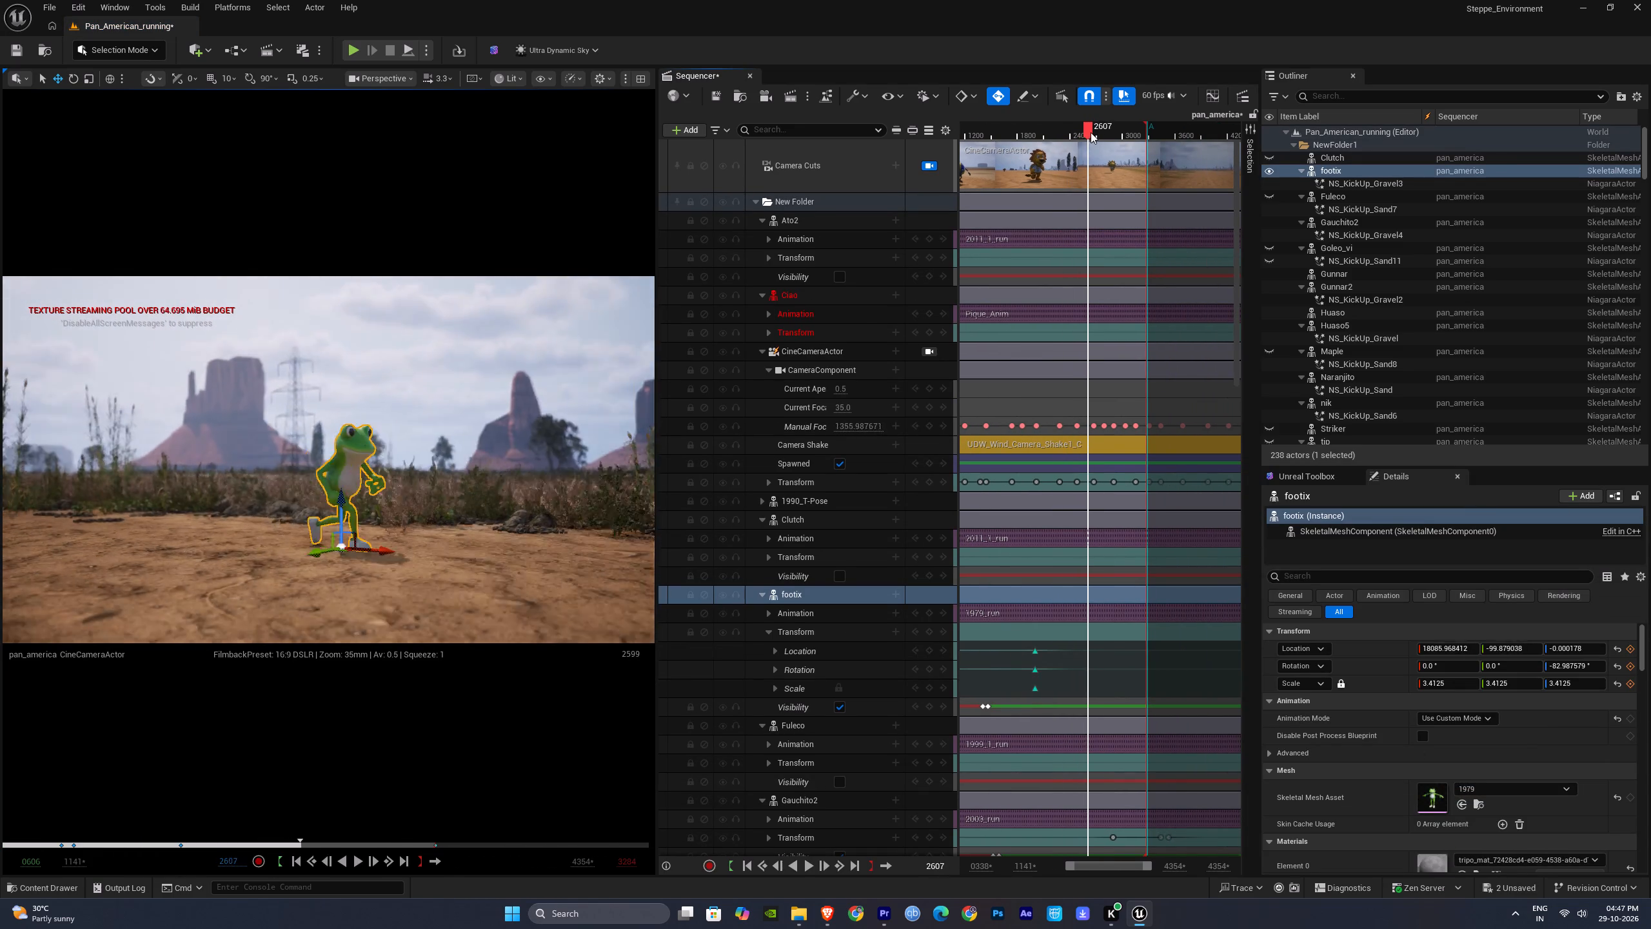
{"action": "left_click_drag", "start_coordinate": [1091, 132], "coordinate": [1137, 150]}
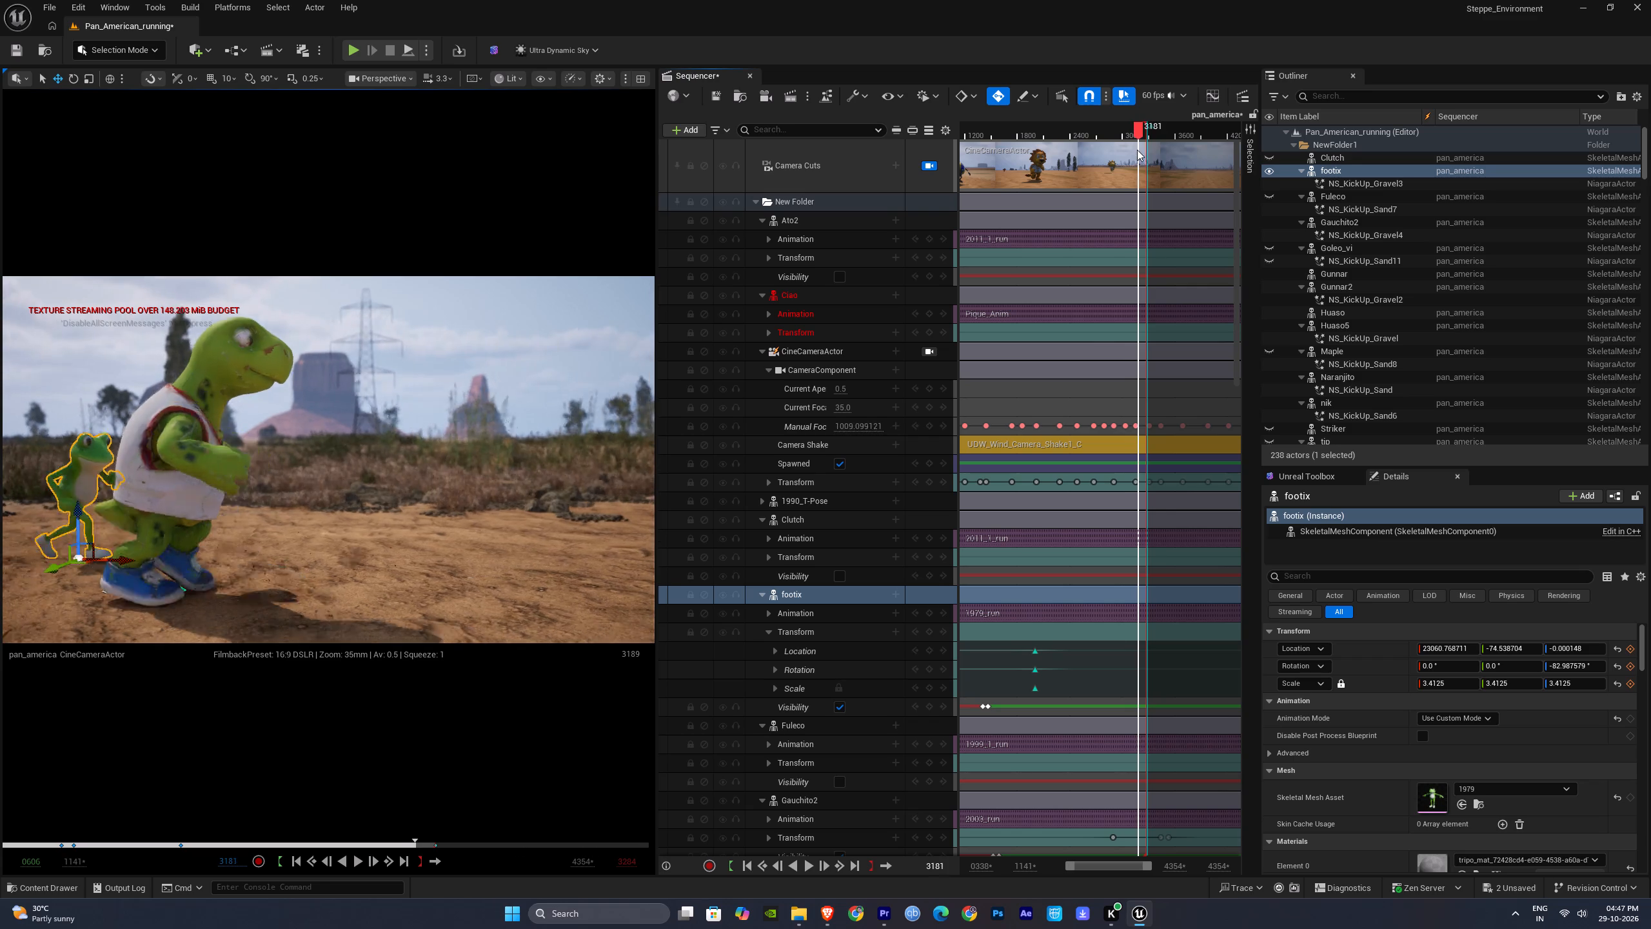
{"action": "left_click_drag", "start_coordinate": [1137, 150], "coordinate": [1133, 148]}
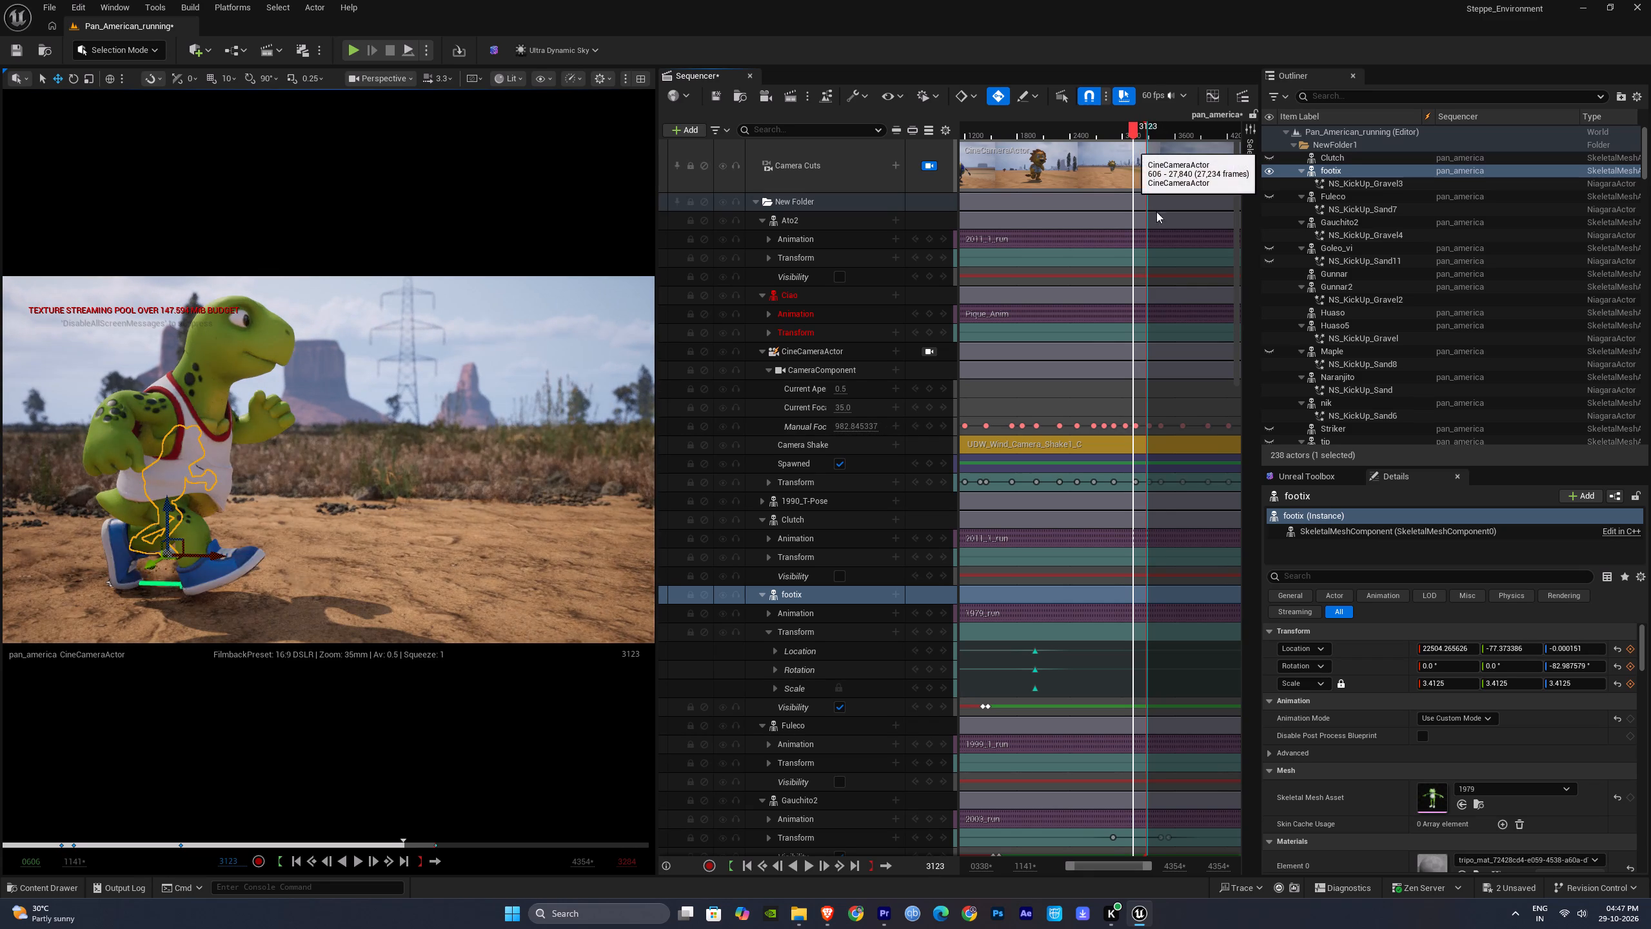
{"action": "left_click", "coordinate": [1181, 694]}
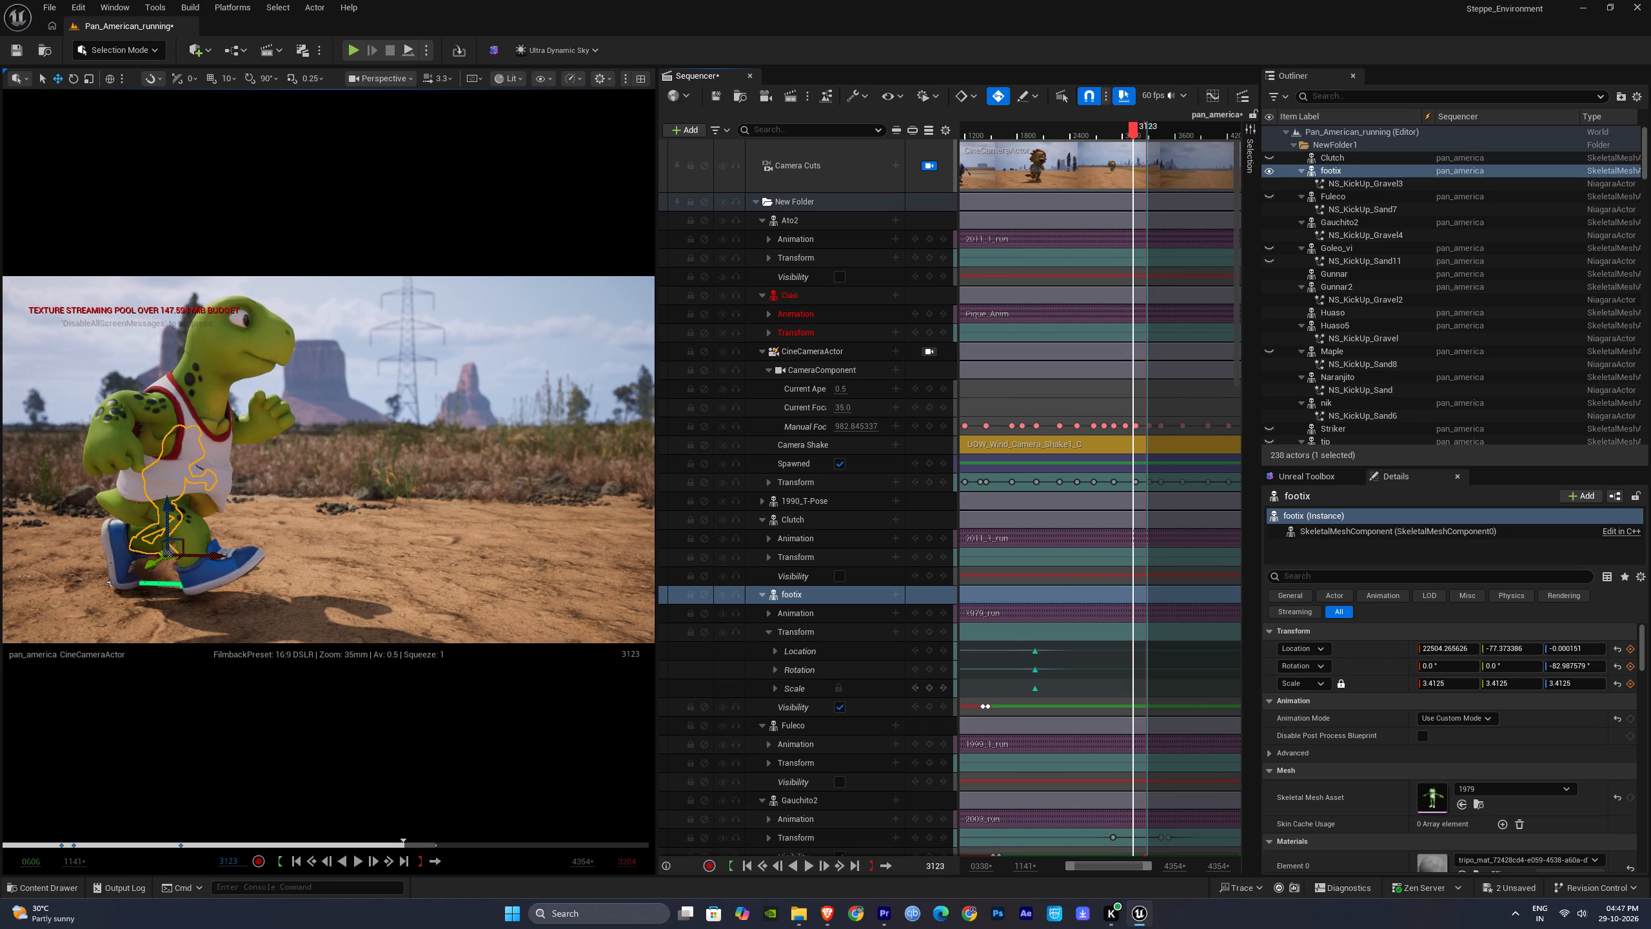
{"action": "key", "text": "ctrl+s"}
Review the mascots' run in the sequence from frame 3123 to 4957.
{"action": "left_click", "coordinate": [542, 314]}
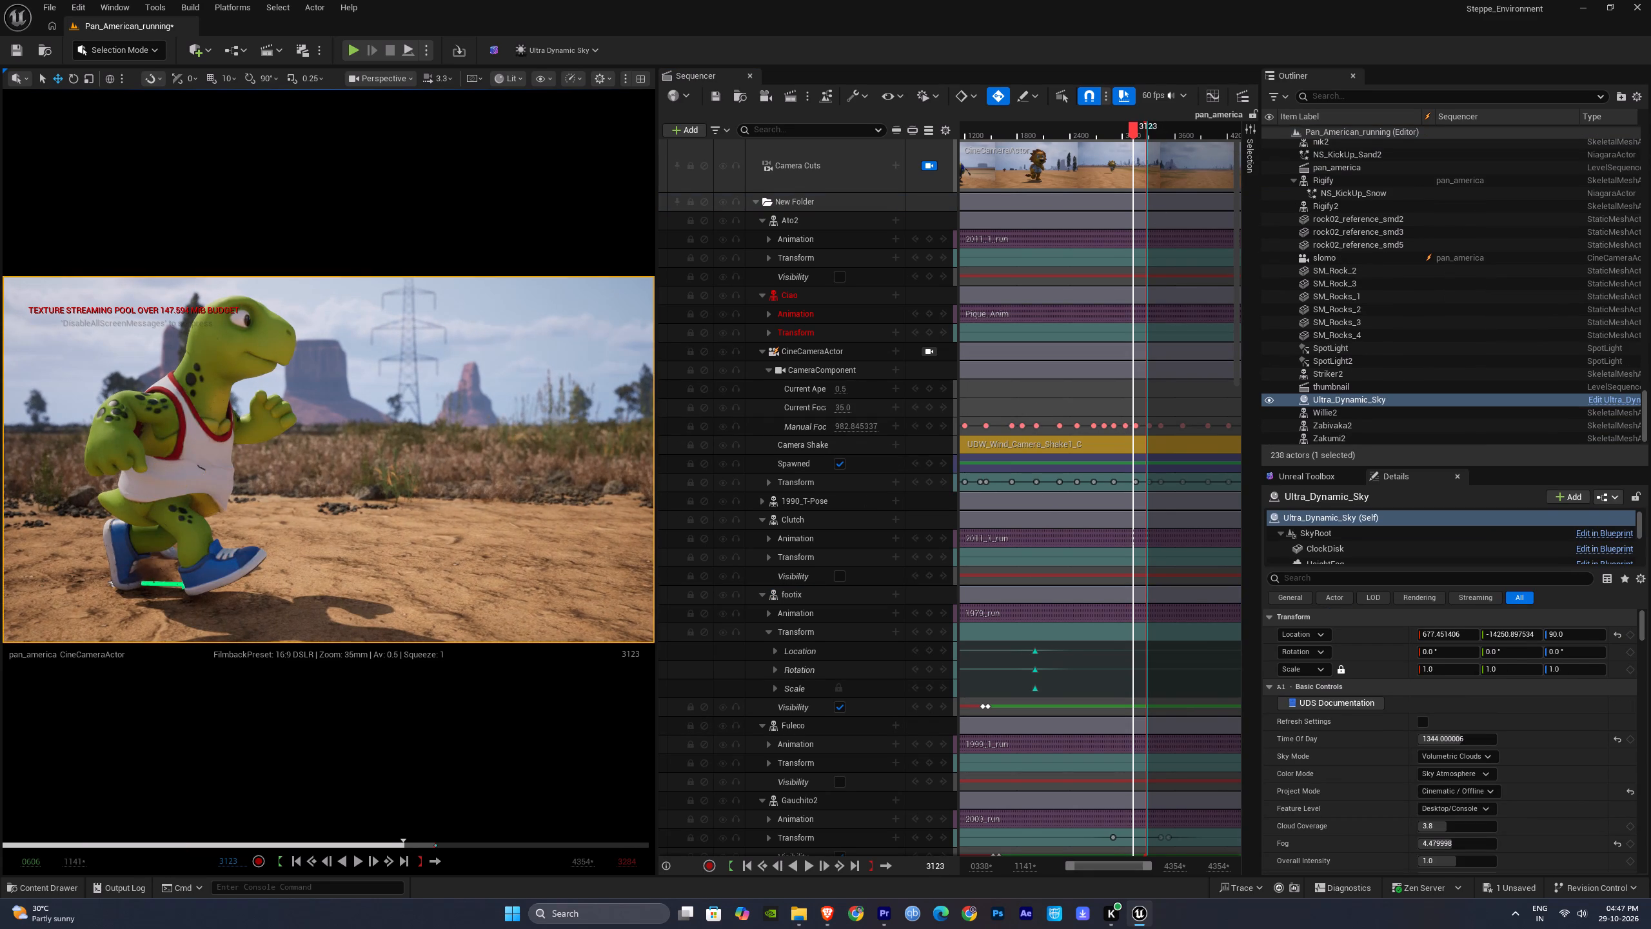
{"action": "left_click", "coordinate": [167, 554]}
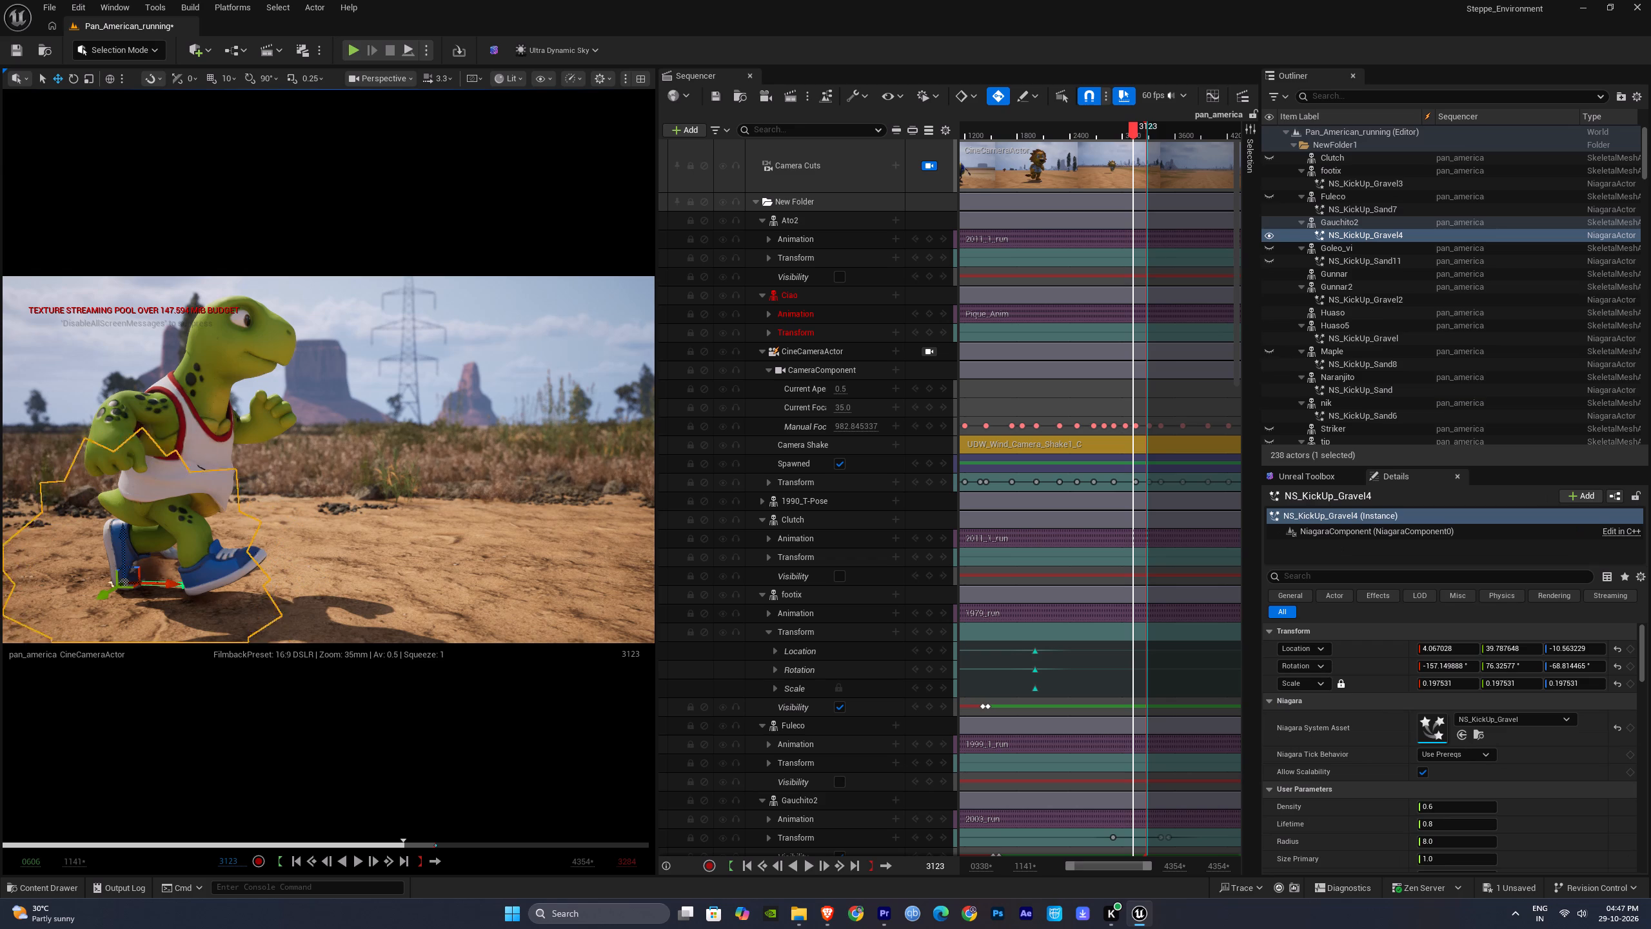
{"action": "left_click", "coordinate": [1152, 674]}
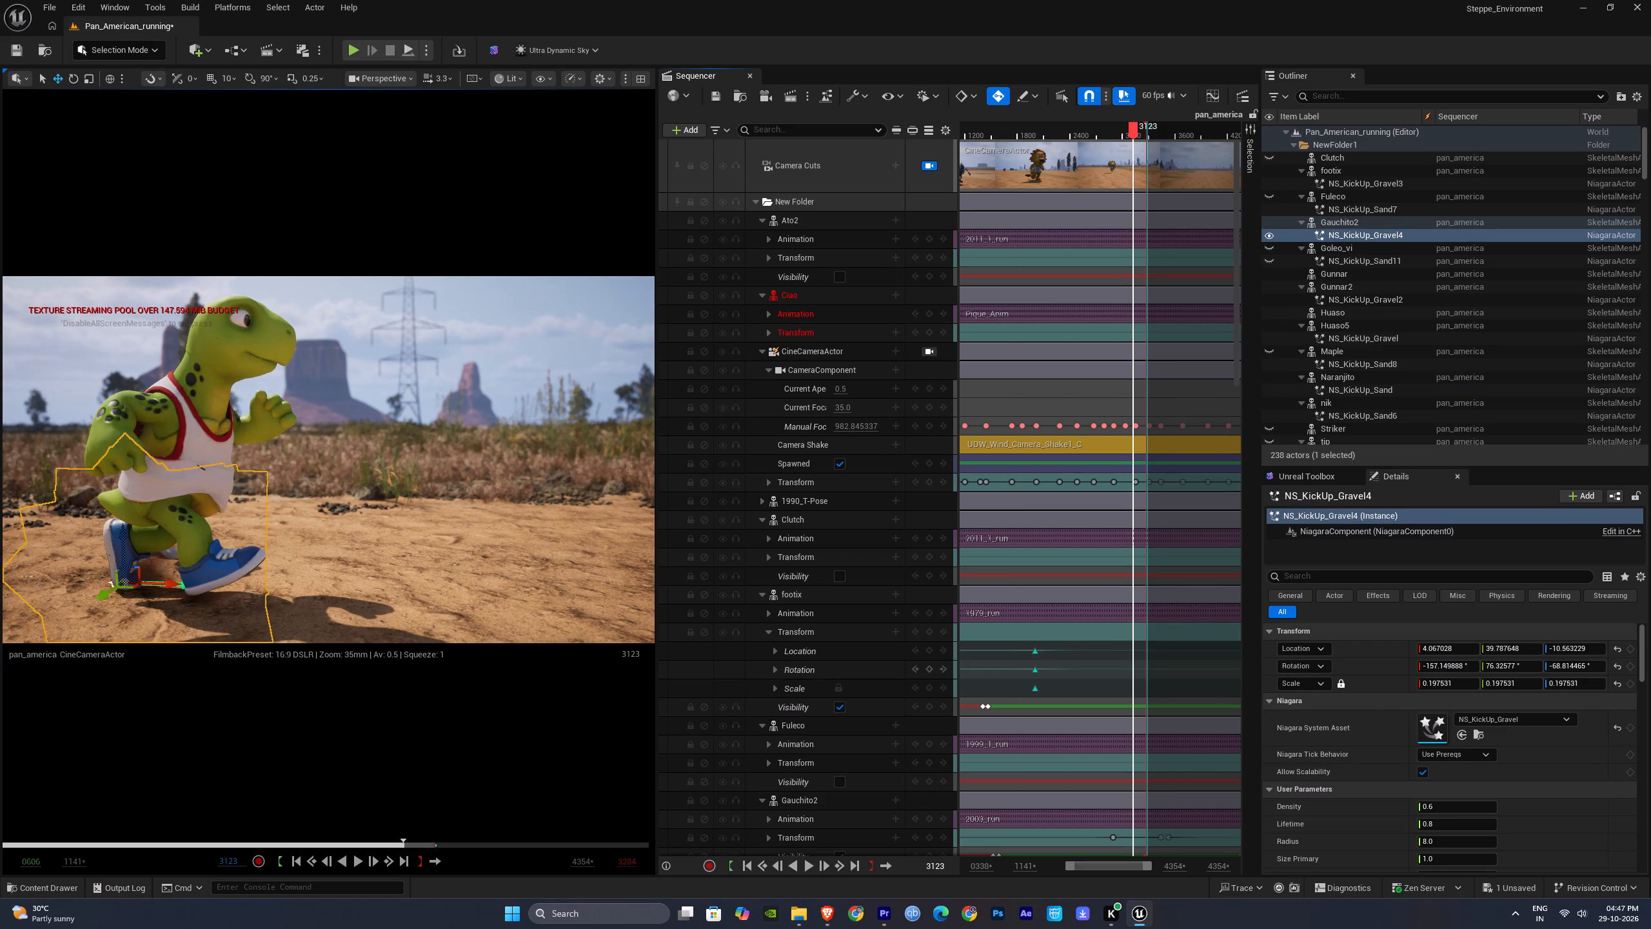
{"action": "key", "text": "space"}
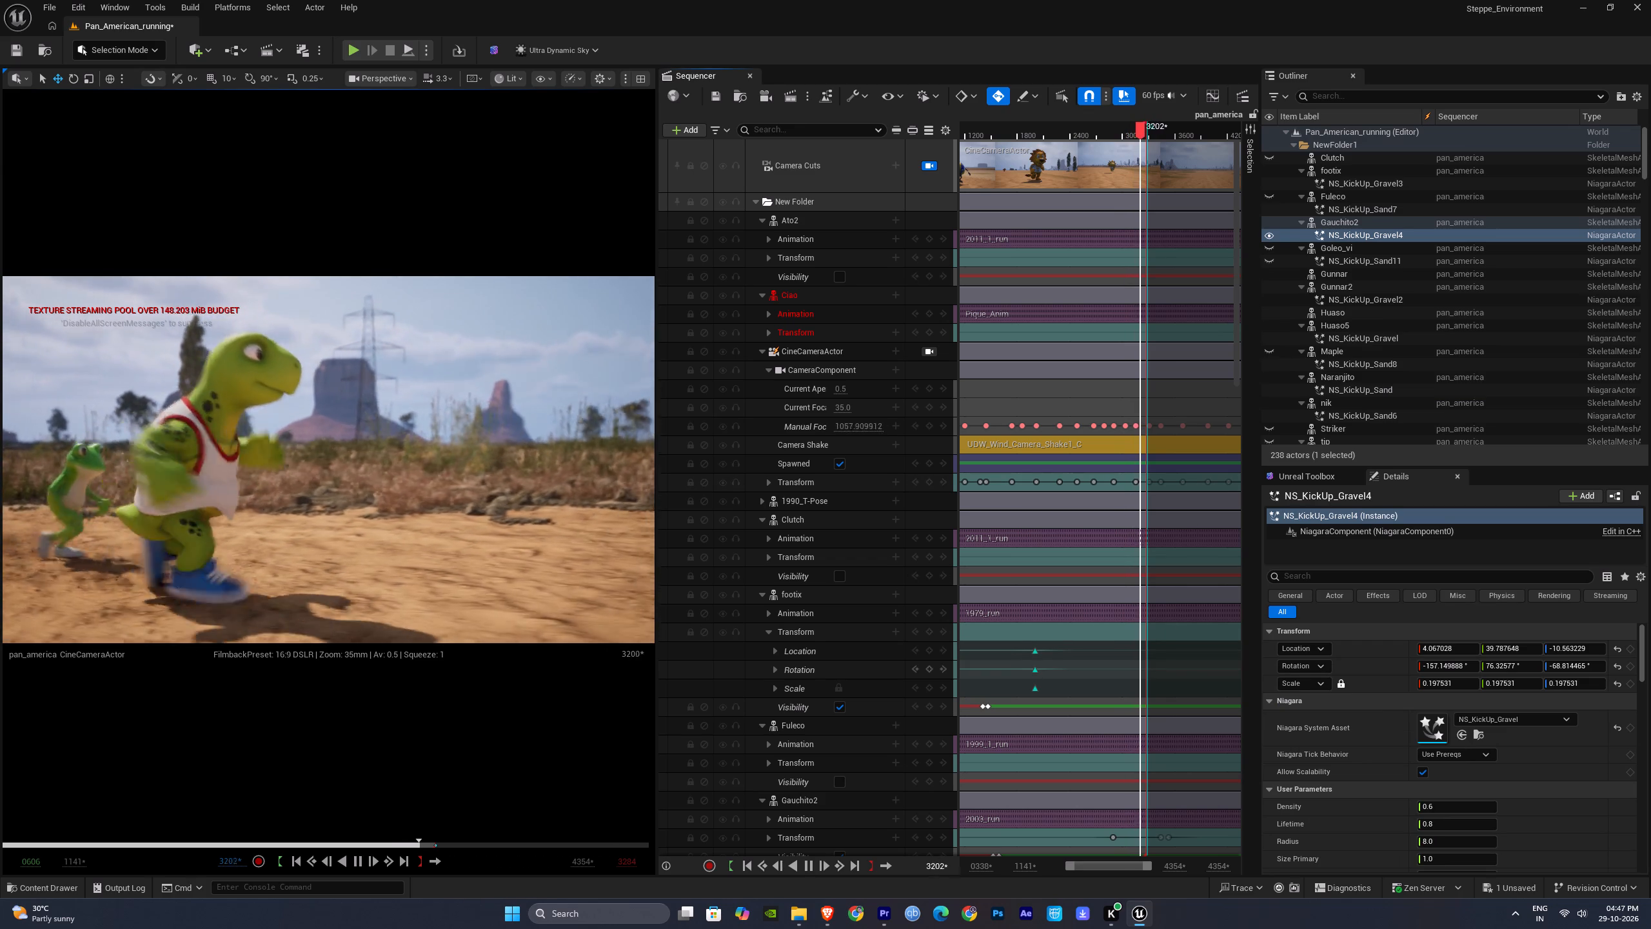
{"action": "right_click_drag", "start_coordinate": [1185, 664], "coordinate": [1039, 663]}
{"action": "key", "text": "space"}
{"action": "left_click_drag", "start_coordinate": [1019, 128], "coordinate": [1038, 135]}
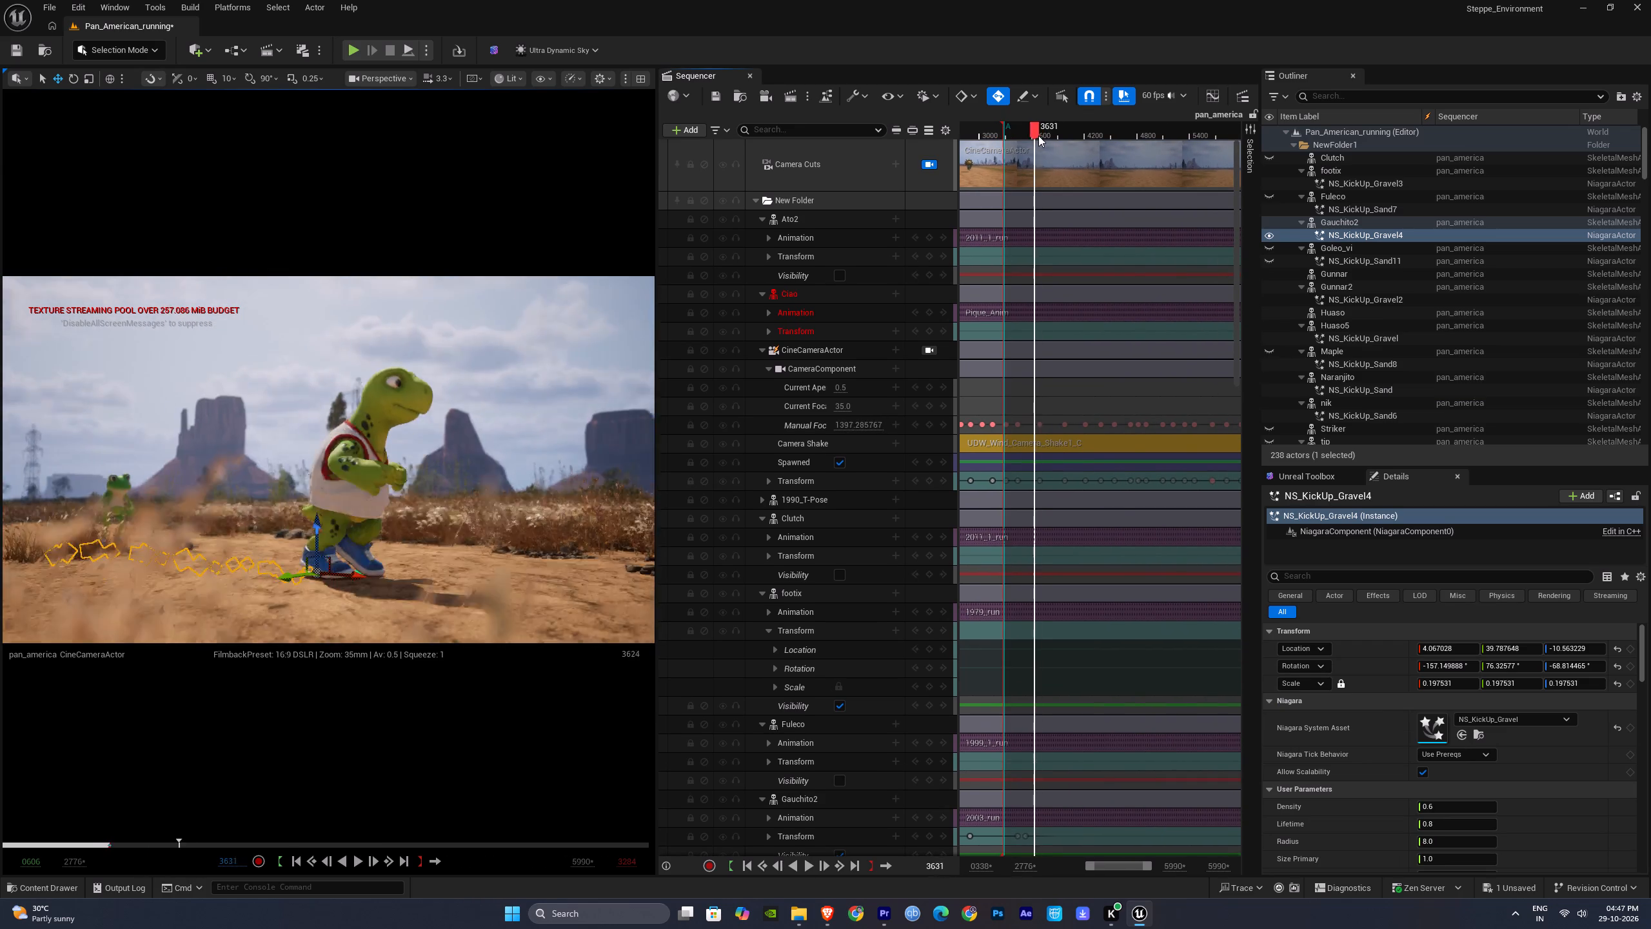
{"action": "left_click_drag", "start_coordinate": [1038, 135], "coordinate": [1109, 163]}
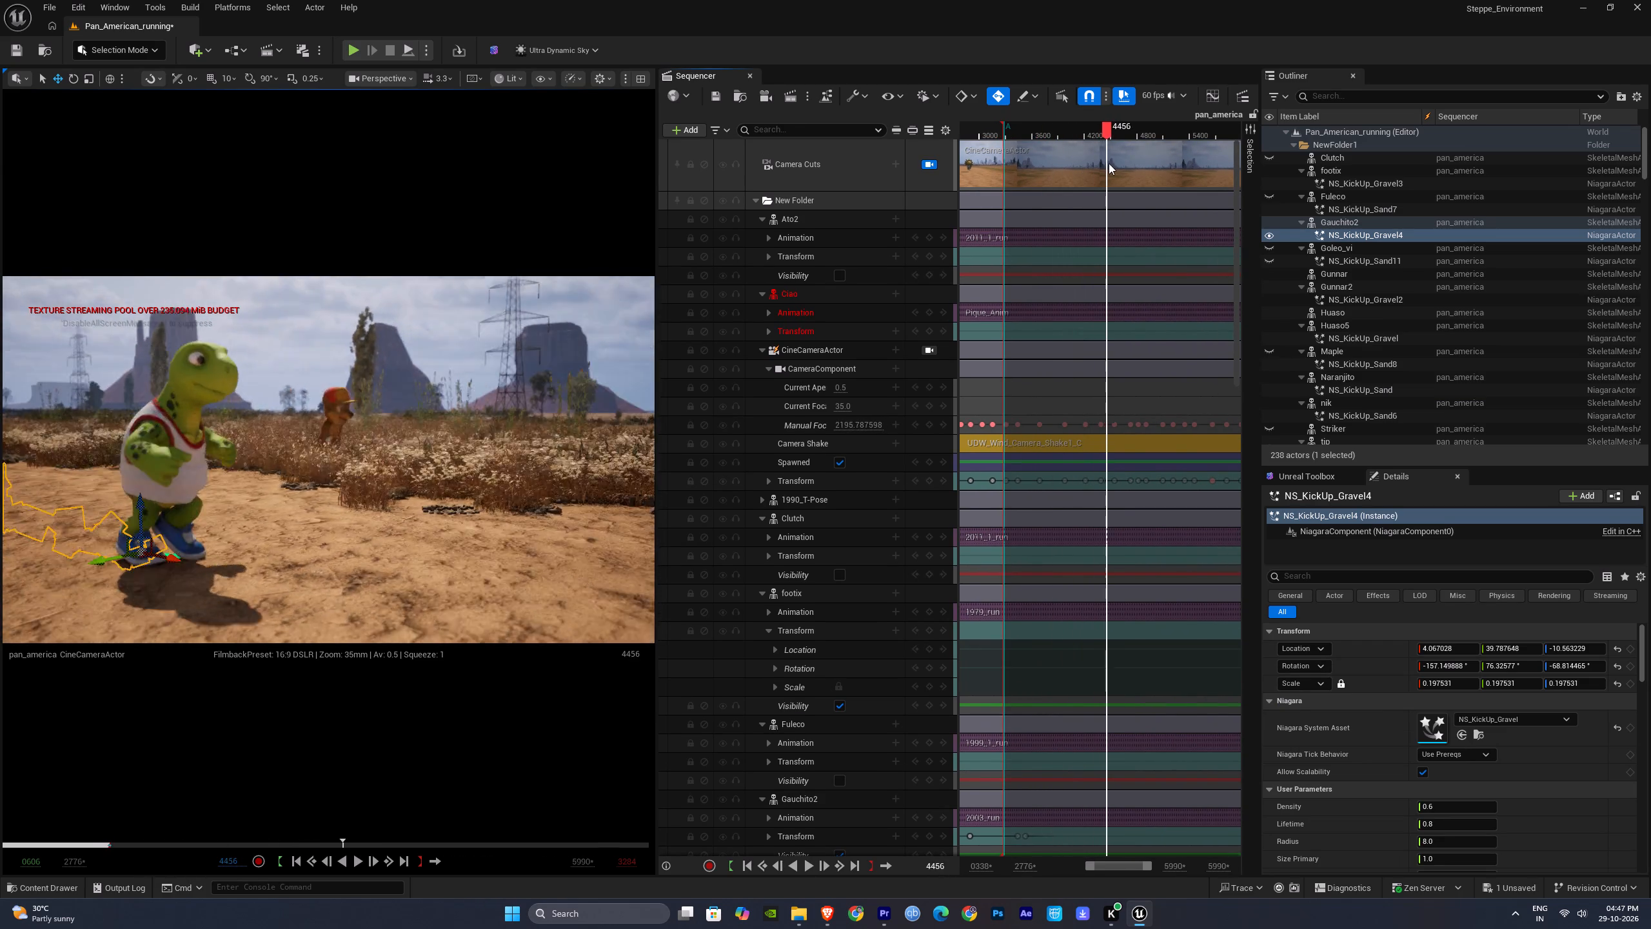
{"action": "left_click_drag", "start_coordinate": [1109, 163], "coordinate": [1151, 181]}
{"action": "right_click_drag", "start_coordinate": [1162, 282], "coordinate": [1063, 277]}
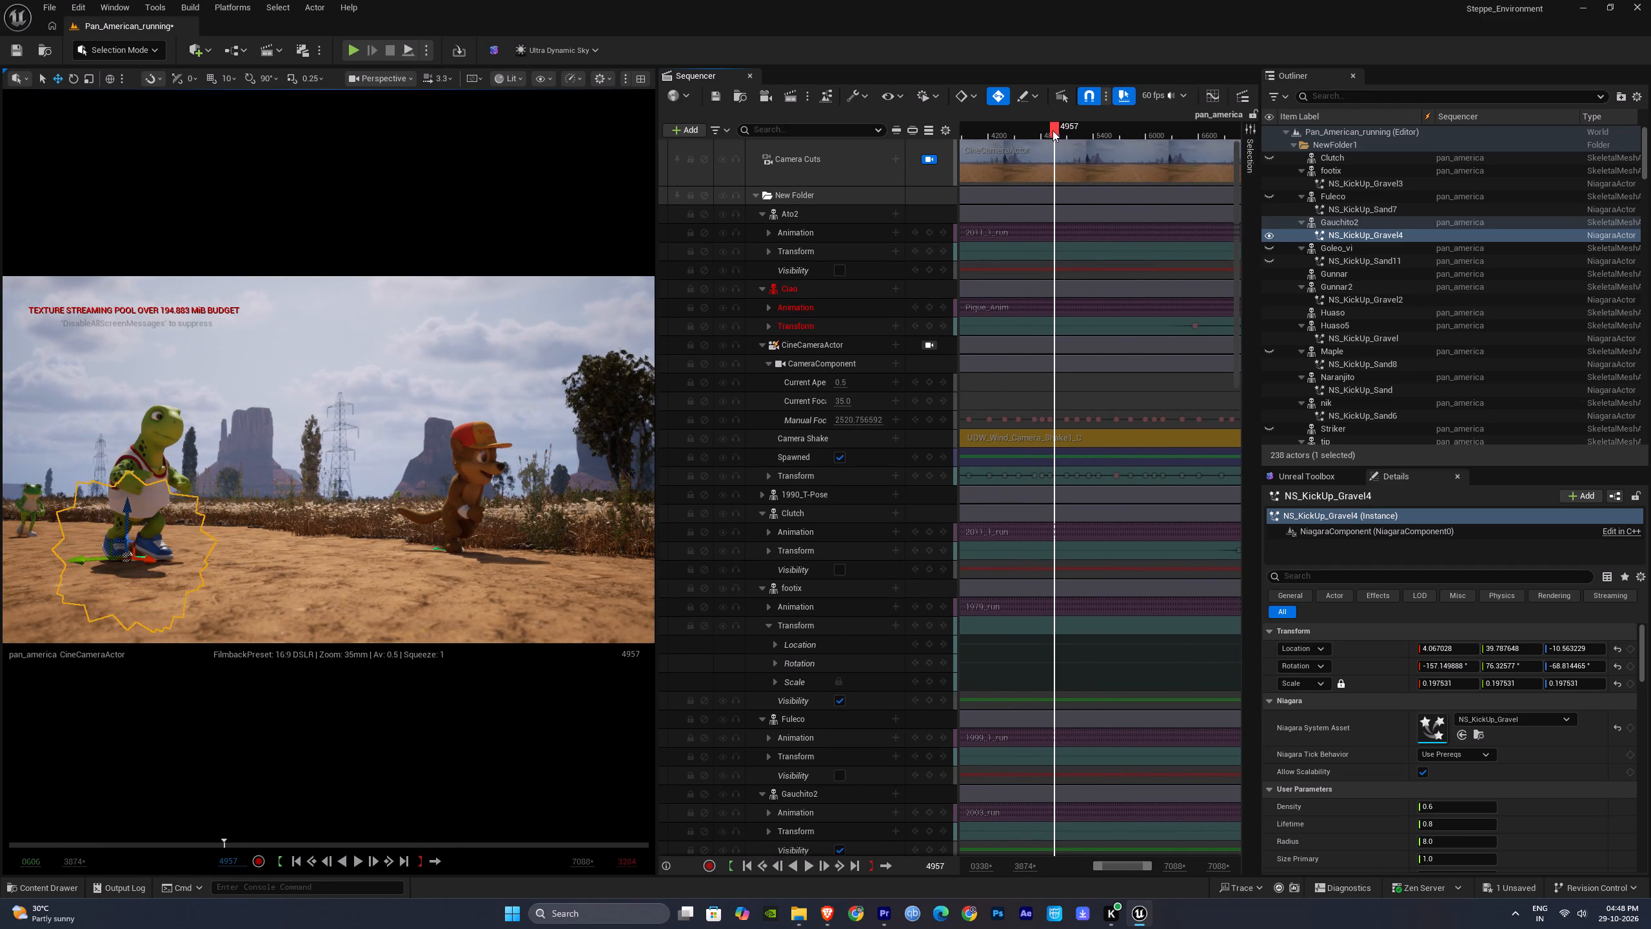
Set the sequence's playback range to end at frame 5149, on the capped brown mascot's run, and save the sequence.
{"action": "left_click_drag", "start_coordinate": [1056, 134], "coordinate": [1080, 152]}
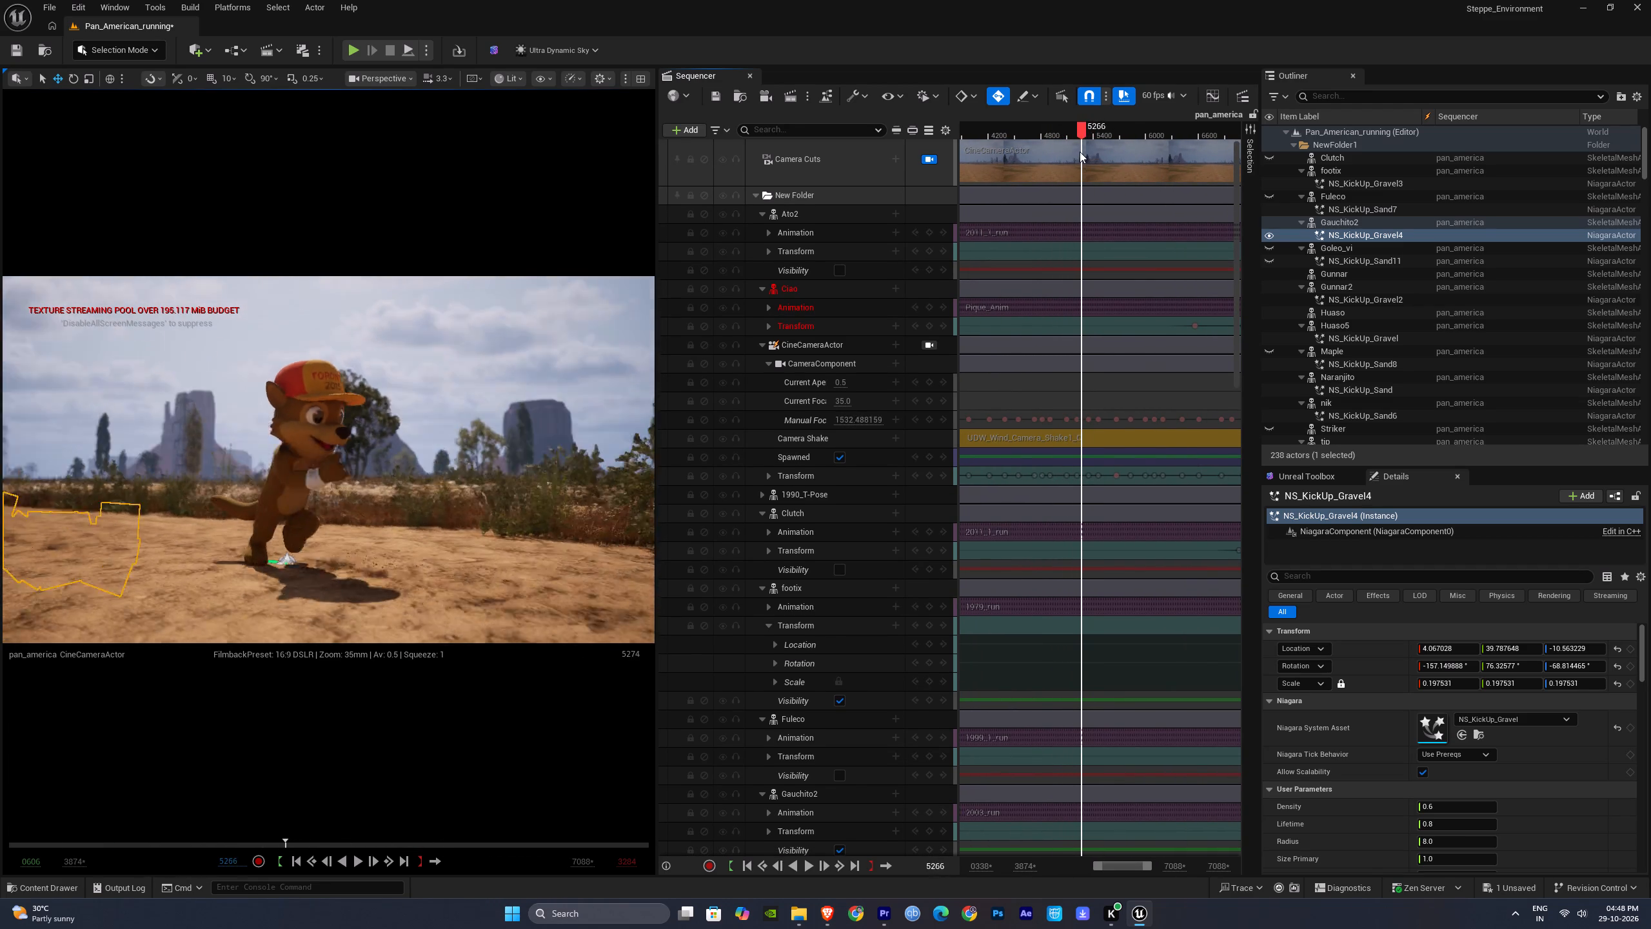
{"action": "left_click_drag", "start_coordinate": [1080, 152], "coordinate": [1067, 157]}
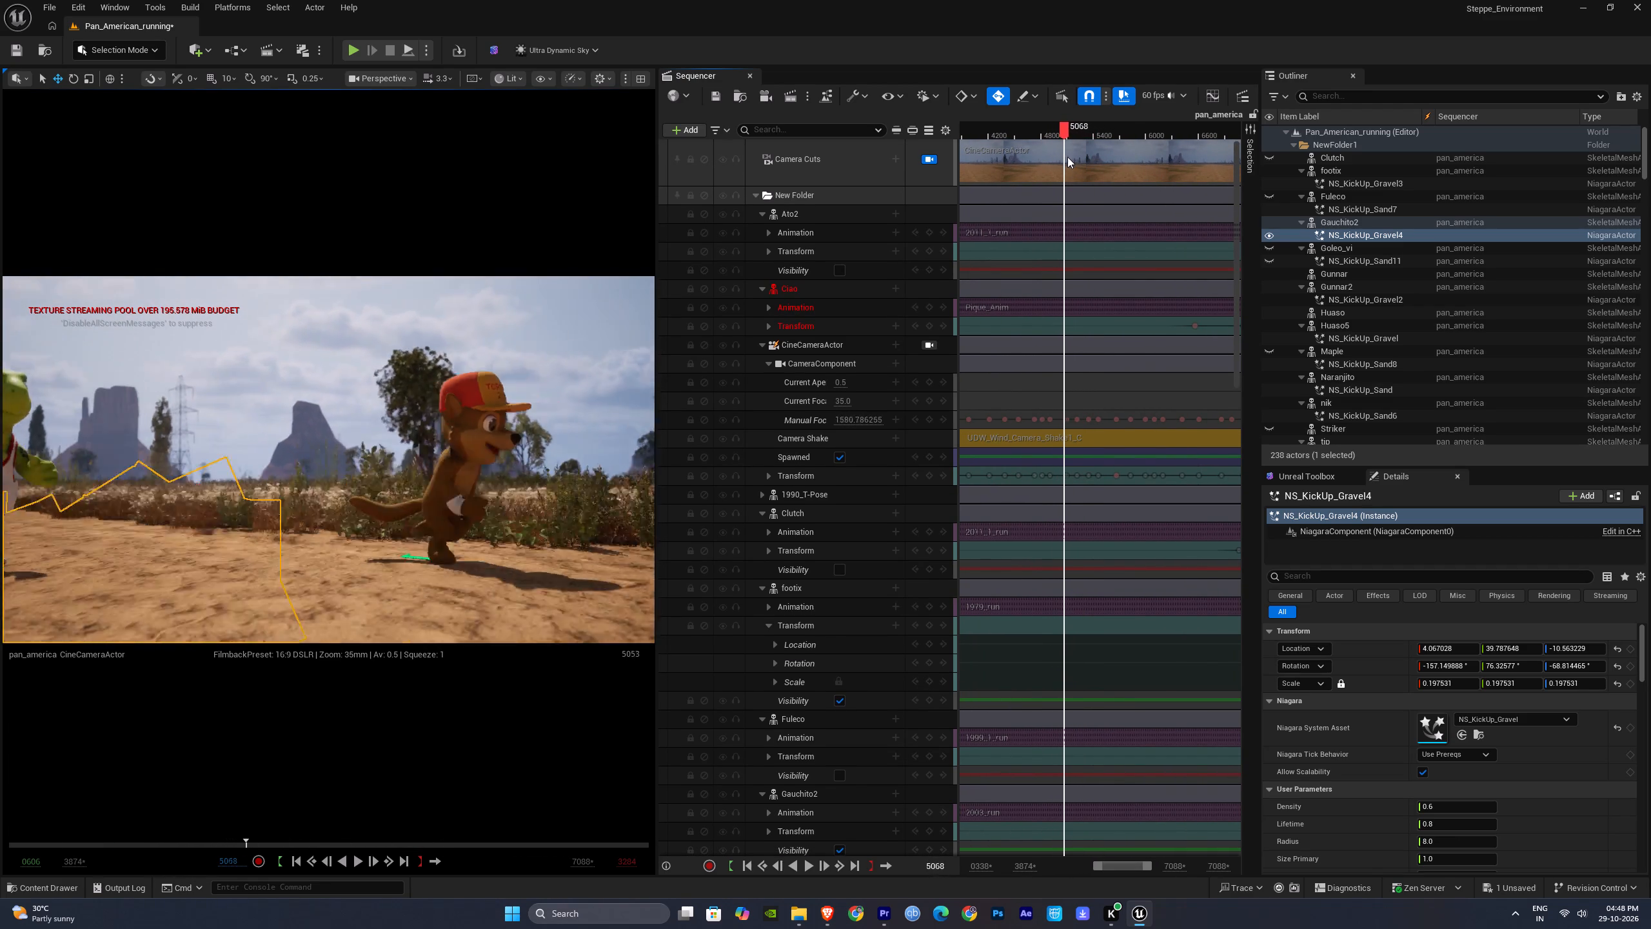
{"action": "left_click_drag", "start_coordinate": [1067, 157], "coordinate": [1073, 158]}
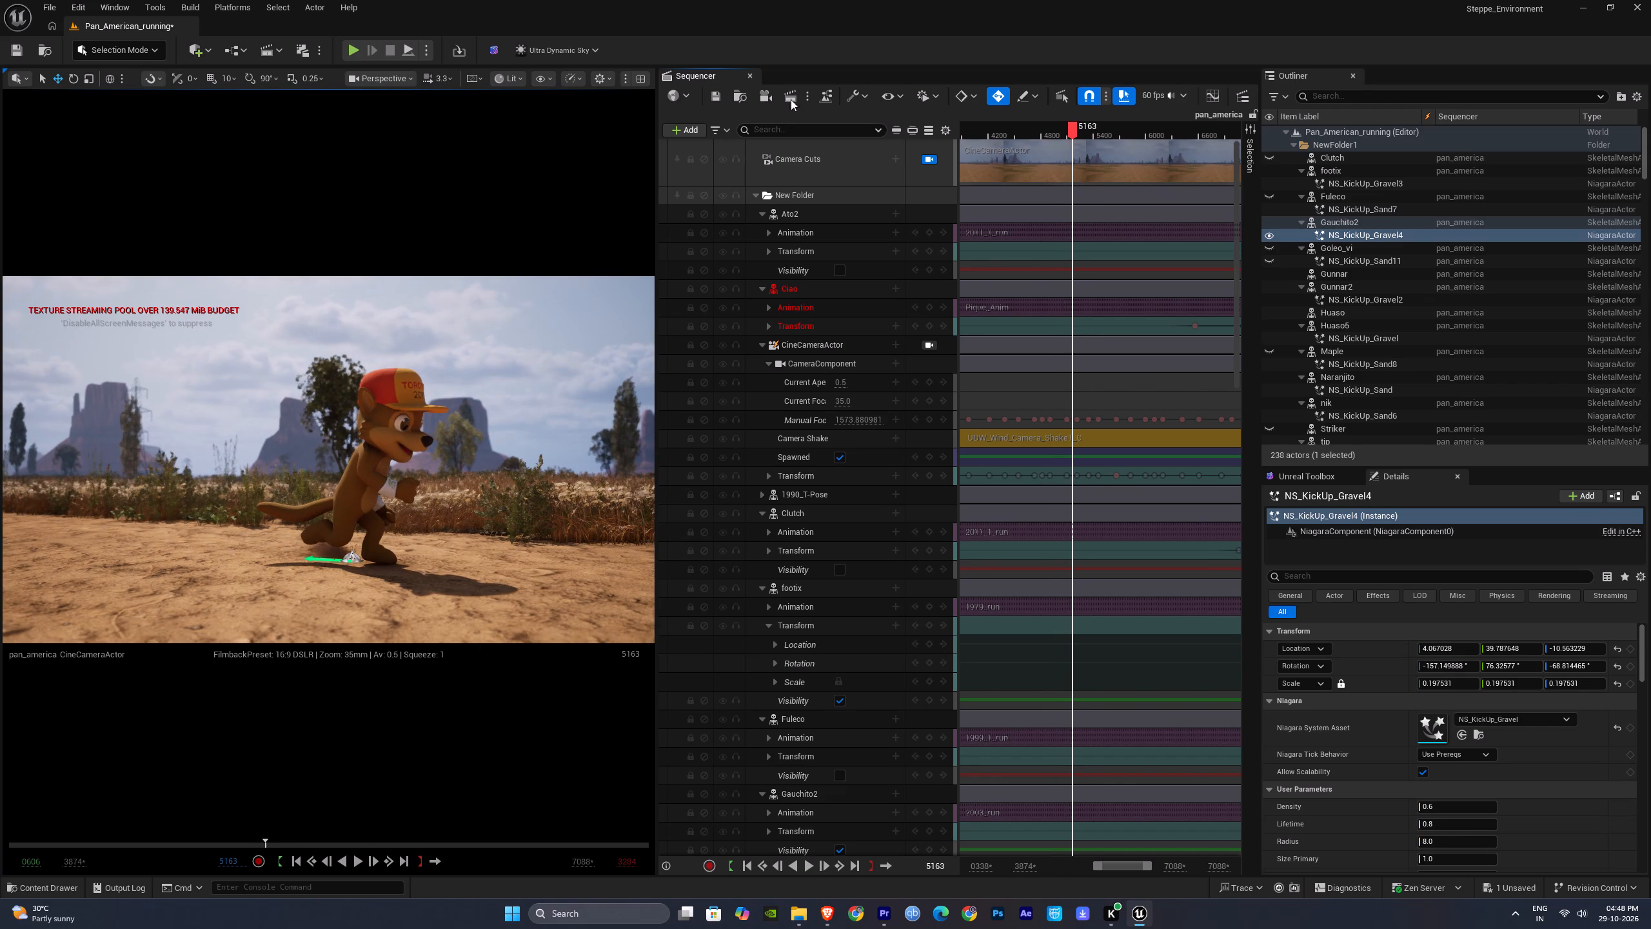
{"action": "left_click", "coordinate": [716, 98]}
{"action": "left_click_drag", "start_coordinate": [1071, 128], "coordinate": [1062, 128]}
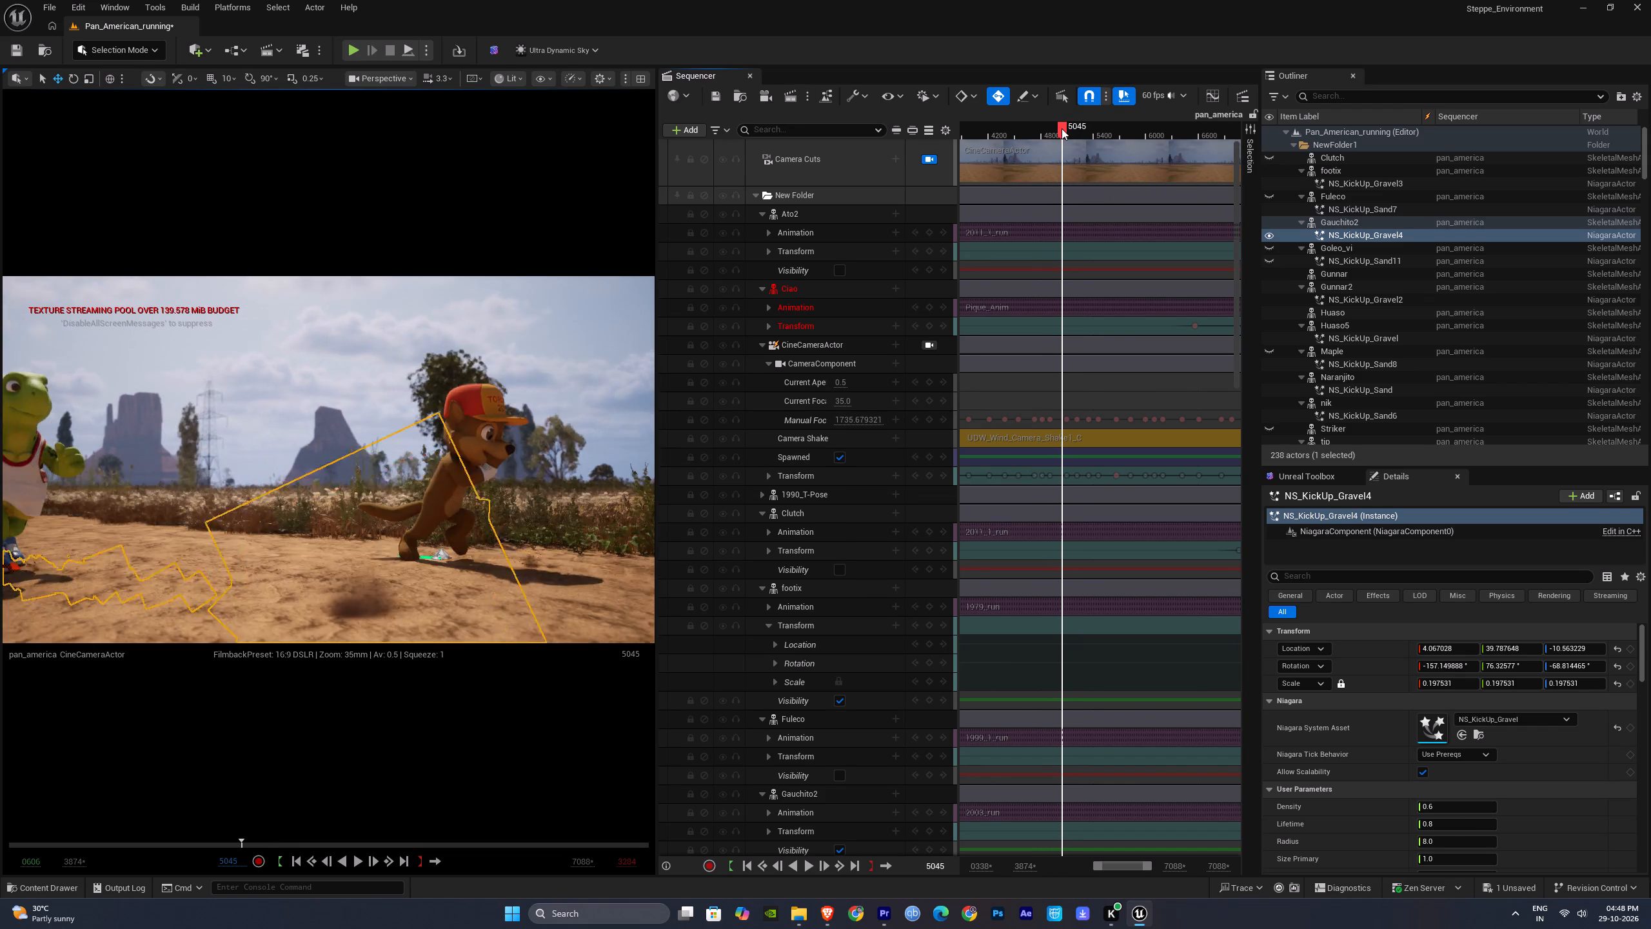
{"action": "left_click_drag", "start_coordinate": [1062, 128], "coordinate": [1069, 139]}
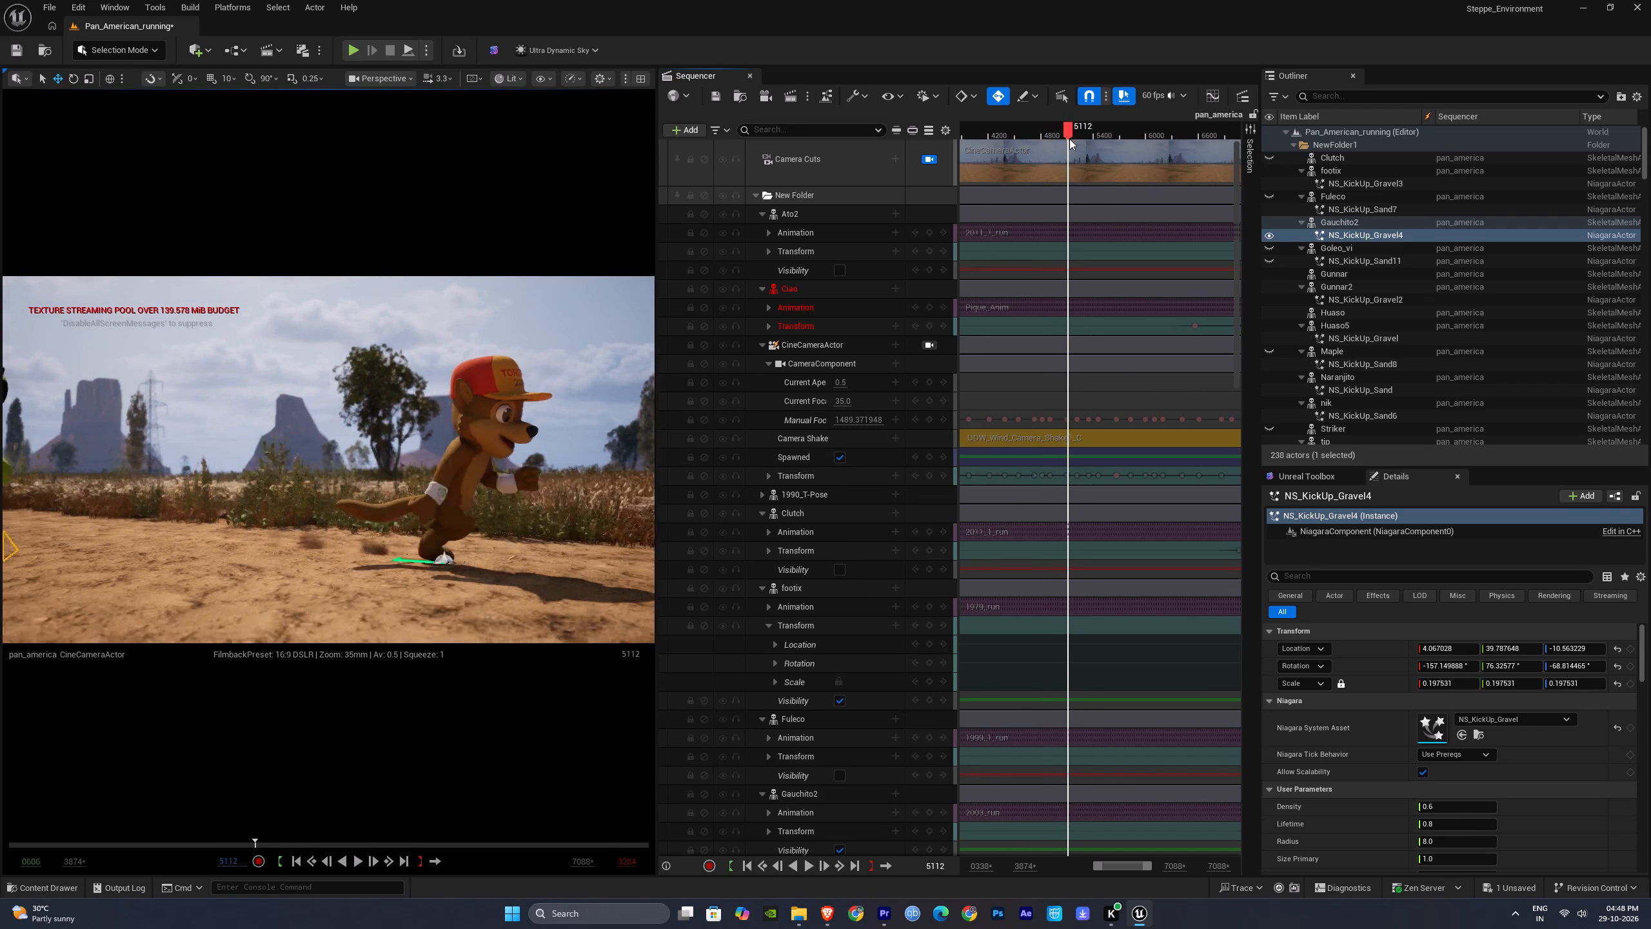
{"action": "left_click_drag", "start_coordinate": [1069, 139], "coordinate": [1071, 139]}
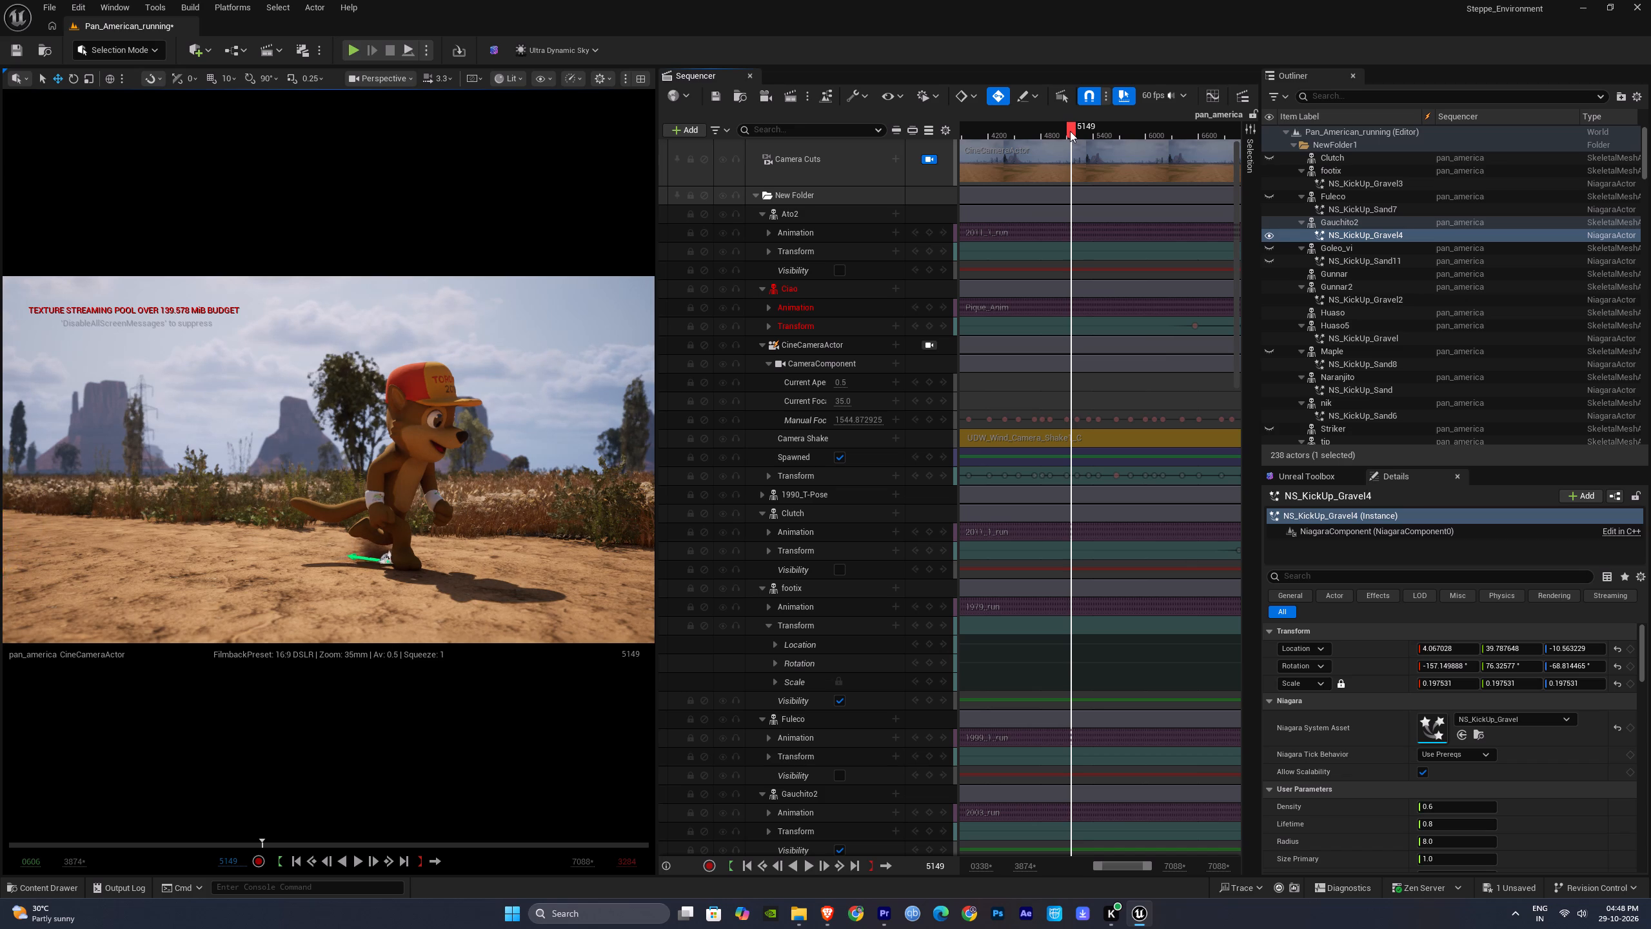
{"action": "left_click", "coordinate": [869, 871]}
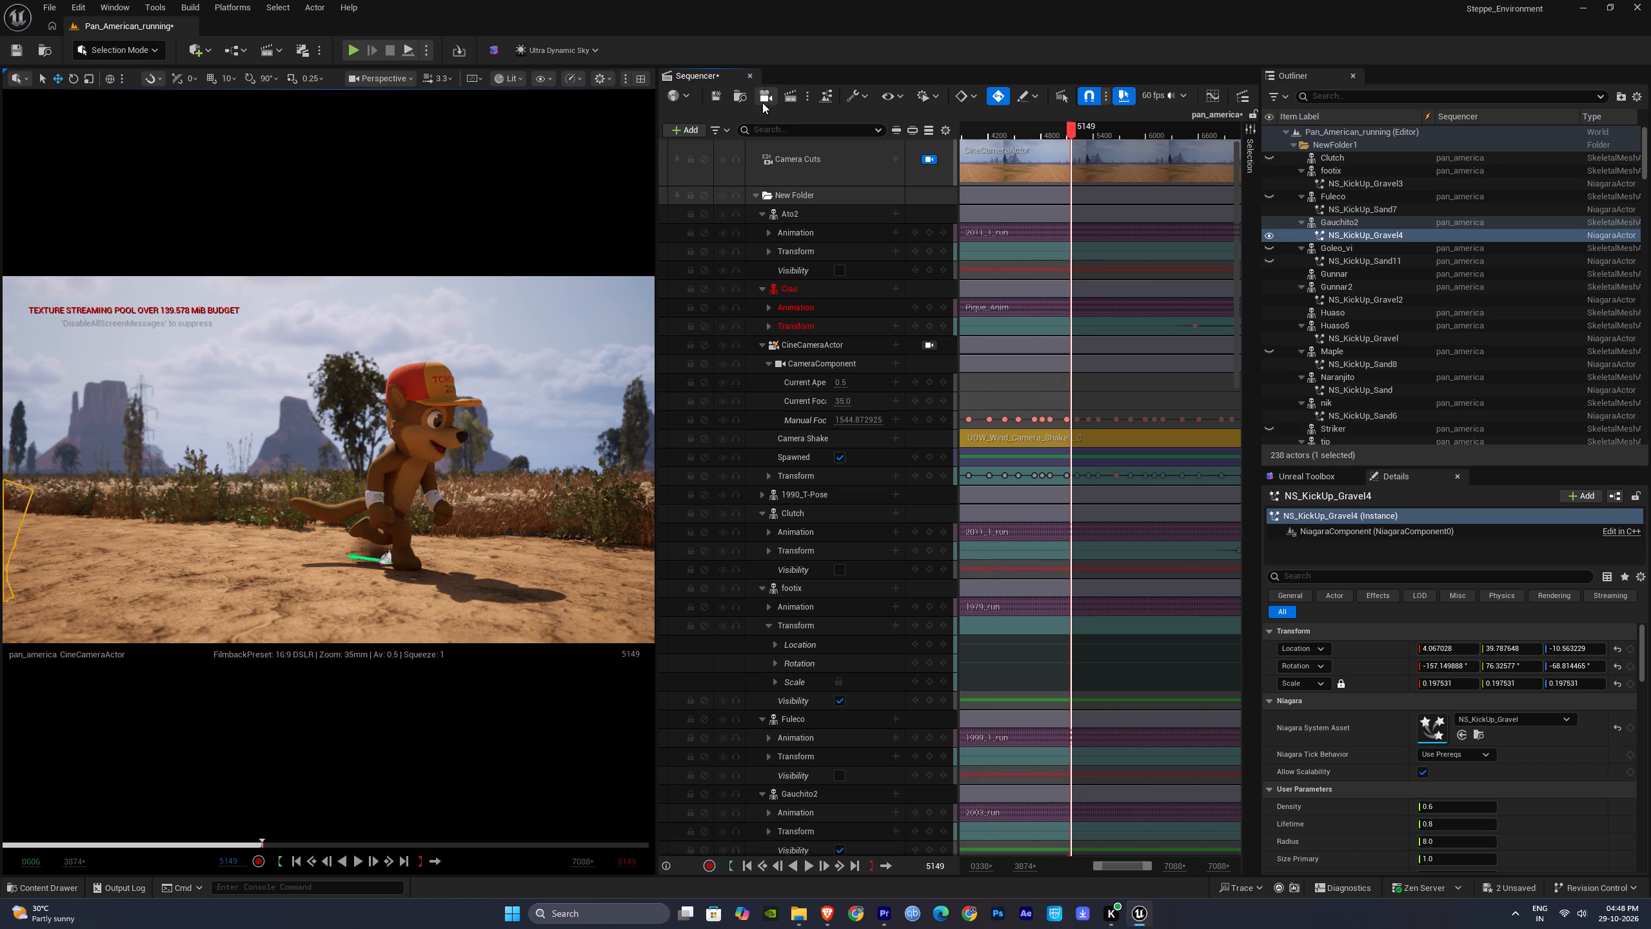
{"action": "left_click", "coordinate": [720, 94]}
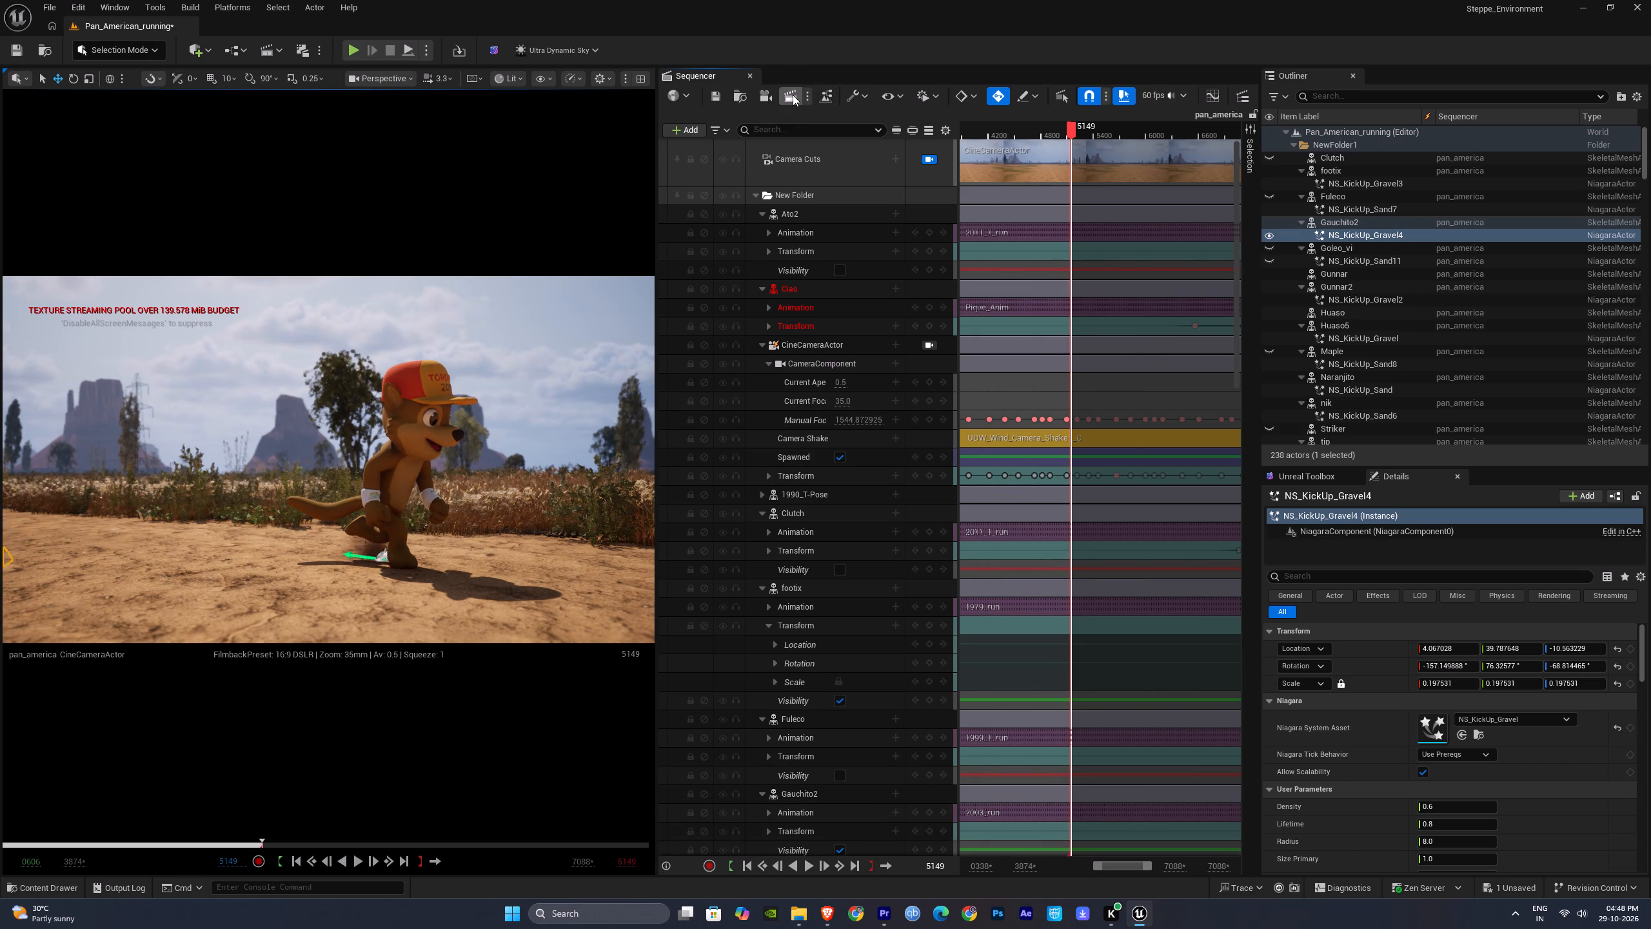
Add the pan_america sequence to the Movie Render Queue and load the render4k preset for its job.
{"action": "left_click", "coordinate": [792, 95]}
{"action": "left_click", "coordinate": [571, 287]}
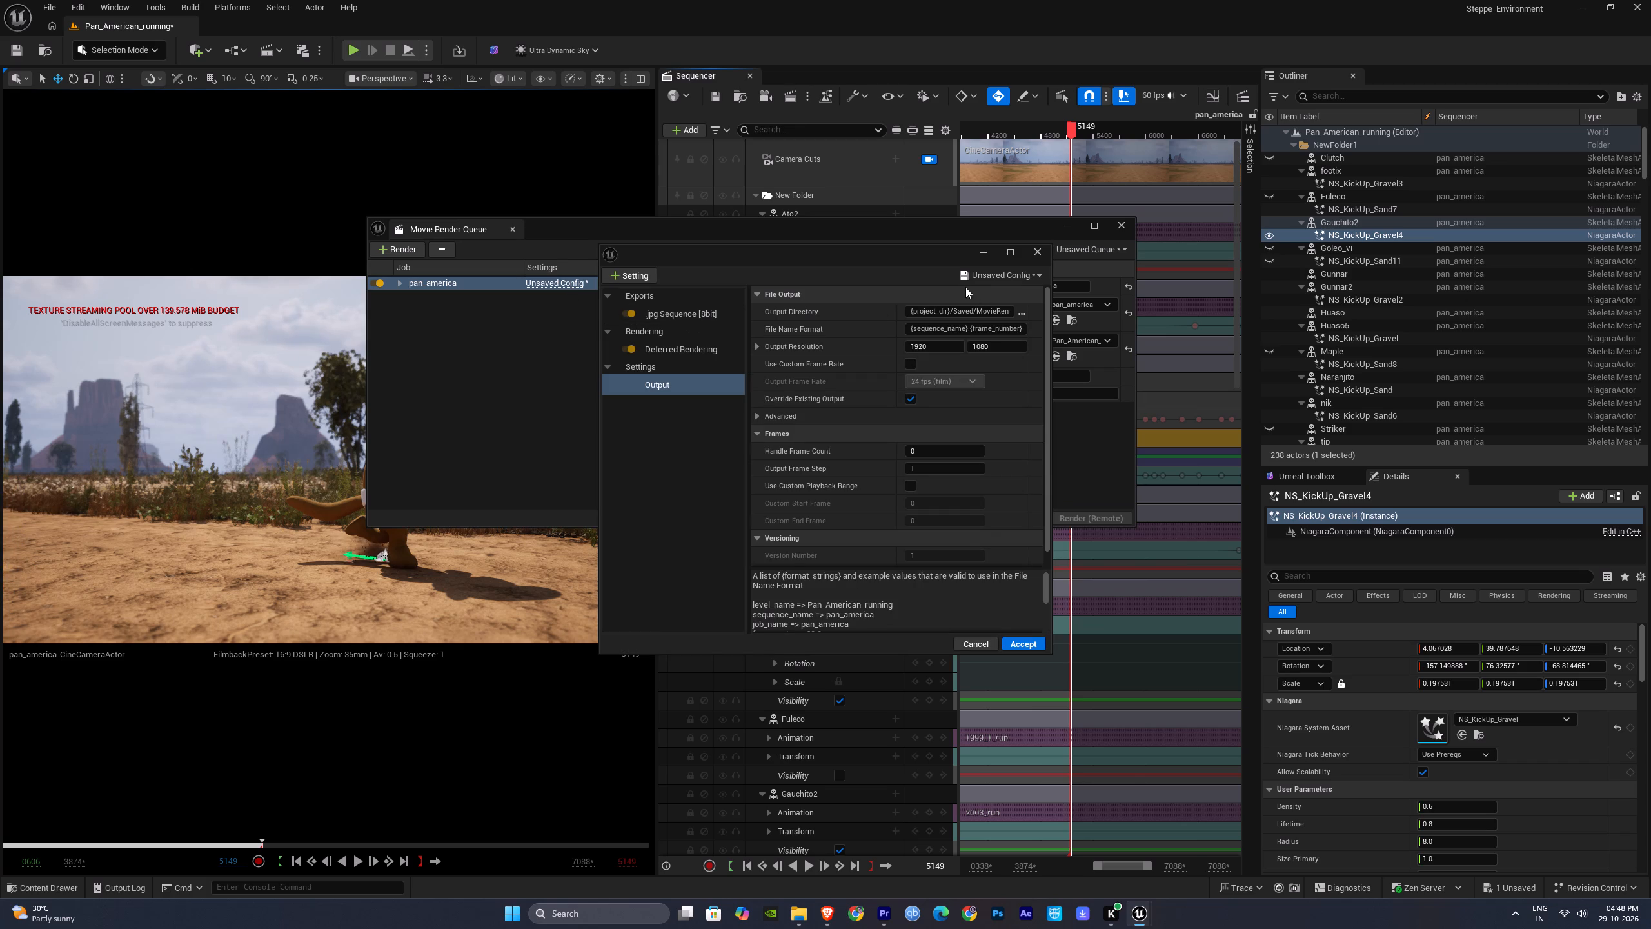
{"action": "left_click", "coordinate": [972, 279]}
{"action": "left_click", "coordinate": [1018, 398]}
{"action": "left_click", "coordinate": [925, 481]}
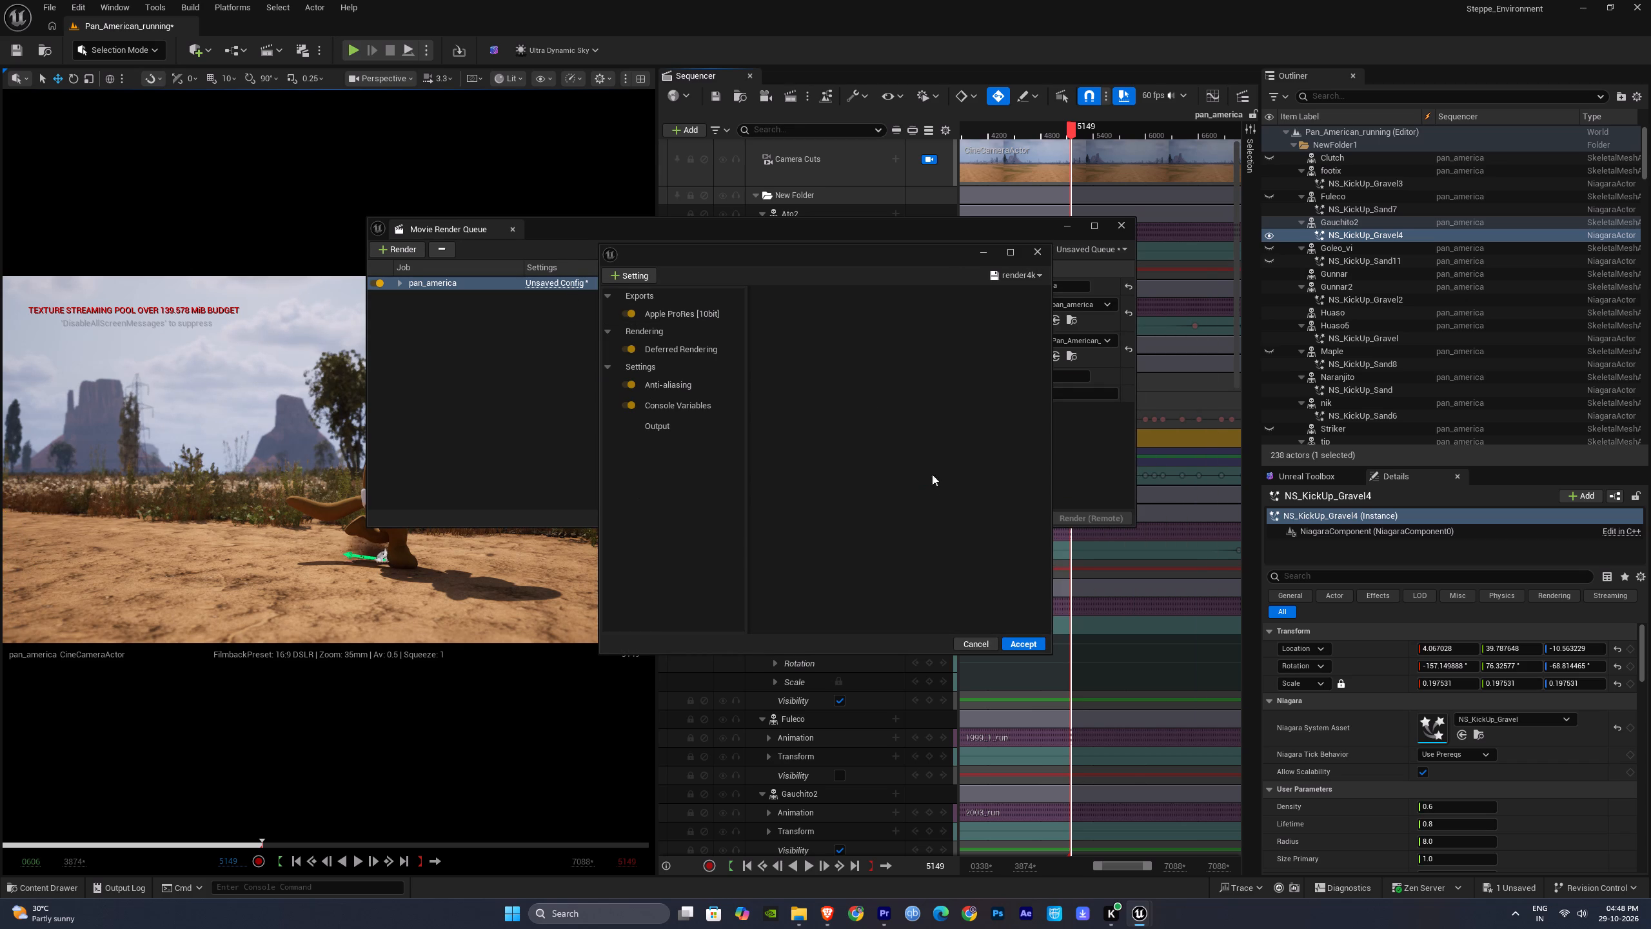
Create a folder 3 in D:/pan america render, set it as the job's output directory, and accept the render settings.
{"action": "left_click", "coordinate": [662, 434]}
{"action": "left_click", "coordinate": [1020, 310]}
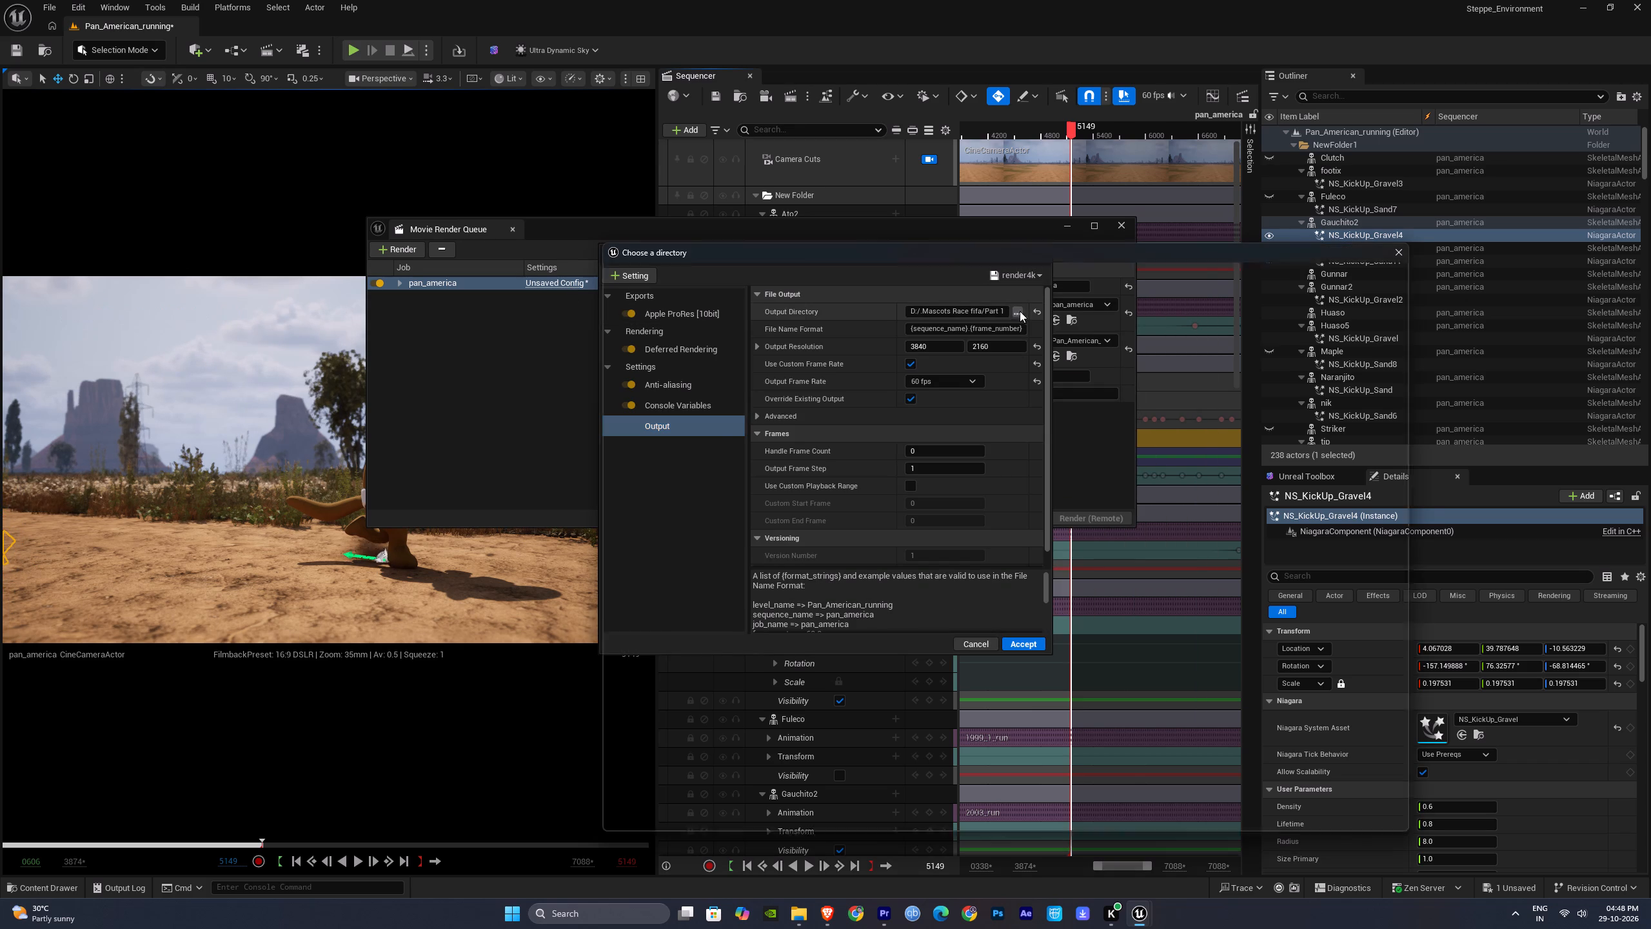
{"action": "left_click", "coordinate": [865, 281]}
{"action": "right_click", "coordinate": [910, 599]}
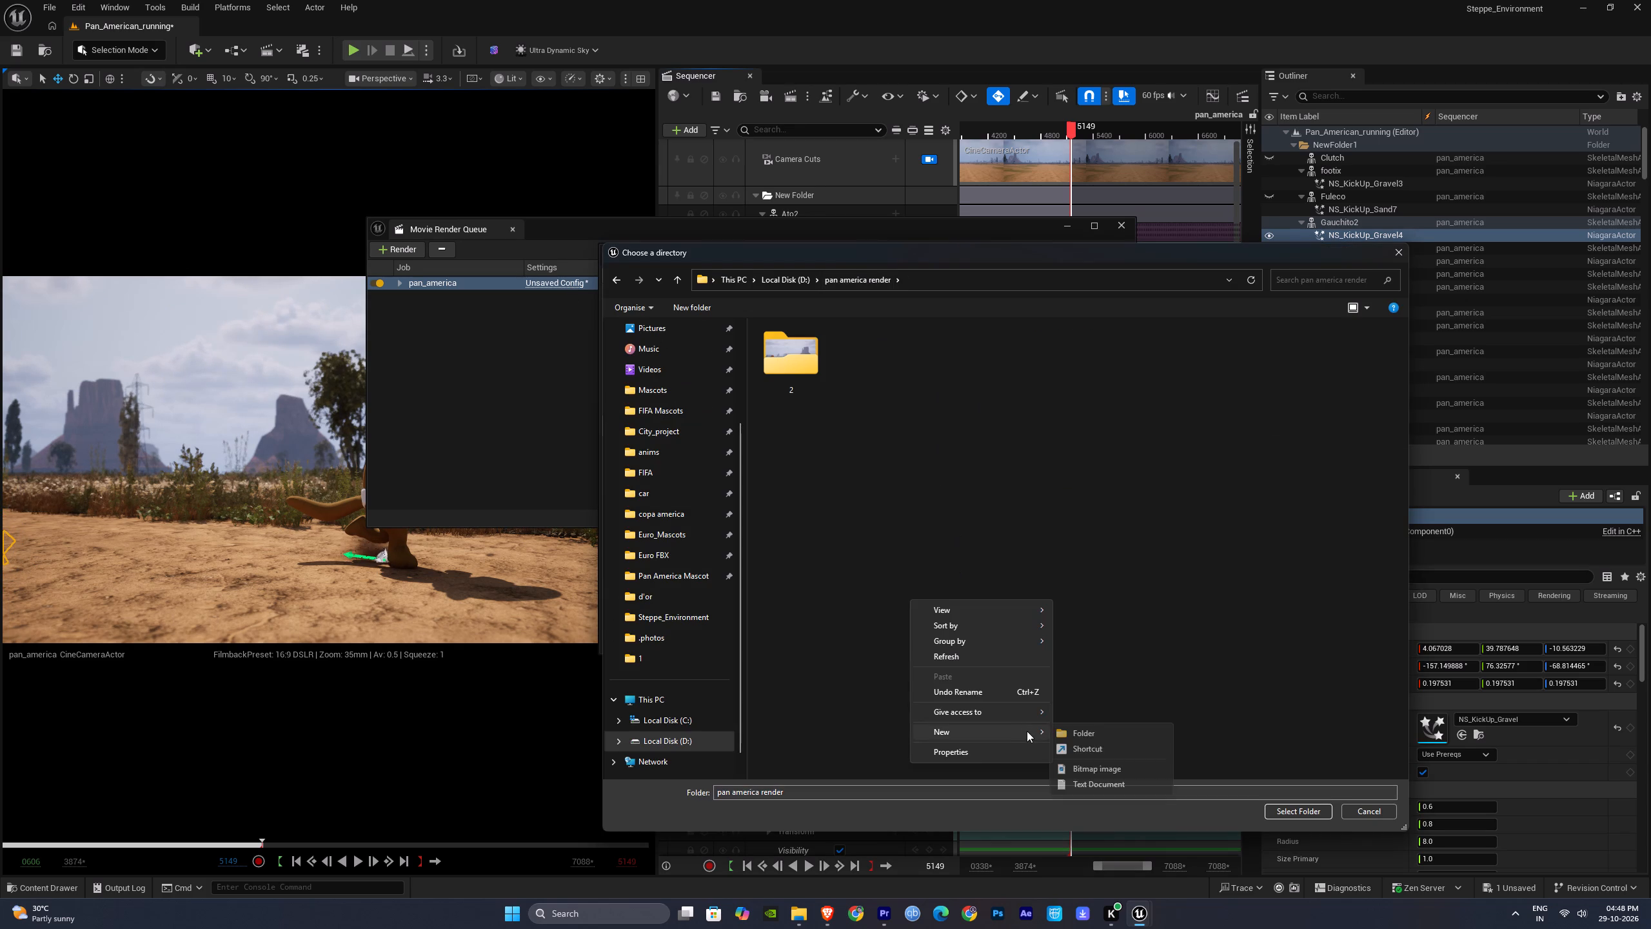
{"action": "left_click", "coordinate": [1085, 732]}
{"action": "key", "text": "3"}
{"action": "key", "text": "Return"}
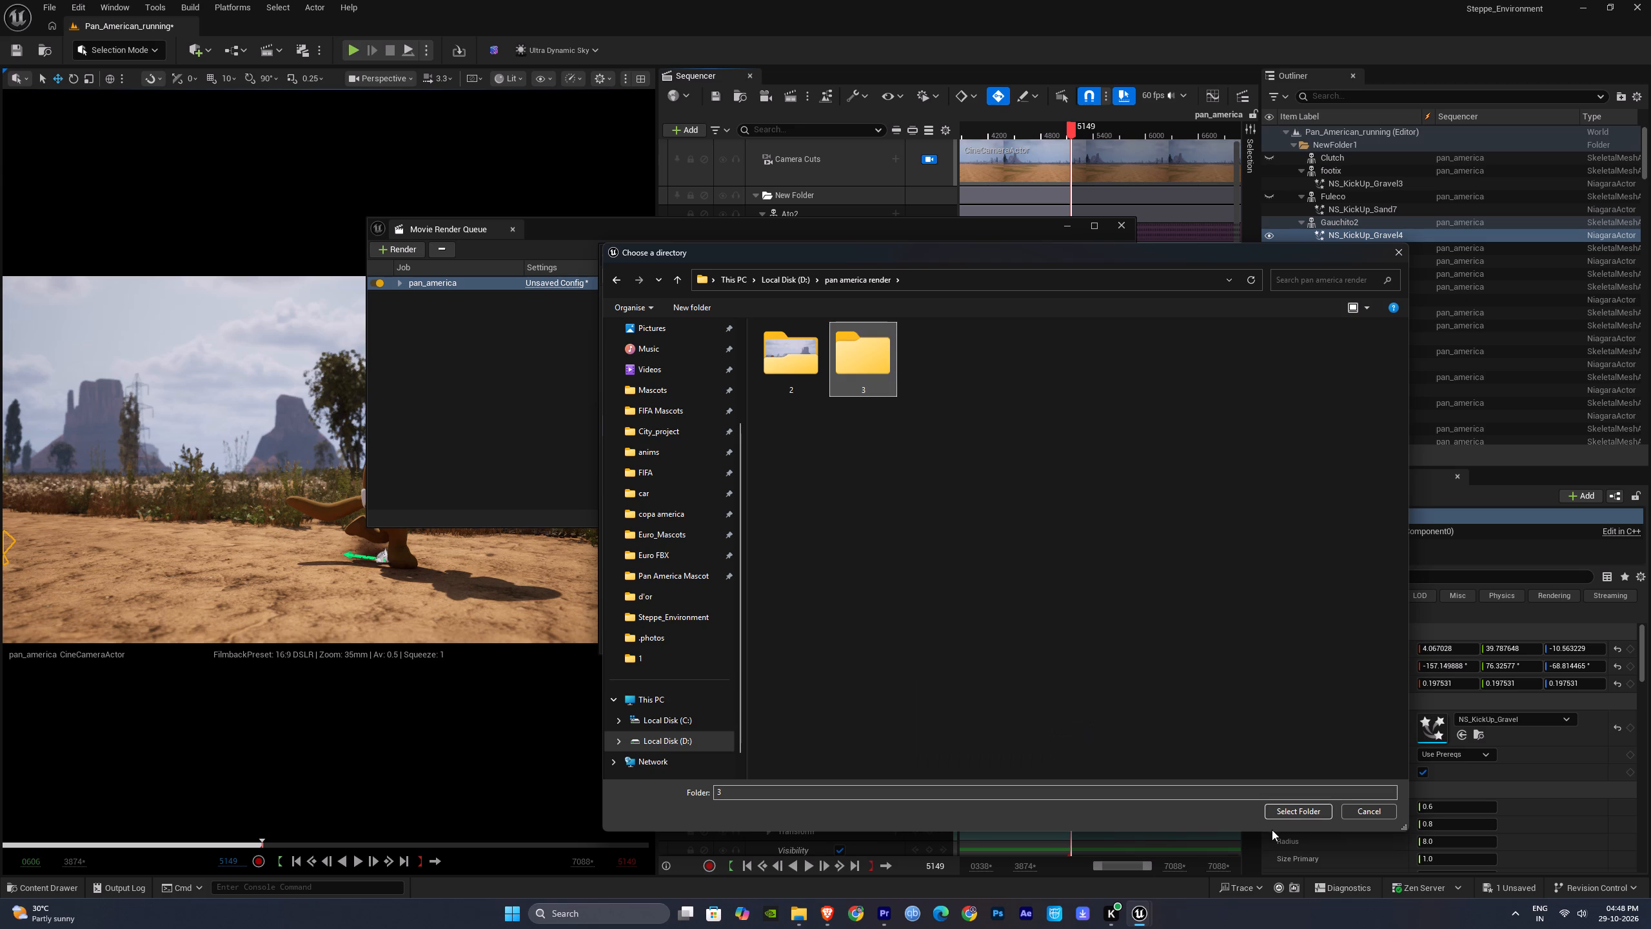
{"action": "left_click", "coordinate": [1292, 819]}
{"action": "left_click", "coordinate": [1024, 650]}
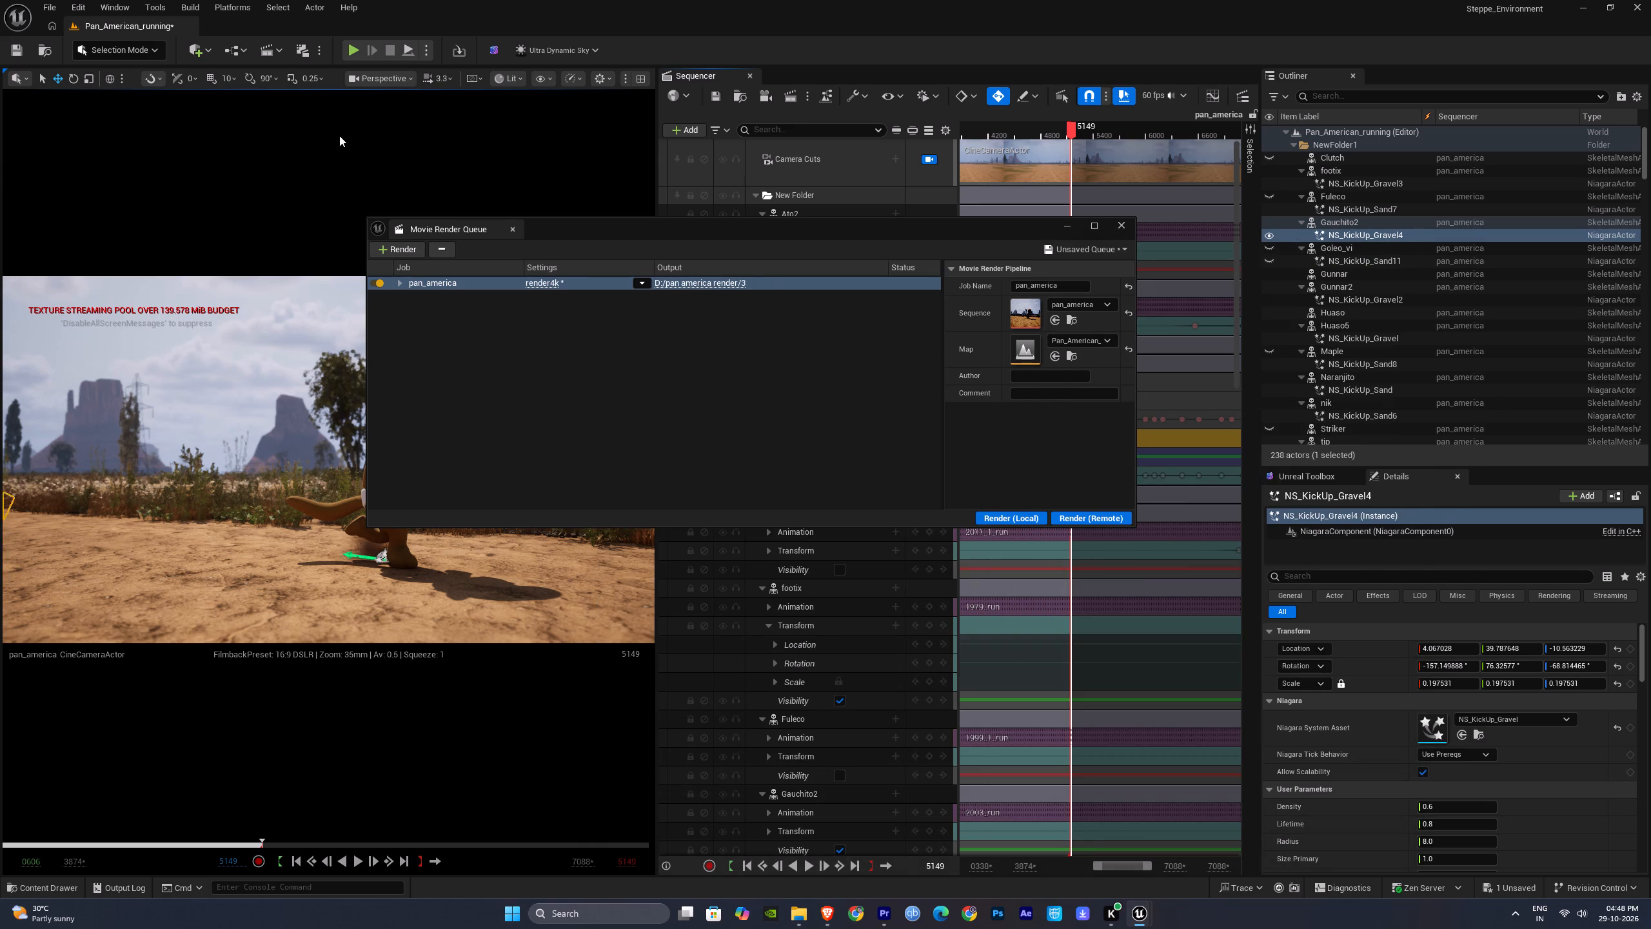
Save the Pan_American_running level and minimize the Movie Render Queue window.
{"action": "left_click", "coordinate": [51, 9]}
{"action": "left_click", "coordinate": [85, 190]}
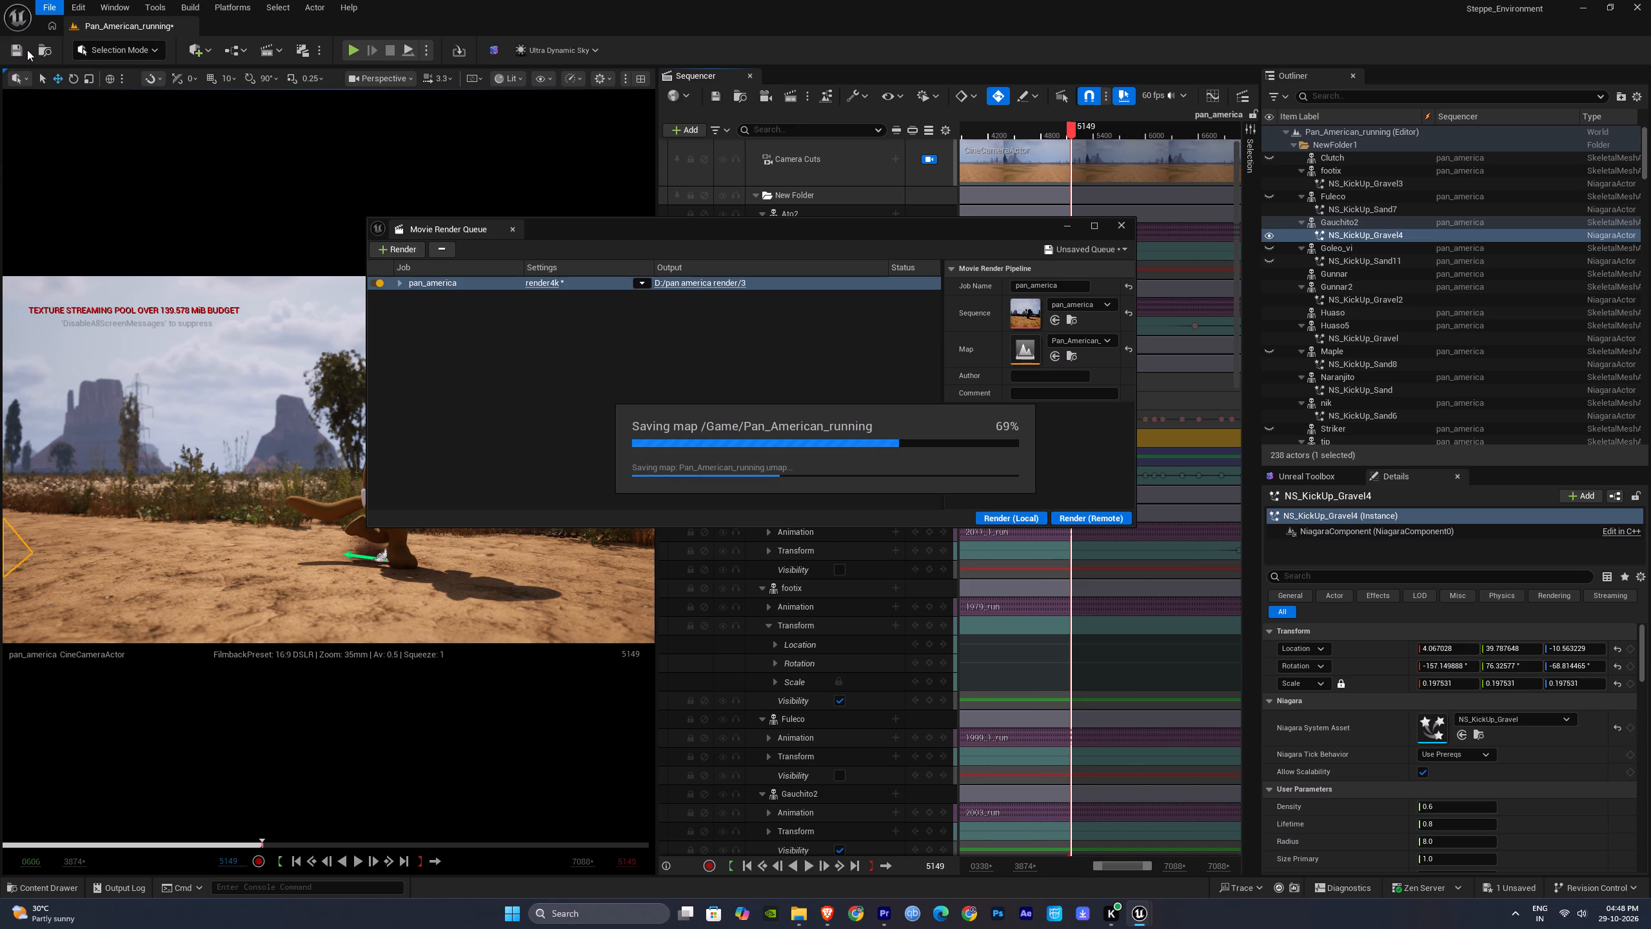
{"action": "left_click", "coordinate": [27, 50]}
{"action": "left_click", "coordinate": [1065, 226]}
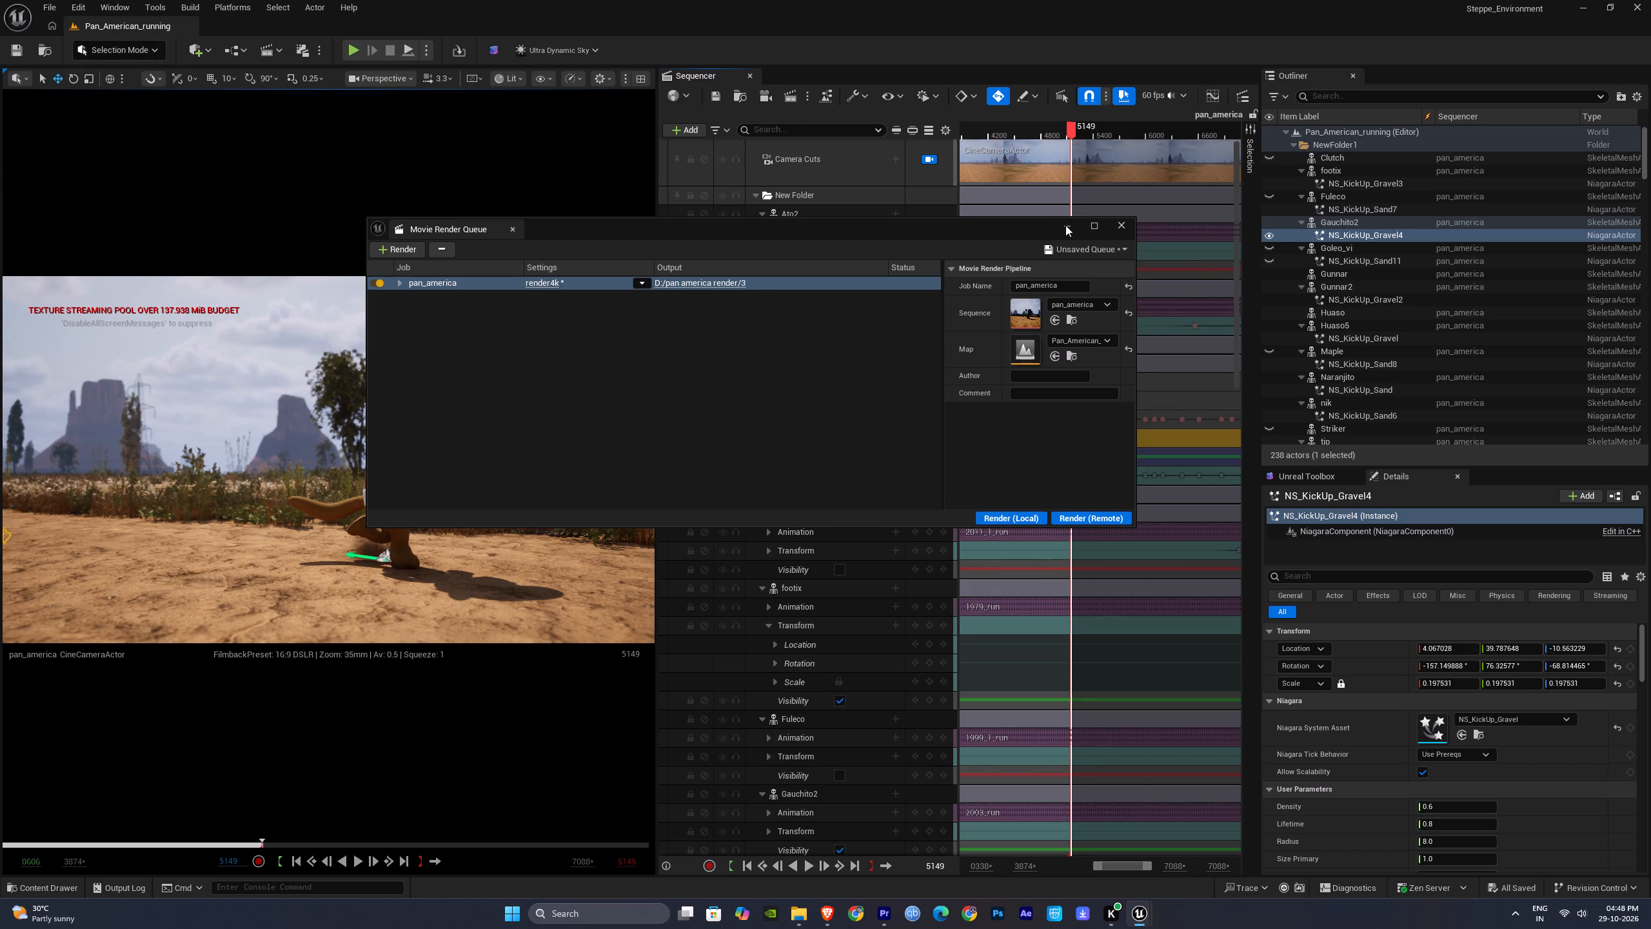
Collapse New Folder in the sequence and delete the Time Dilation keys that lie before frame 5149.
{"action": "left_click", "coordinate": [757, 199]}
{"action": "scroll", "coordinate": [1031, 345], "scroll_direction": "down", "scroll_amount": 8, "text": "ctrl"}
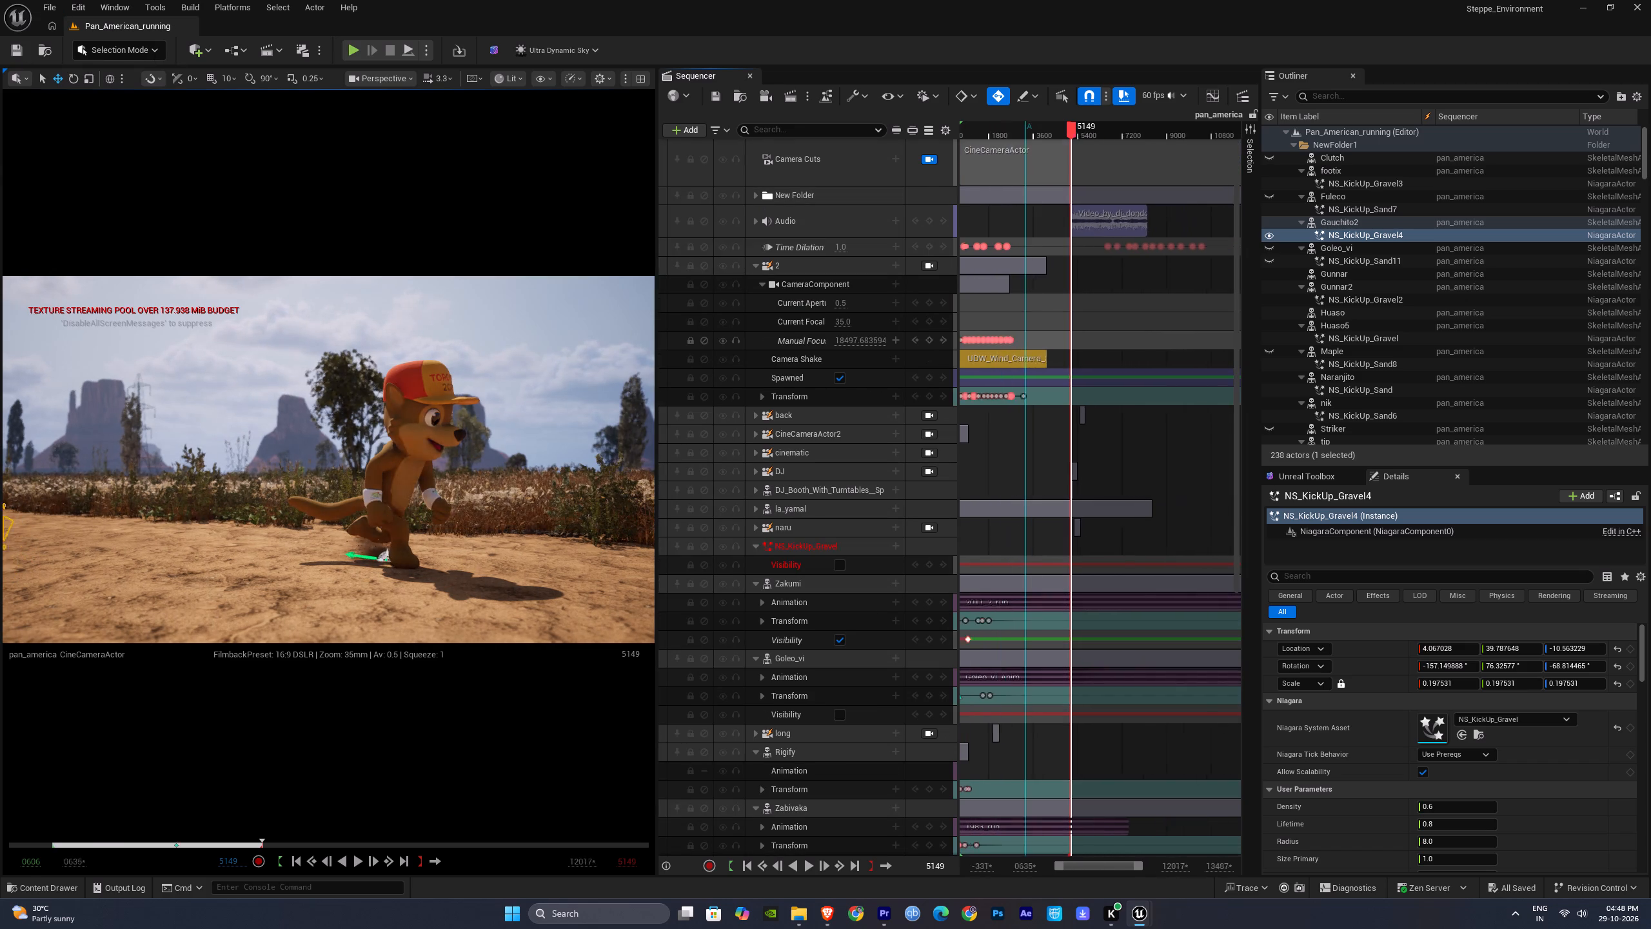
{"action": "scroll", "coordinate": [1042, 343], "scroll_direction": "down", "scroll_amount": 1, "text": "ctrl"}
{"action": "right_click_drag", "start_coordinate": [1045, 285], "coordinate": [1058, 288]}
{"action": "left_click_drag", "start_coordinate": [996, 241], "coordinate": [1054, 254]}
{"action": "key", "text": "Delete"}
{"action": "left_click", "coordinate": [1142, 288]}
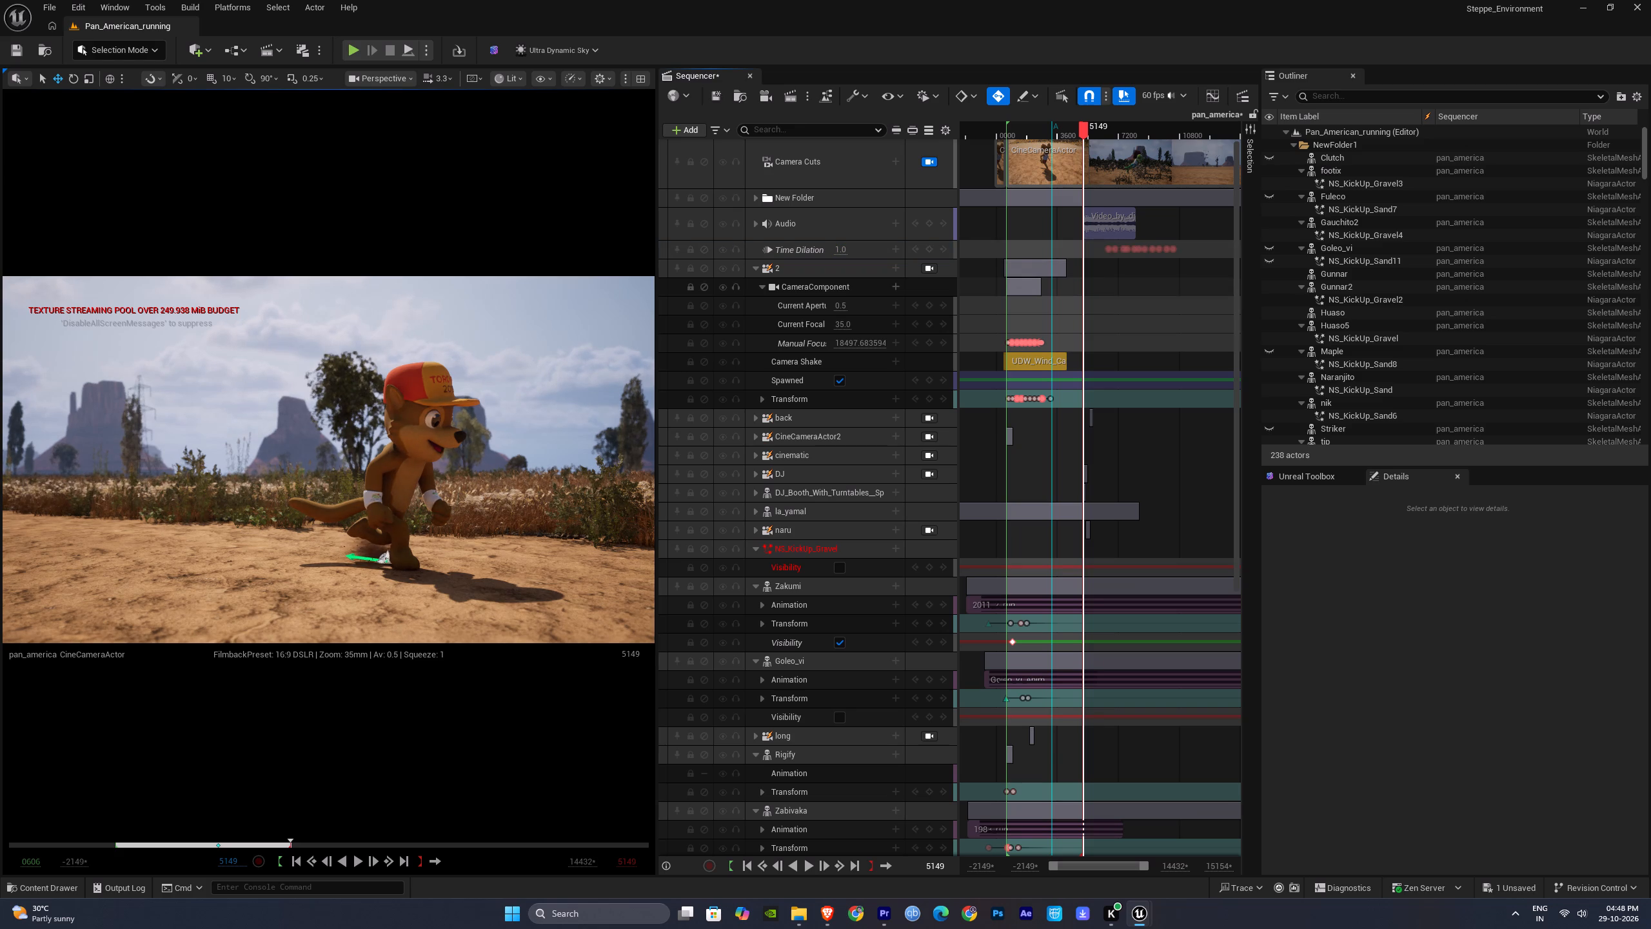